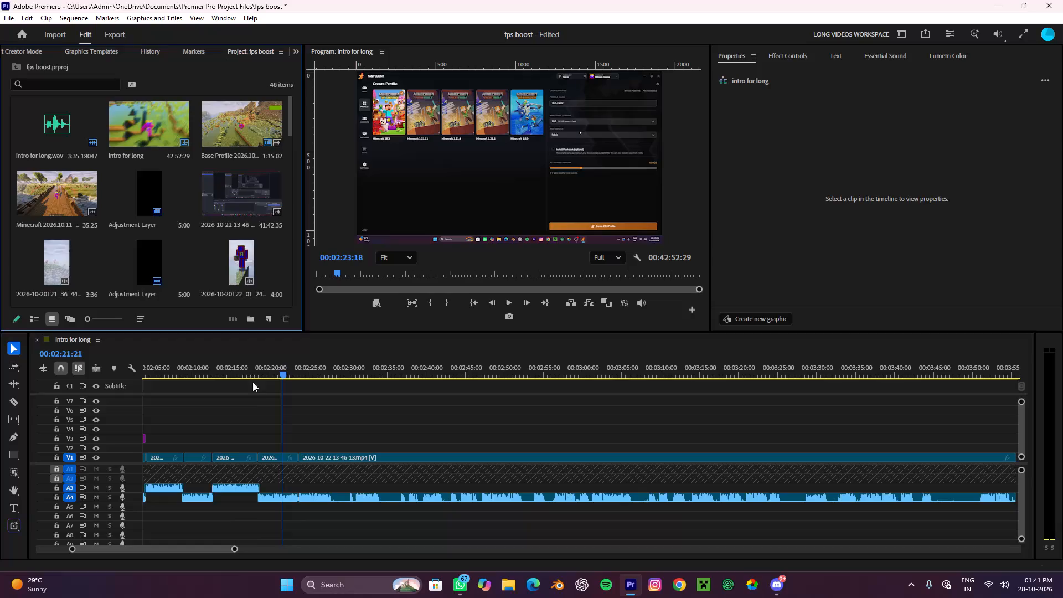
# Play back the short clips between about 00:02:12 and 00:02:23 to review their narration and cuts.
pyautogui.press('space')
pyautogui.keyDown('alt'); pyautogui.scroll(-3, 305, 462); pyautogui.keyUp('alt')
pyautogui.keyDown('alt'); pyautogui.scroll(4, 303, 462); pyautogui.keyUp('alt')
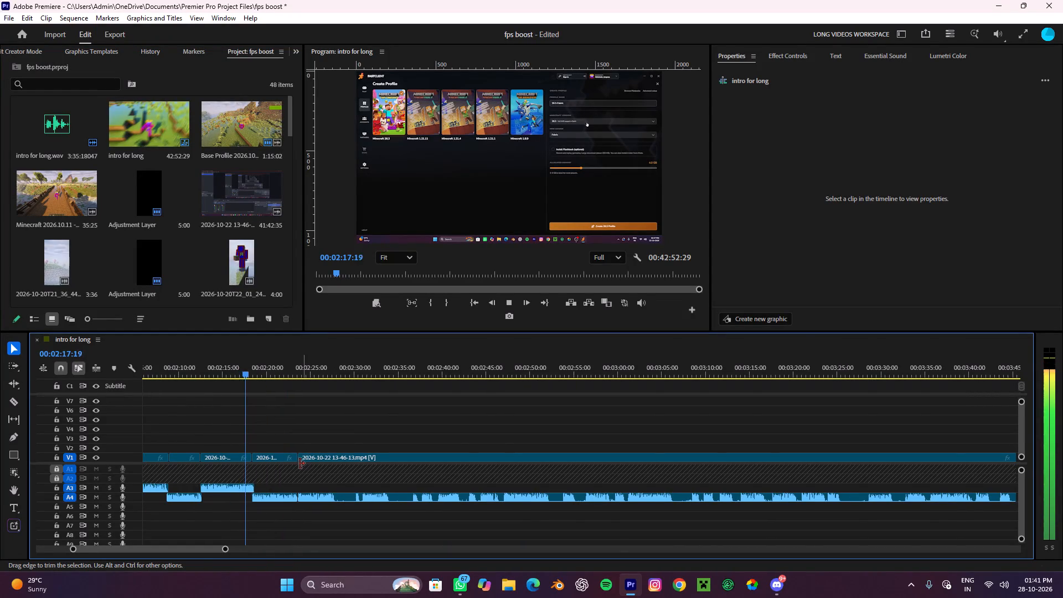
pyautogui.keyDown('alt'); pyautogui.scroll(-3, 299, 463); pyautogui.keyUp('alt')
pyautogui.keyDown('alt'); pyautogui.scroll(4, 299, 463); pyautogui.keyUp('alt')
pyautogui.keyDown('alt'); pyautogui.scroll(-4, 299, 463); pyautogui.keyUp('alt')
pyautogui.keyDown('alt'); pyautogui.scroll(4, 299, 463); pyautogui.keyUp('alt')
pyautogui.keyDown('alt'); pyautogui.scroll(-4, 299, 463); pyautogui.keyUp('alt')
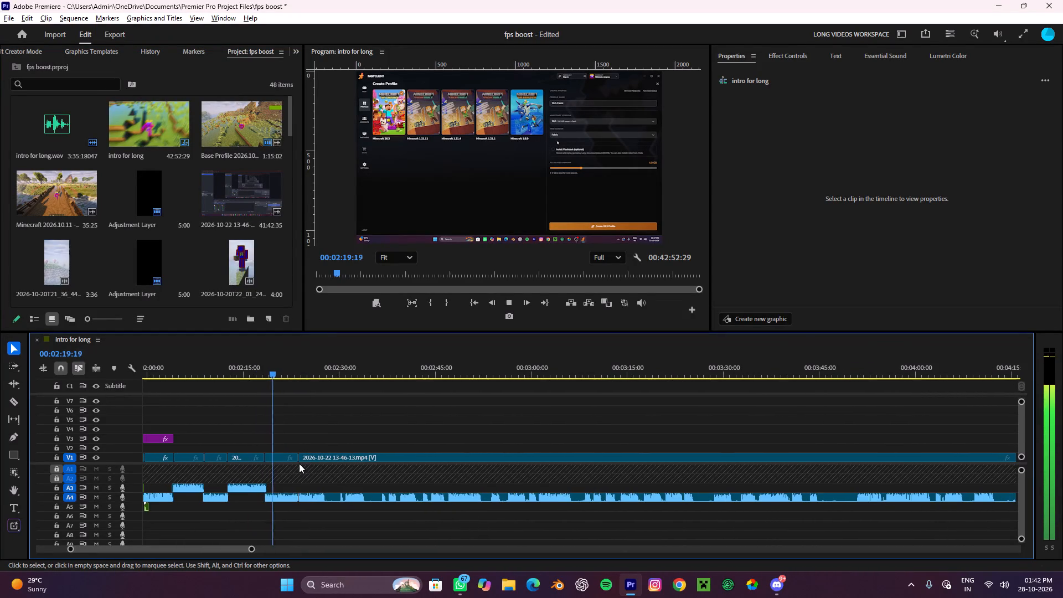
pyautogui.keyDown('alt'); pyautogui.scroll(3, 299, 463); pyautogui.keyUp('alt')
pyautogui.keyDown('alt'); pyautogui.scroll(-4, 299, 463); pyautogui.keyUp('alt')
pyautogui.moveTo(296, 371); pyautogui.dragTo(290, 373)
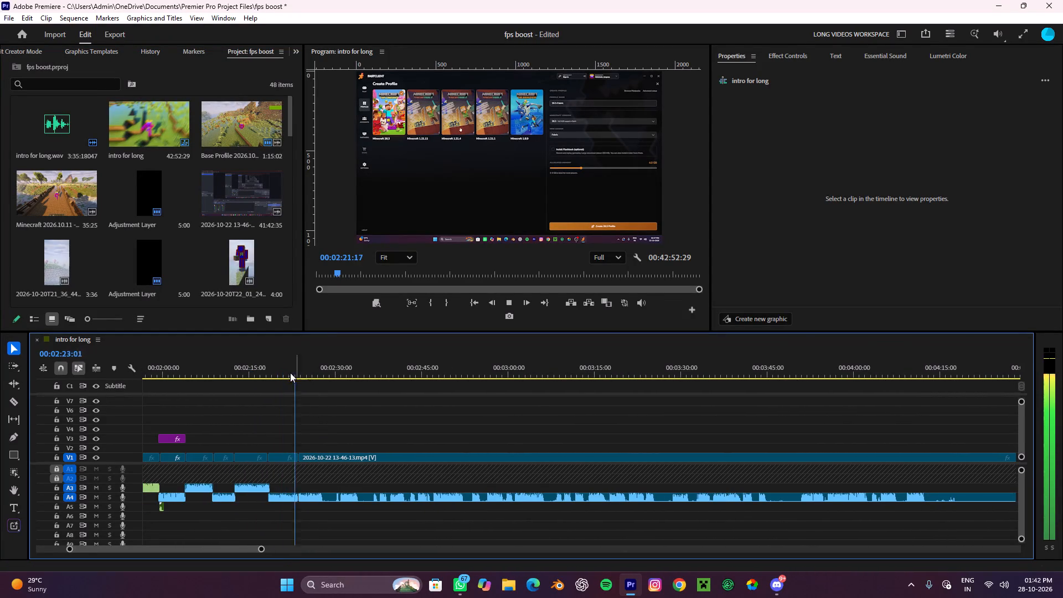
pyautogui.moveTo(290, 373); pyautogui.dragTo(229, 441)
pyautogui.press('space')
pyautogui.keyDown('alt'); pyautogui.scroll(4, 264, 481); pyautogui.keyUp('alt')
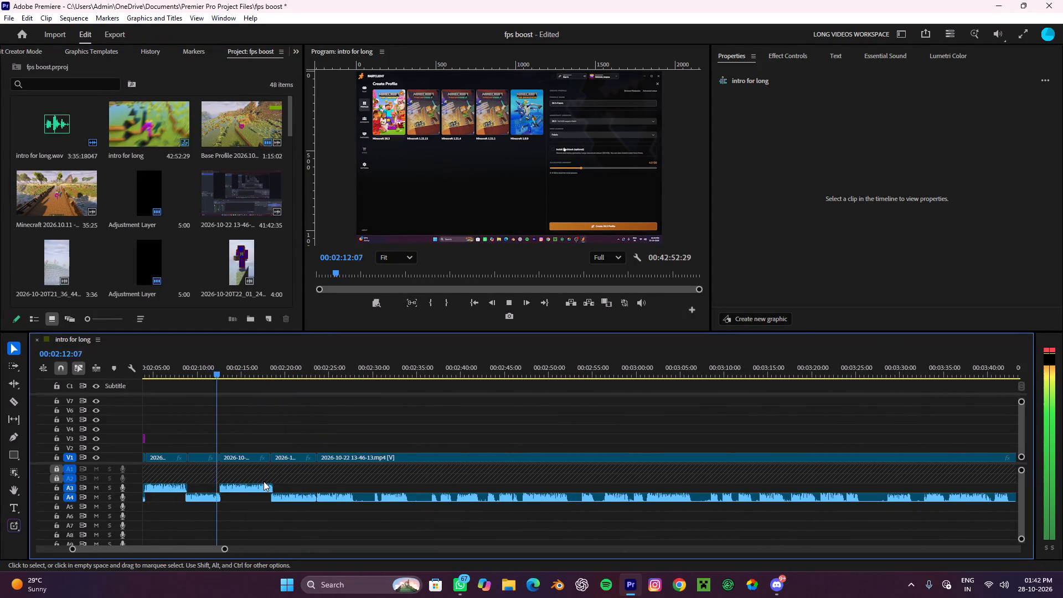
pyautogui.scroll(-4, 286, 475)
pyautogui.keyDown('alt'); pyautogui.scroll(-5, 266, 481); pyautogui.keyUp('alt')
pyautogui.keyDown('alt'); pyautogui.scroll(4, 244, 493); pyautogui.keyUp('alt')
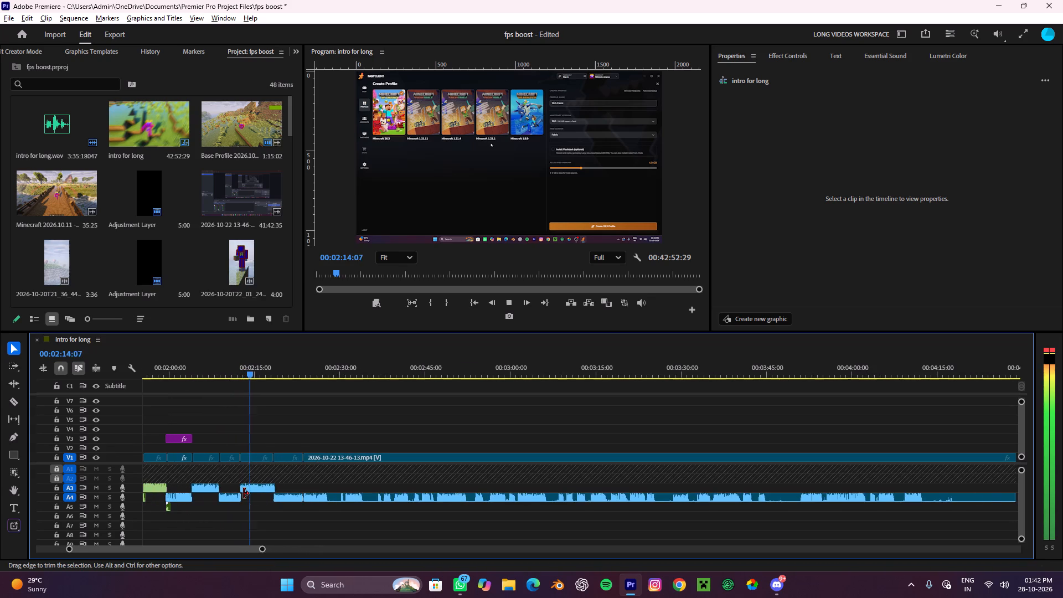
pyautogui.keyDown('alt'); pyautogui.scroll(-4, 244, 493); pyautogui.keyUp('alt')
pyautogui.keyDown('alt'); pyautogui.scroll(3, 237, 496); pyautogui.keyUp('alt')
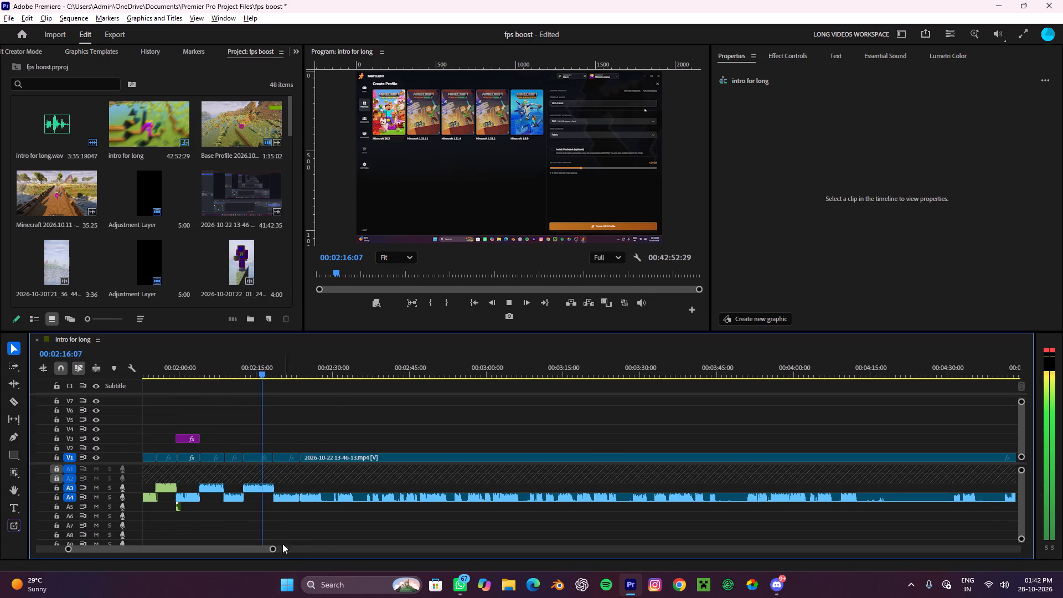
pyautogui.keyDown('alt'); pyautogui.scroll(-4, 273, 517); pyautogui.keyUp('alt')
pyautogui.keyDown('alt'); pyautogui.scroll(4, 270, 517); pyautogui.keyUp('alt')
pyautogui.keyDown('alt'); pyautogui.scroll(-5, 270, 517); pyautogui.keyUp('alt')
pyautogui.keyDown('alt'); pyautogui.scroll(5, 270, 517); pyautogui.keyUp('alt')
pyautogui.scroll(-2, 251, 511)
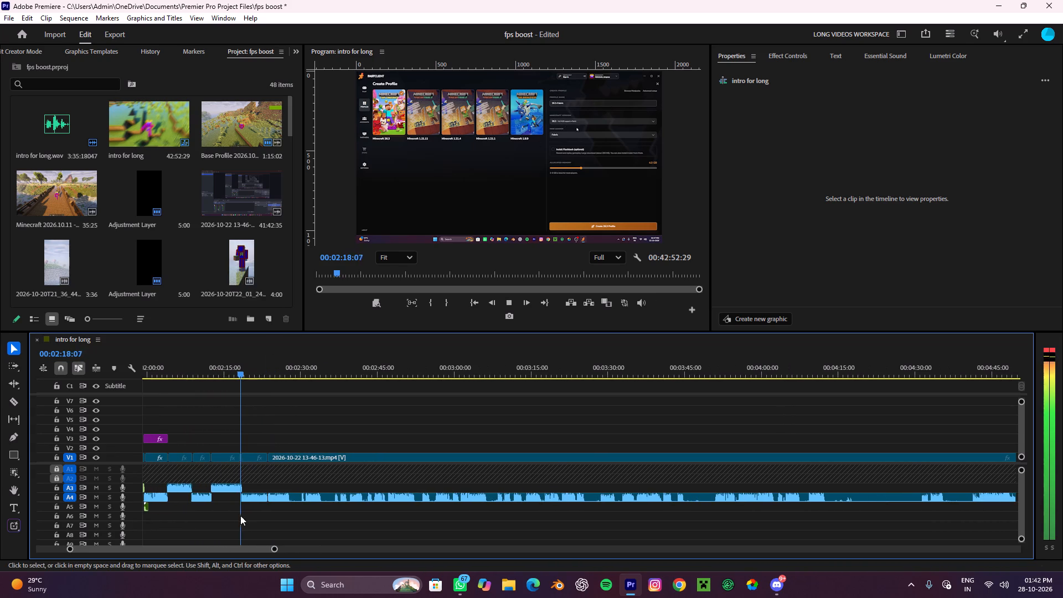
# Cut out the short clip running from about 00:02:12 to 00:02:18, together with its audio on A3.
pyautogui.moveTo(218, 509); pyautogui.dragTo(227, 435)
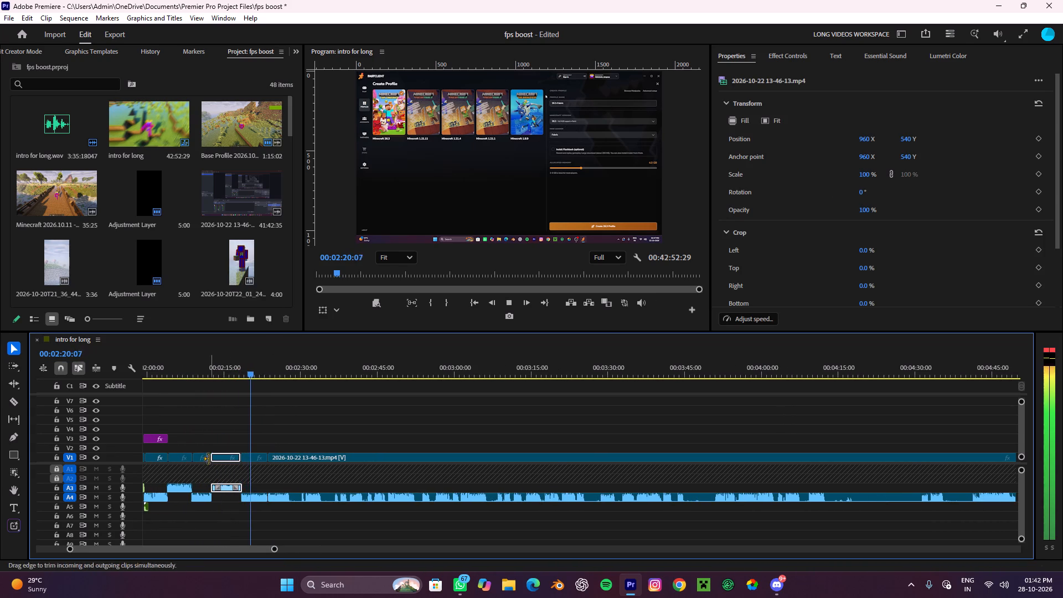
pyautogui.hotkey('ctrl', 'x')
# Move the short clip preceding the long clip back against the previous clip at 00:02:12:22, with its audio on A3.
pyautogui.keyDown('alt'); pyautogui.scroll(-8, 203, 521); pyautogui.keyUp('alt')
pyautogui.scroll(5, 203, 521)
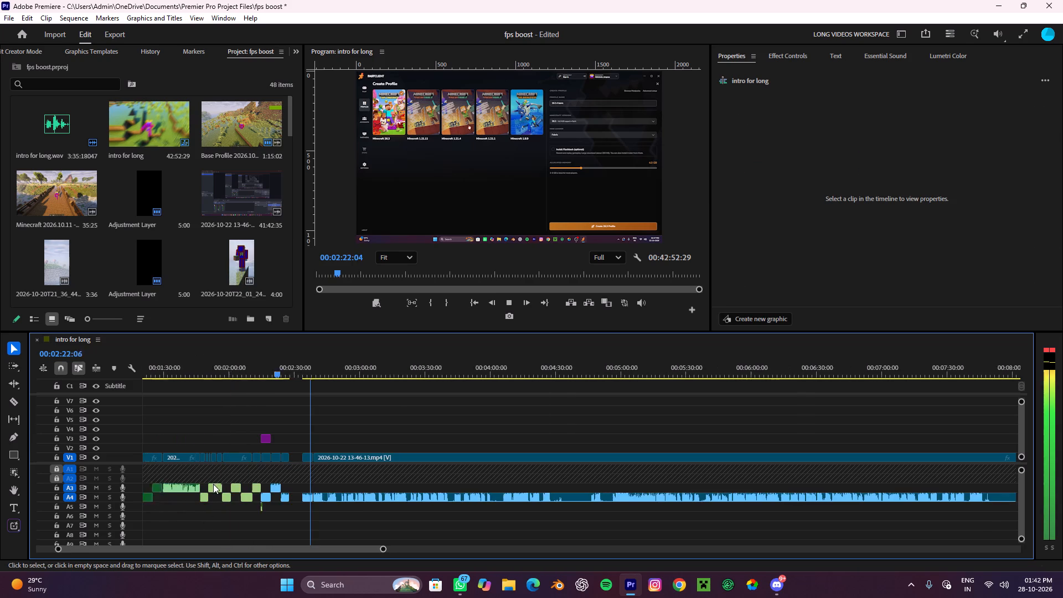
pyautogui.keyDown('alt'); pyautogui.scroll(10, 249, 481); pyautogui.keyUp('alt')
pyautogui.press('space')
pyautogui.scroll(5, 347, 484)
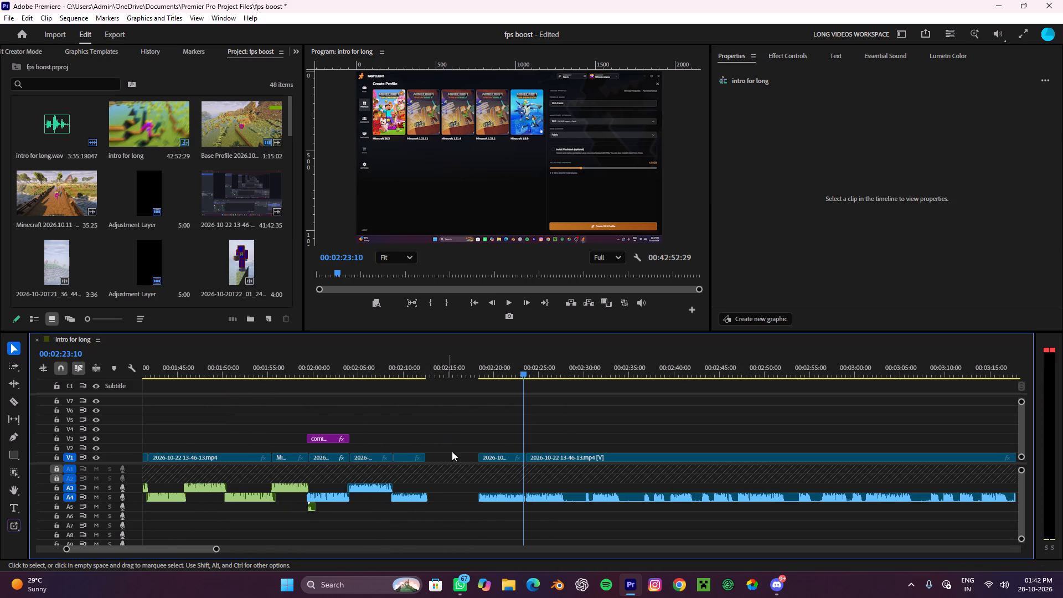
pyautogui.click(492, 458)
pyautogui.moveTo(504, 497); pyautogui.dragTo(504, 492)
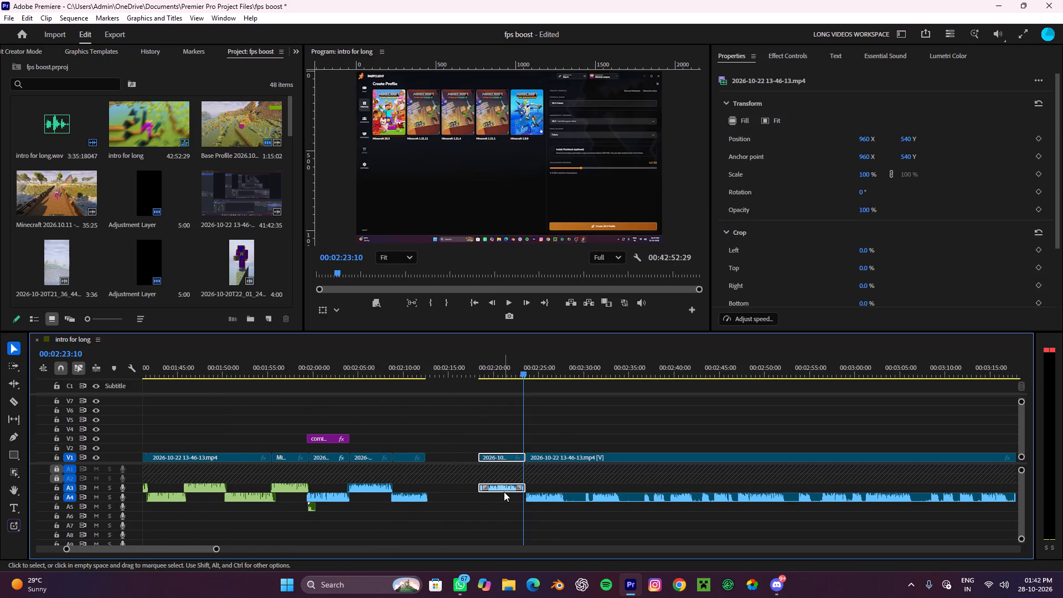
pyautogui.moveTo(503, 492); pyautogui.dragTo(447, 488)
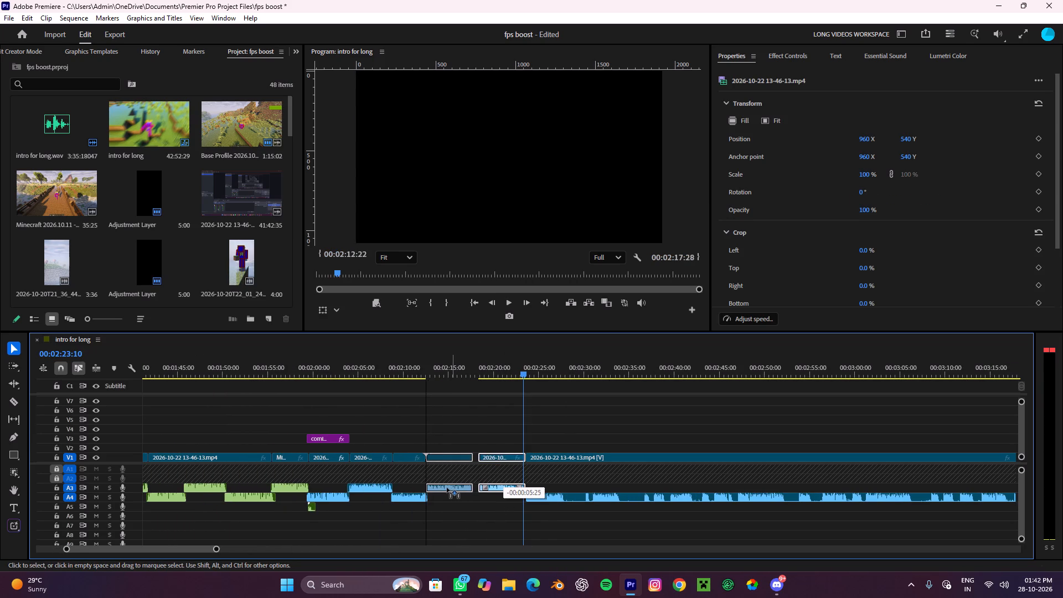
pyautogui.moveTo(447, 488); pyautogui.dragTo(445, 488)
# Play back the moved clip from its start at about 00:02:12 to review the new join.
pyautogui.moveTo(516, 372); pyautogui.dragTo(417, 427)
pyautogui.moveTo(455, 425); pyautogui.dragTo(450, 430)
pyautogui.press('space')
pyautogui.keyDown('alt'); pyautogui.scroll(3, 432, 455); pyautogui.keyUp('alt')
pyautogui.keyDown('alt'); pyautogui.scroll(-11, 472, 496); pyautogui.keyUp('alt')
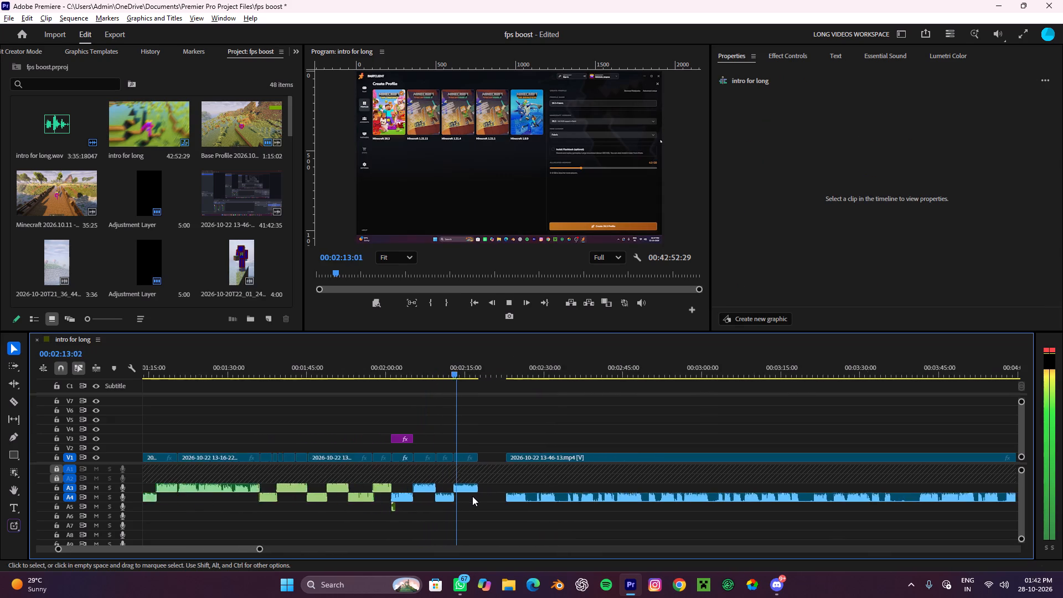
pyautogui.keyDown('alt'); pyautogui.scroll(5, 468, 497); pyautogui.keyUp('alt')
pyautogui.keyDown('alt'); pyautogui.scroll(-5, 468, 497); pyautogui.keyUp('alt')
pyautogui.keyDown('alt'); pyautogui.scroll(5, 446, 507); pyautogui.keyUp('alt')
pyautogui.keyDown('alt'); pyautogui.scroll(-5, 446, 507); pyautogui.keyUp('alt')
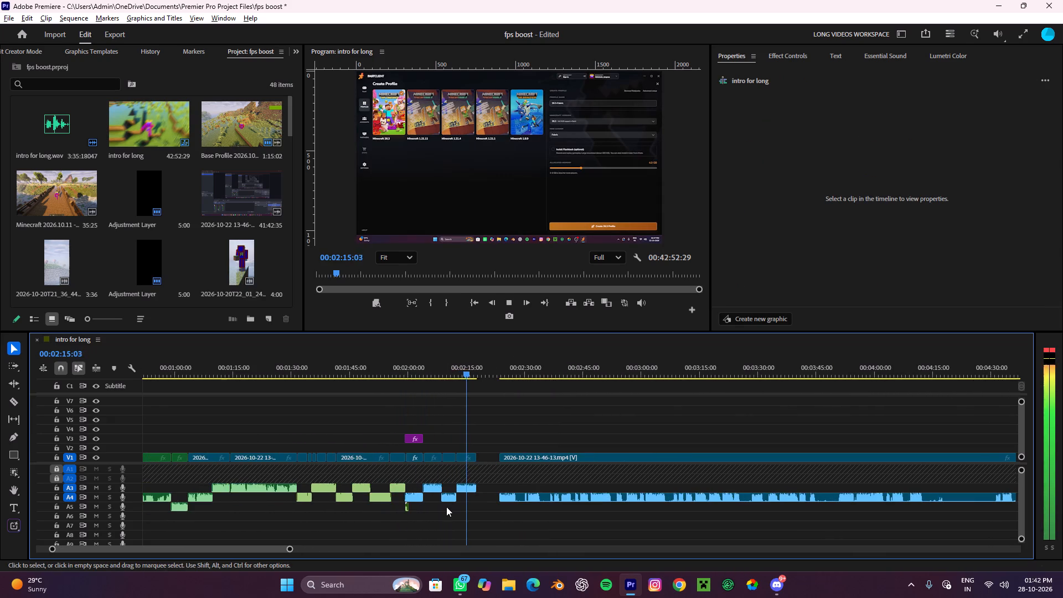
pyautogui.keyDown('alt'); pyautogui.scroll(-3, 446, 507); pyautogui.keyUp('alt')
pyautogui.keyDown('alt'); pyautogui.scroll(4, 446, 507); pyautogui.keyUp('alt')
pyautogui.scroll(-9, 446, 507)
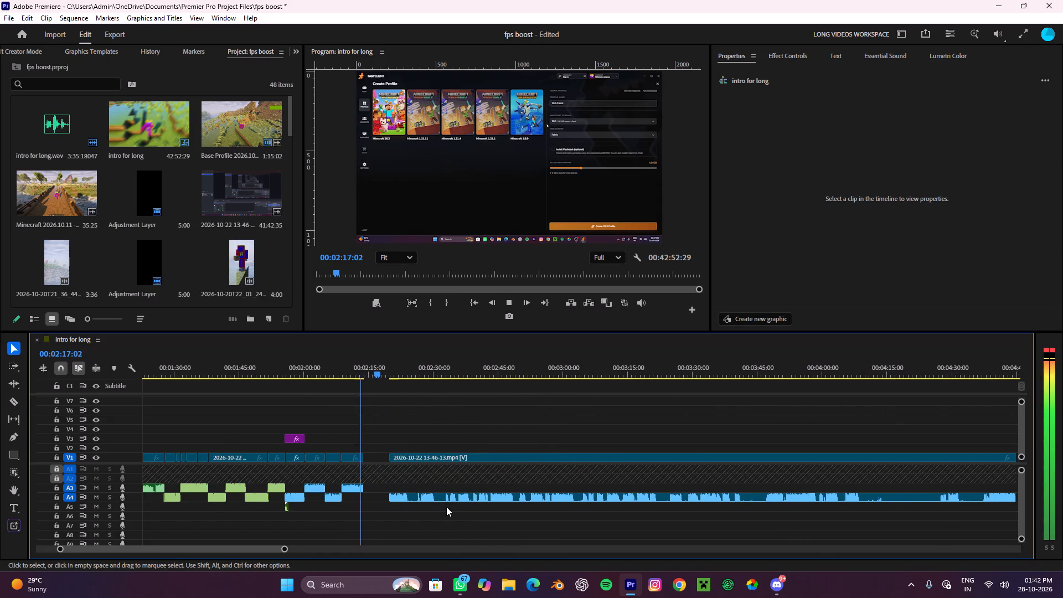
pyautogui.scroll(-2, 446, 507)
pyautogui.press('space')
# Play back the opening of the long clip from 00:02:23:11 to find where the first spoken phrase ends.
pyautogui.moveTo(318, 369); pyautogui.dragTo(323, 430)
pyautogui.press('space')
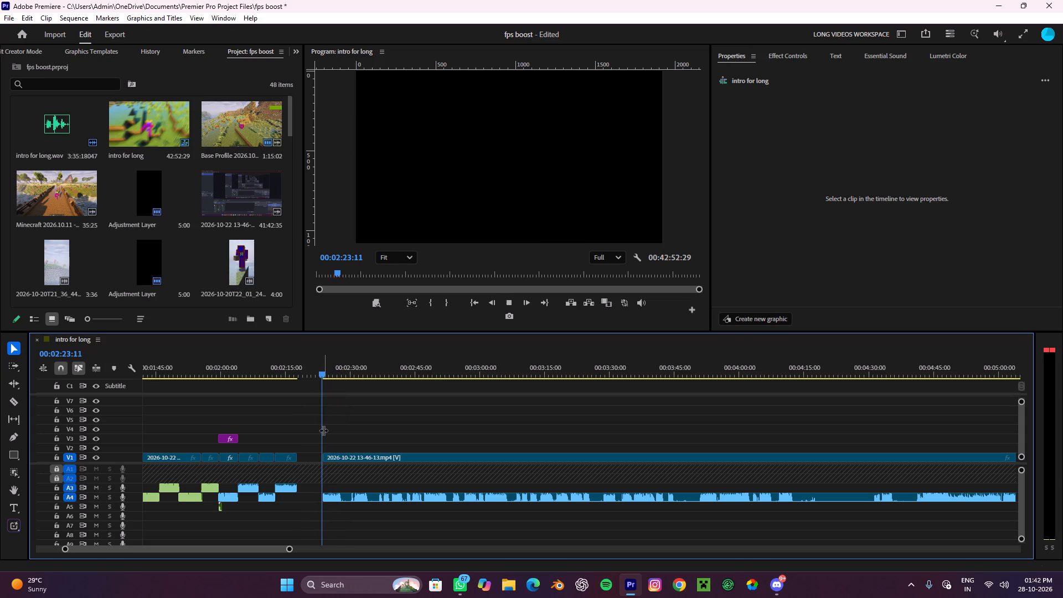
pyautogui.keyDown('alt'); pyautogui.scroll(-9, 322, 431); pyautogui.keyUp('alt')
pyautogui.keyDown('alt'); pyautogui.scroll(15, 308, 457); pyautogui.keyUp('alt')
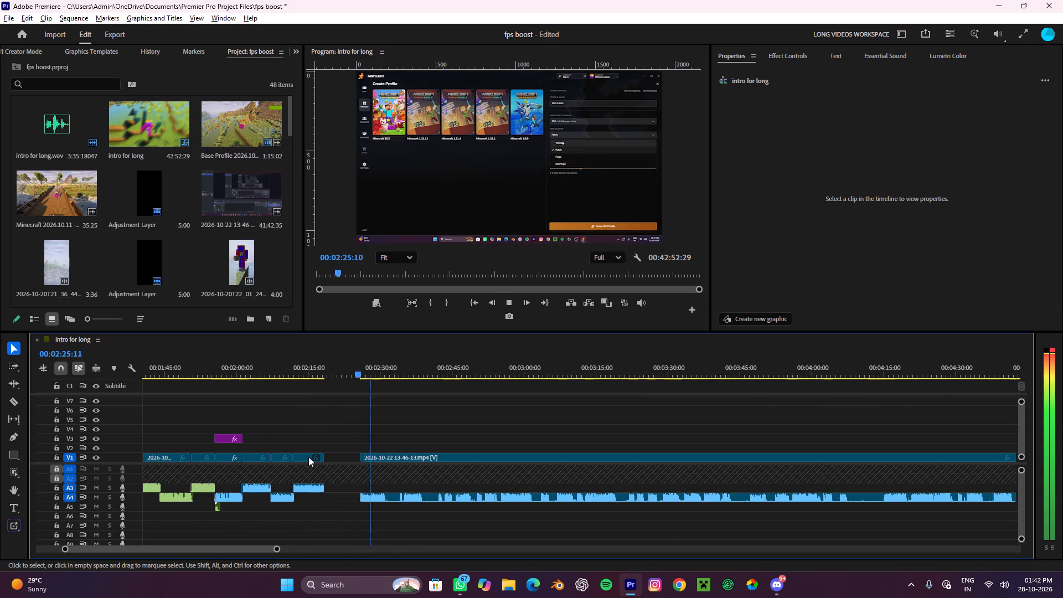
pyautogui.scroll(-4, 308, 457)
pyautogui.scroll(5, 308, 457)
pyautogui.scroll(-2, 308, 457)
pyautogui.keyDown('alt'); pyautogui.scroll(5, 308, 457); pyautogui.keyUp('alt')
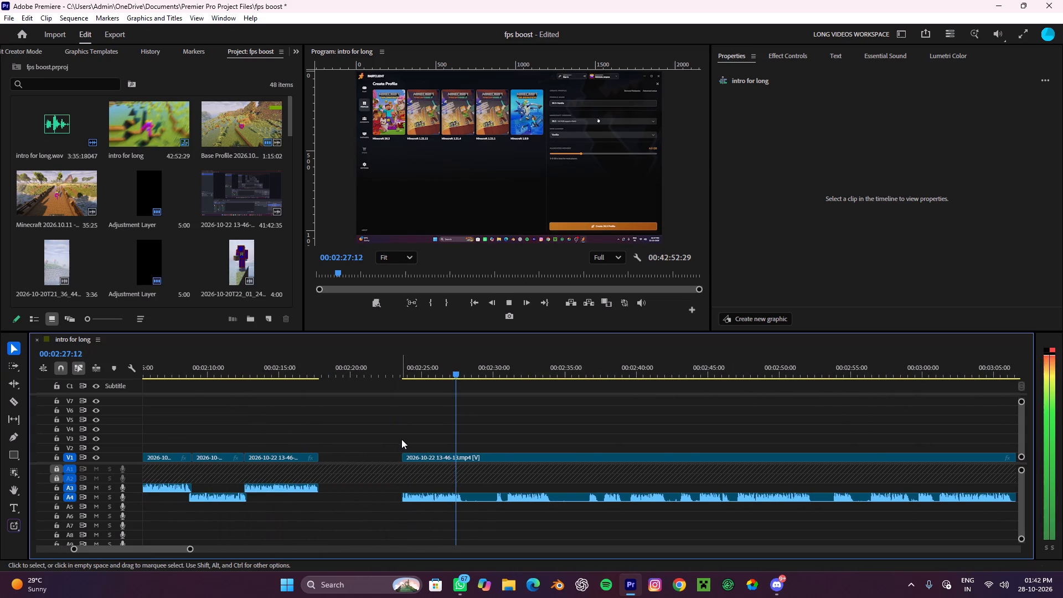
pyautogui.press('space')
# Ripple delete the gap between the moved short clip and the long clip.
pyautogui.click(378, 456)
pyautogui.press('e')
# Split the long clip and its audio at about 00:02:22:00, where the first spoken phrase ends.
pyautogui.keyDown('alt'); pyautogui.scroll(5, 344, 471); pyautogui.keyUp('alt')
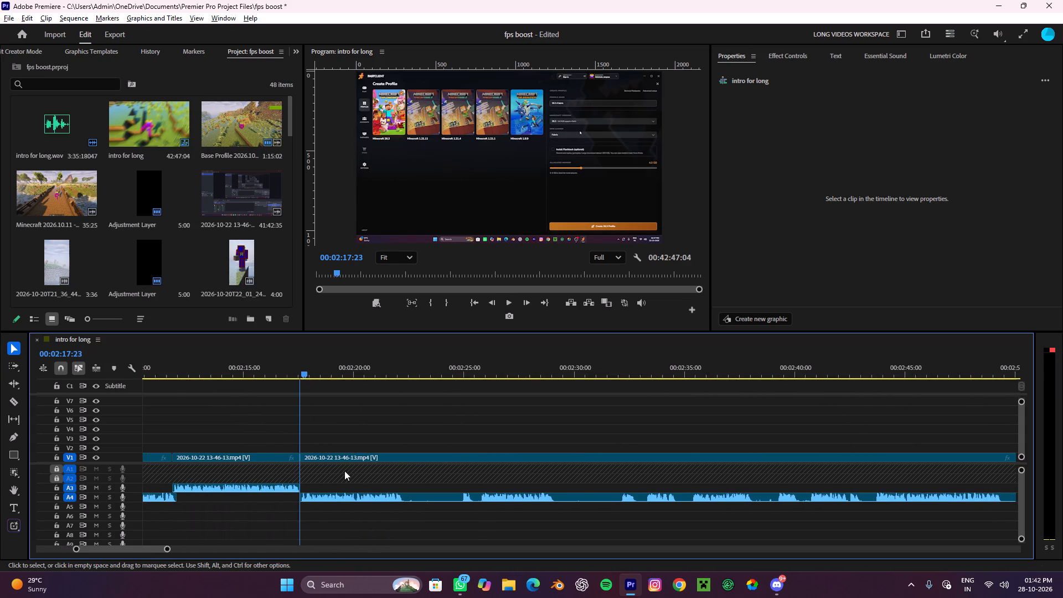
pyautogui.press('c')
pyautogui.click(405, 496)
pyautogui.press('v')
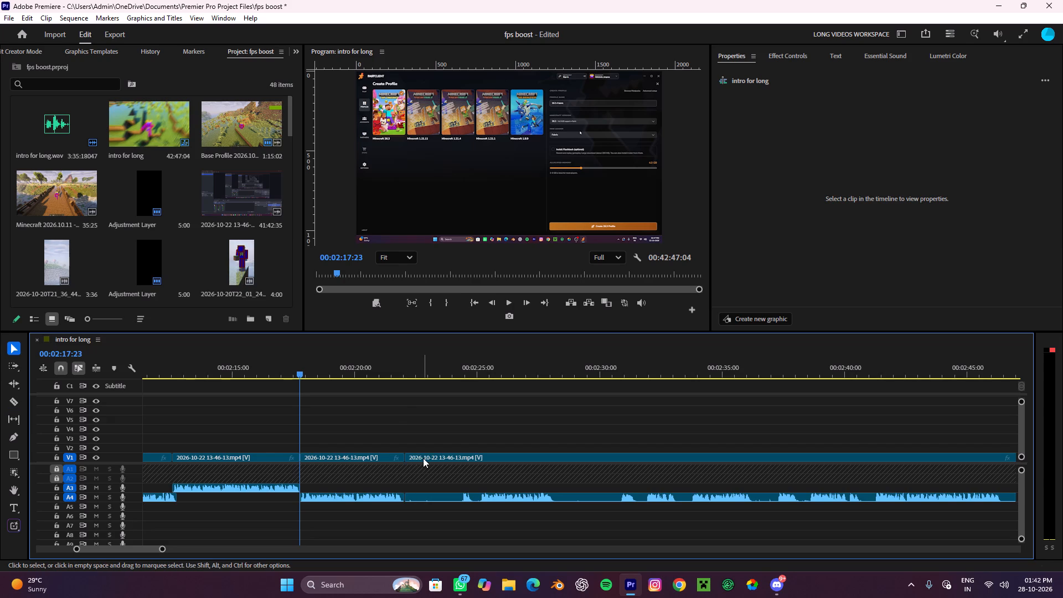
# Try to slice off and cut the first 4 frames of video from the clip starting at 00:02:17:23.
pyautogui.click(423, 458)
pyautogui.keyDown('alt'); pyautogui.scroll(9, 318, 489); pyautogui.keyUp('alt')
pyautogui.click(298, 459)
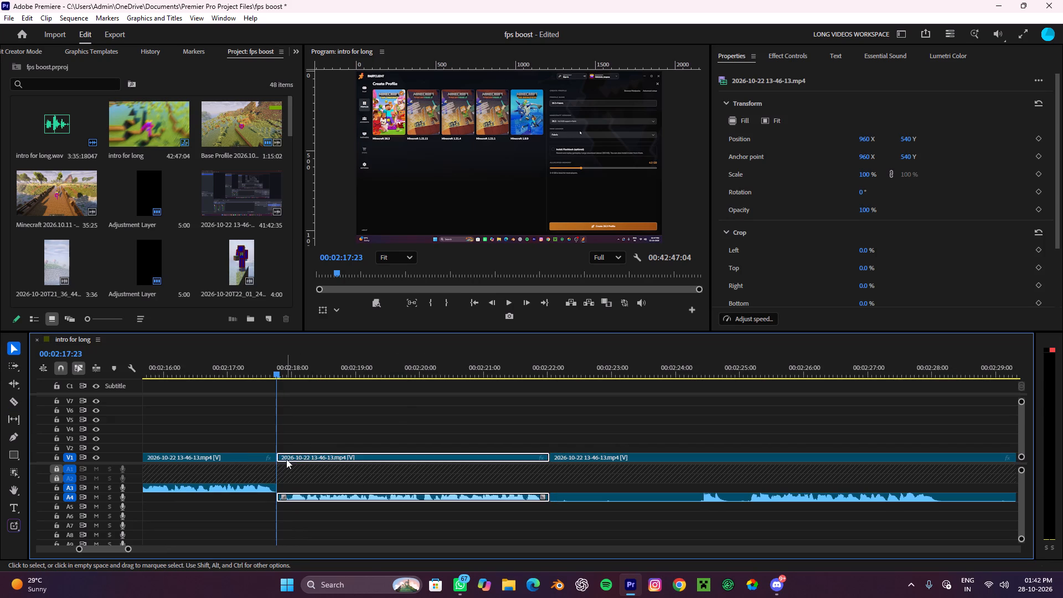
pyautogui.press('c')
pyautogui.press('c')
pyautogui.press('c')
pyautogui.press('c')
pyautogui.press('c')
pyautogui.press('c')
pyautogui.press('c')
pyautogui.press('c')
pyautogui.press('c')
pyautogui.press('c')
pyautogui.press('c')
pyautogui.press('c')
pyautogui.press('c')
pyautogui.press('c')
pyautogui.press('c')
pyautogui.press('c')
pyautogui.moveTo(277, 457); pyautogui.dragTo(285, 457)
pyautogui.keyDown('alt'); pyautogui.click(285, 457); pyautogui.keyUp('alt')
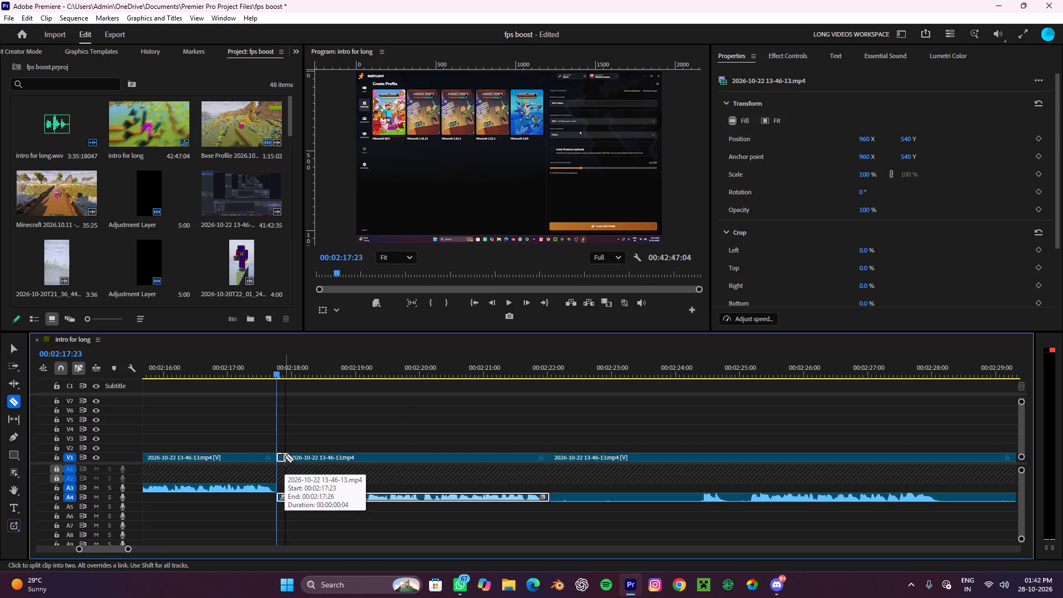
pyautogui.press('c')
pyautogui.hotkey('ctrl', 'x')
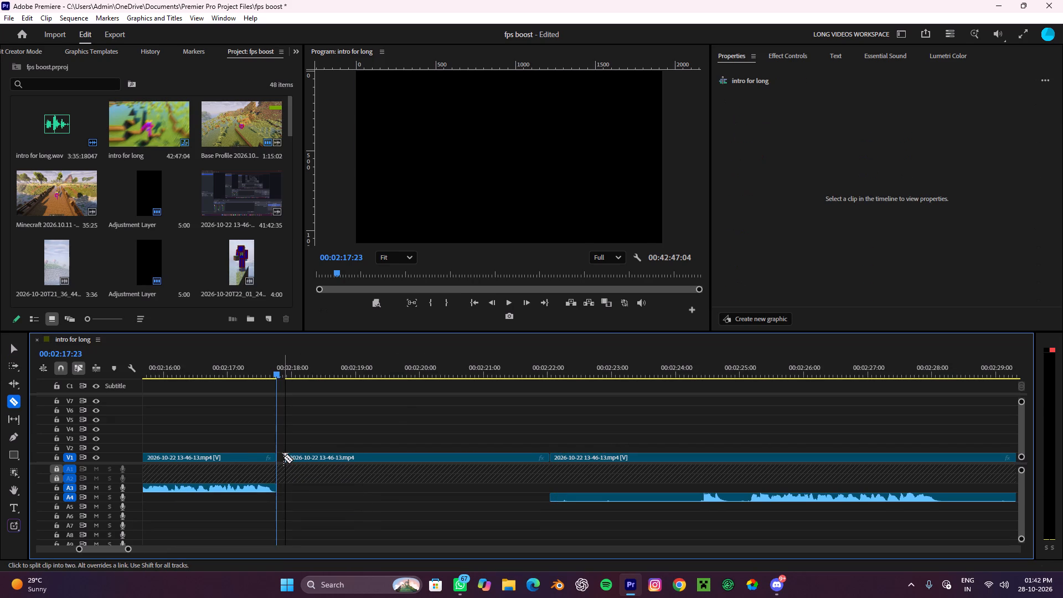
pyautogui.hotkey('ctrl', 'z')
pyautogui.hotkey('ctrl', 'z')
# Trim a few frames off only the video start of the clip at 00:02:17:23 and slide it back against the previous clip.
pyautogui.press('v')
pyautogui.click(290, 458)
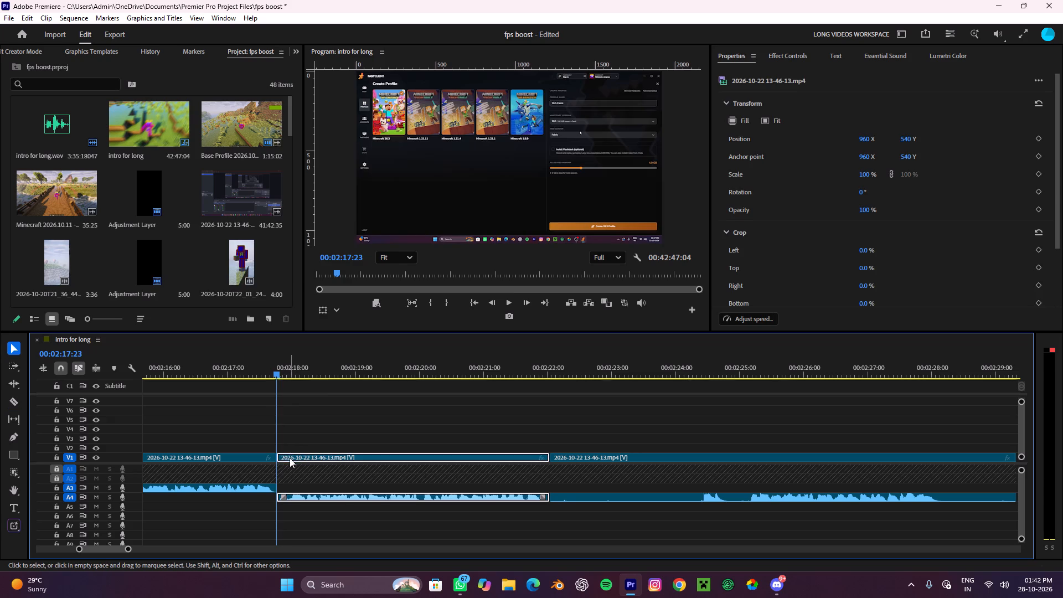
pyautogui.keyDown('alt'); pyautogui.moveTo(283, 459); pyautogui.dragTo(295, 462); pyautogui.keyUp('alt')
pyautogui.moveTo(306, 459); pyautogui.dragTo(300, 460)
pyautogui.click(311, 439)
# Play back from 00:02:17:15 to review the overlapped audio join and the material that follows.
pyautogui.moveTo(292, 370); pyautogui.dragTo(261, 378)
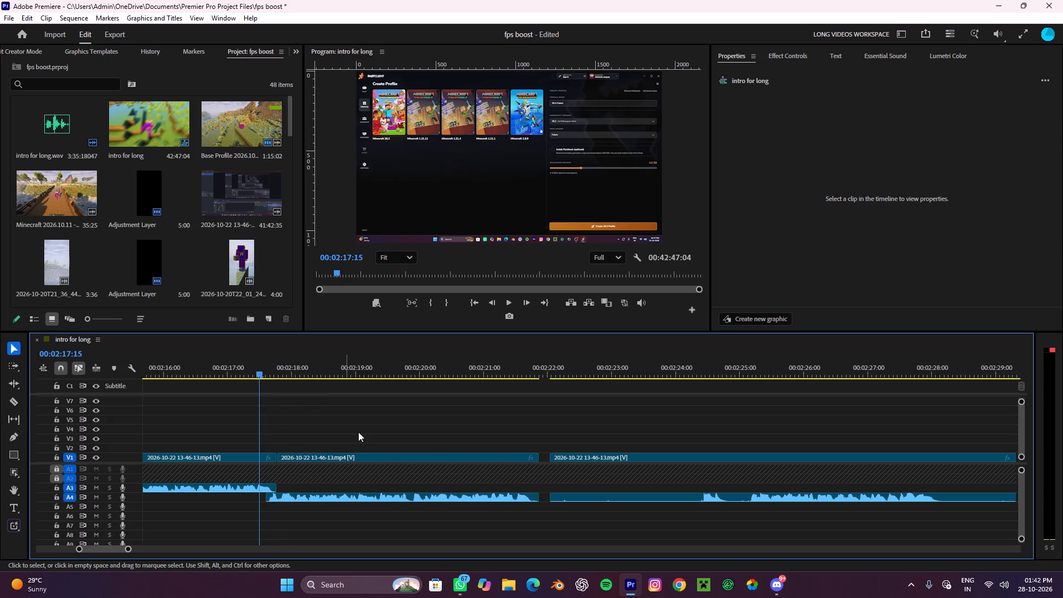
pyautogui.click(358, 432)
pyautogui.press('space')
pyautogui.keyDown('alt'); pyautogui.scroll(-9, 366, 441); pyautogui.keyUp('alt')
pyautogui.keyDown('alt'); pyautogui.scroll(5, 362, 442); pyautogui.keyUp('alt')
pyautogui.keyDown('alt'); pyautogui.scroll(-5, 362, 442); pyautogui.keyUp('alt')
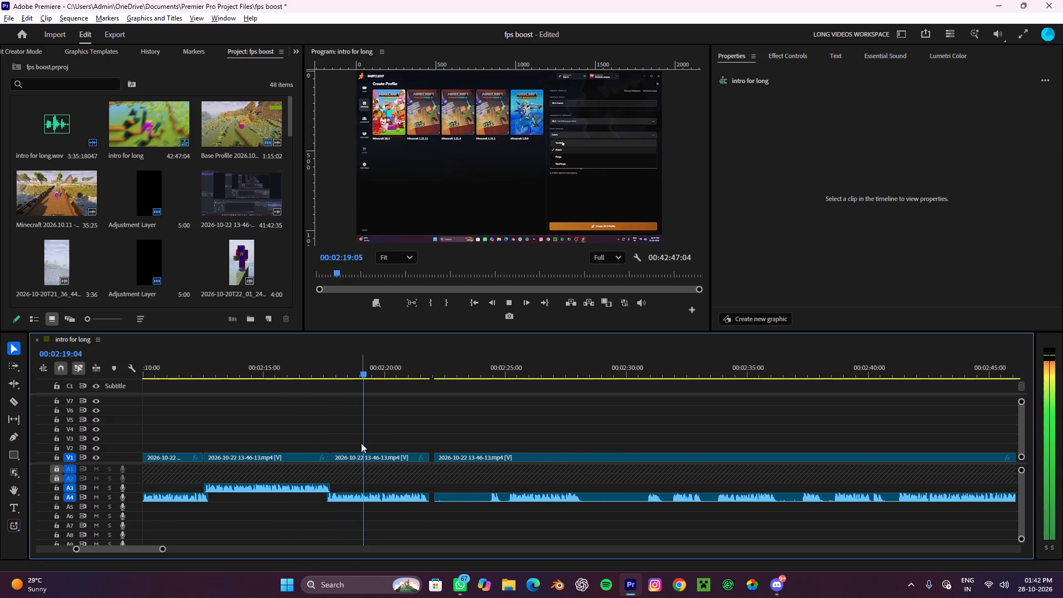
pyautogui.keyDown('alt'); pyautogui.scroll(-9, 361, 443); pyautogui.keyUp('alt')
pyautogui.keyDown('alt'); pyautogui.scroll(5, 353, 446); pyautogui.keyUp('alt')
pyautogui.keyDown('alt'); pyautogui.scroll(-9, 353, 446); pyautogui.keyUp('alt')
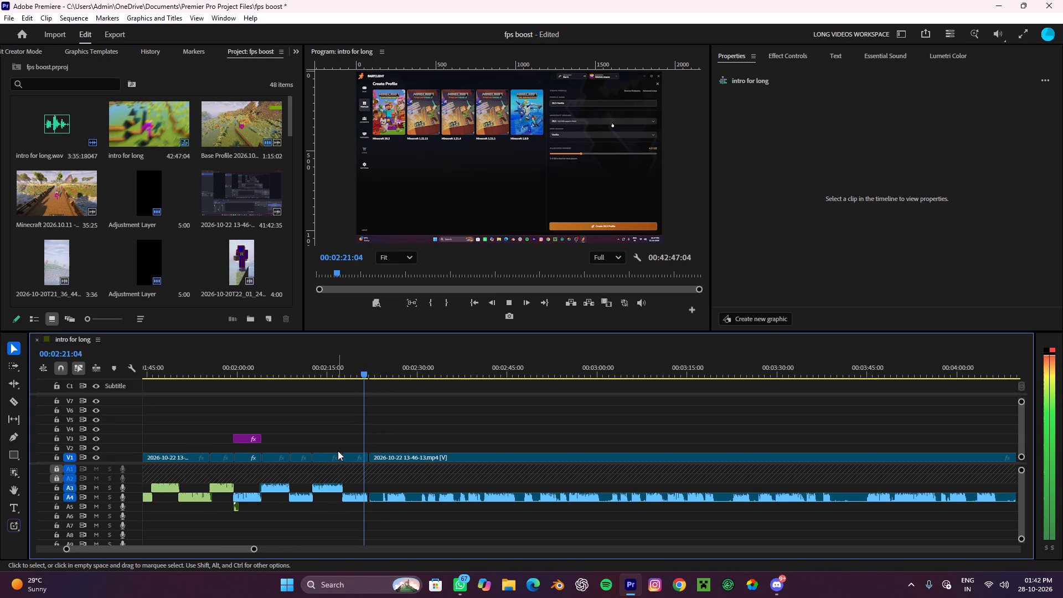
pyautogui.keyDown('alt'); pyautogui.scroll(4, 338, 451); pyautogui.keyUp('alt')
pyautogui.scroll(-4, 338, 451)
pyautogui.press('space')
# Find where the next spoken phrase starts and split the long clip there, at about 00:02:25.
pyautogui.moveTo(334, 375); pyautogui.dragTo(343, 401)
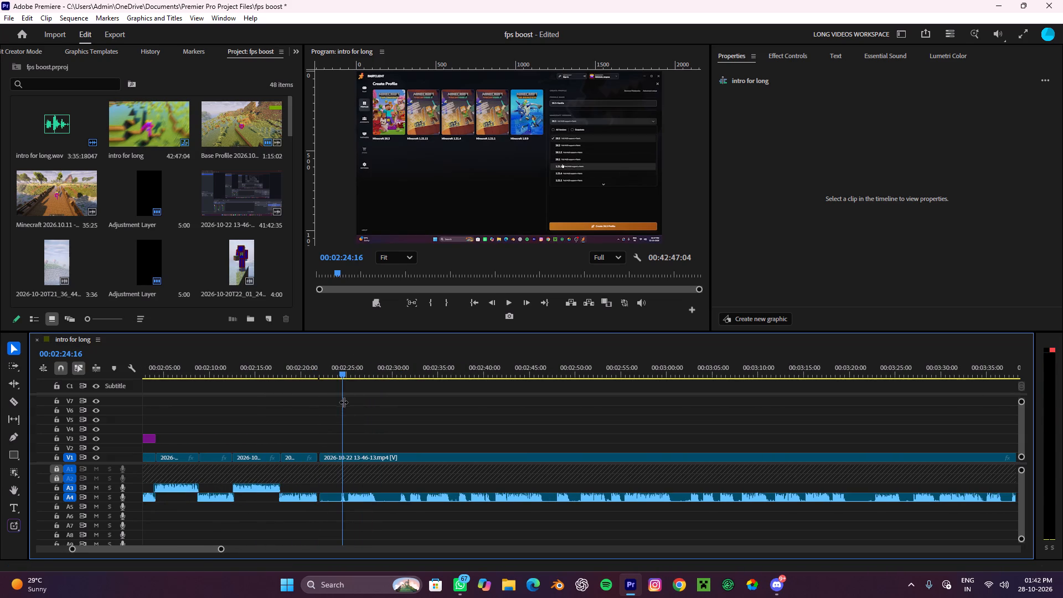
pyautogui.press('space')
pyautogui.keyDown('alt'); pyautogui.scroll(10, 348, 465); pyautogui.keyUp('alt')
pyautogui.press('c')
pyautogui.press('space')
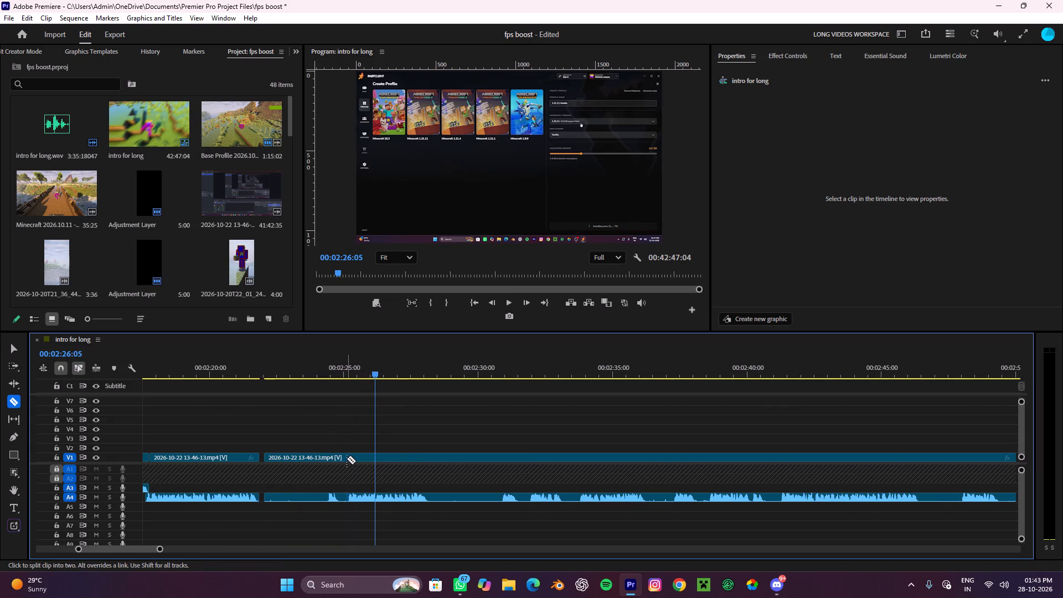
pyautogui.click(348, 457)
pyautogui.press('v')
# Cut out the short piece between about 00:02:22 and 00:02:25 and slide the remaining long clip back to close the gap.
pyautogui.keyDown('ctrl'); pyautogui.moveTo(324, 517); pyautogui.dragTo(323, 448); pyautogui.keyUp('ctrl')
pyautogui.moveTo(324, 518); pyautogui.dragTo(324, 514)
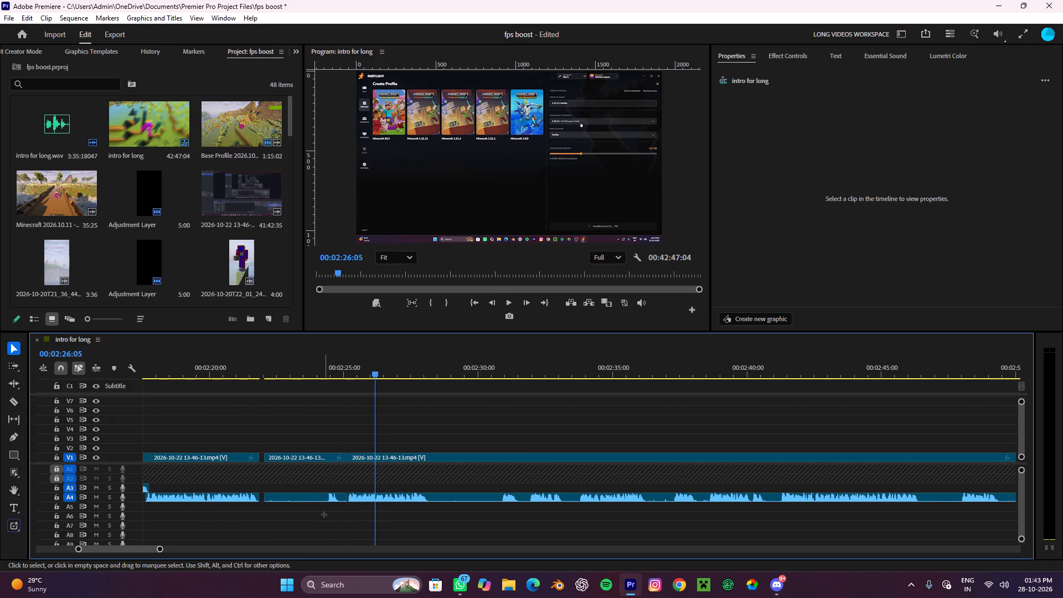
pyautogui.moveTo(324, 514); pyautogui.dragTo(315, 444)
pyautogui.hotkey('ctrl', 'd')
pyautogui.hotkey('ctrl', 'x')
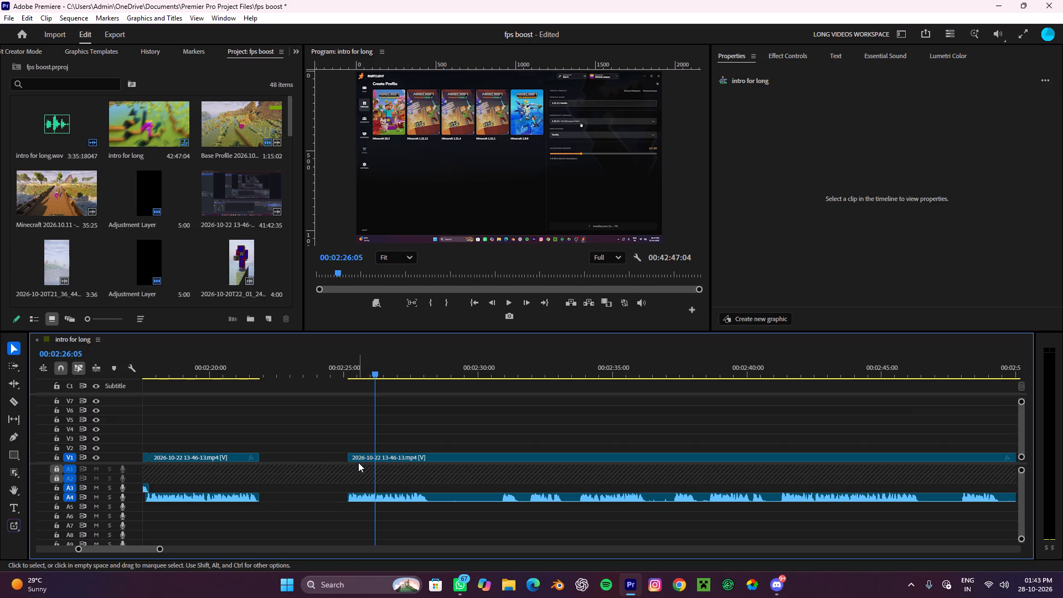
pyautogui.moveTo(367, 455); pyautogui.dragTo(273, 467)
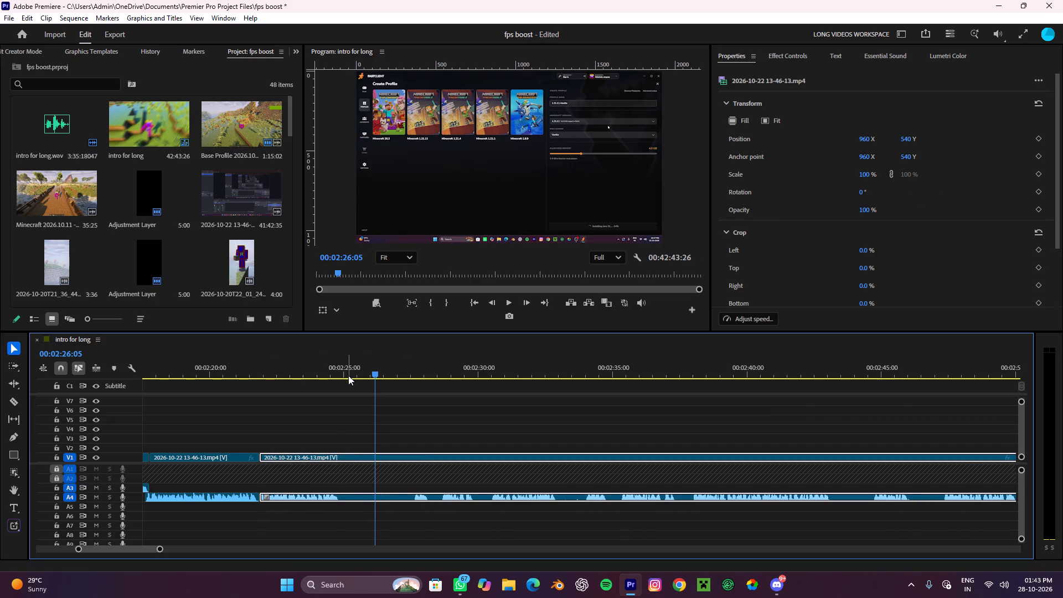
# Play the long clip from about 00:02:22 and split it where its opening phrase ends, at about 00:02:25.
pyautogui.moveTo(360, 375); pyautogui.dragTo(256, 425)
pyautogui.press('space')
pyautogui.keyDown('alt'); pyautogui.scroll(-9, 316, 442); pyautogui.keyUp('alt')
pyautogui.keyDown('alt'); pyautogui.scroll(5, 302, 451); pyautogui.keyUp('alt')
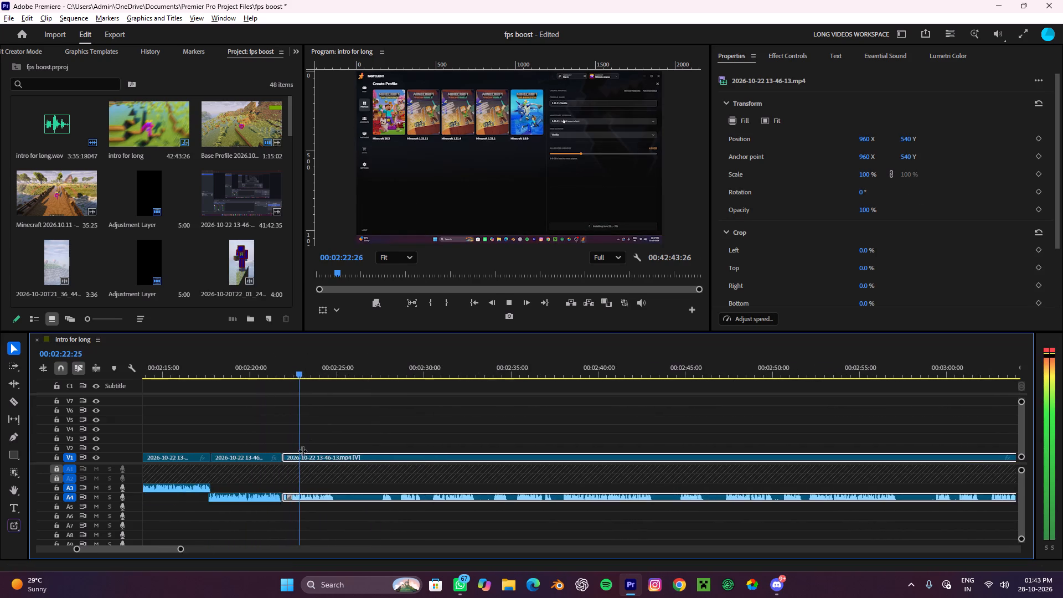
pyautogui.keyDown('alt'); pyautogui.scroll(6, 302, 451); pyautogui.keyUp('alt')
pyautogui.scroll(-9, 302, 451)
pyautogui.press('space')
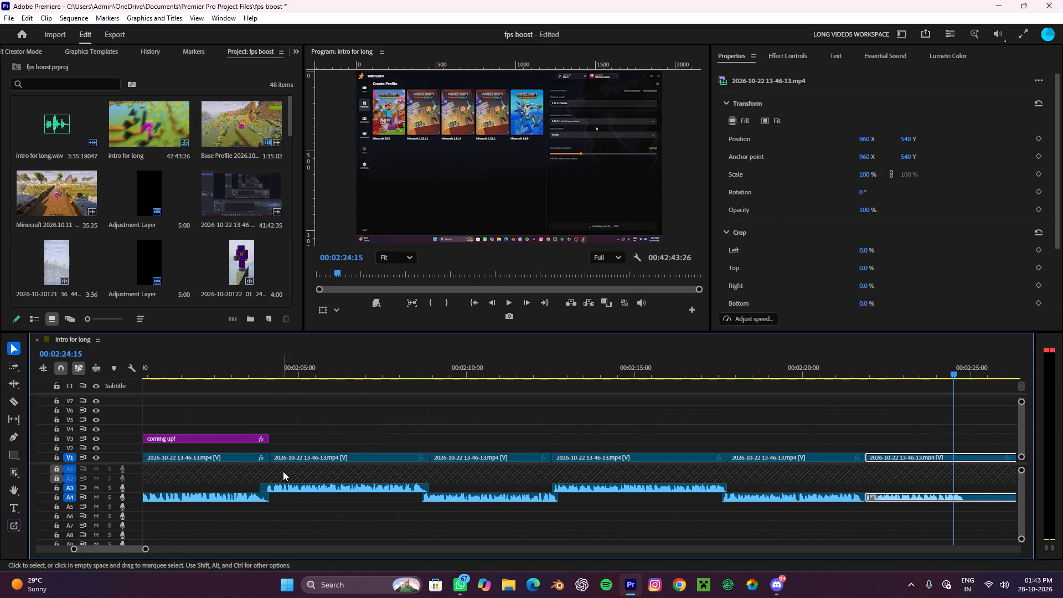
pyautogui.scroll(-9, 283, 471)
pyautogui.keyDown('alt'); pyautogui.scroll(3, 736, 410); pyautogui.keyUp('alt')
pyautogui.scroll(-9, 728, 407)
pyautogui.press('space')
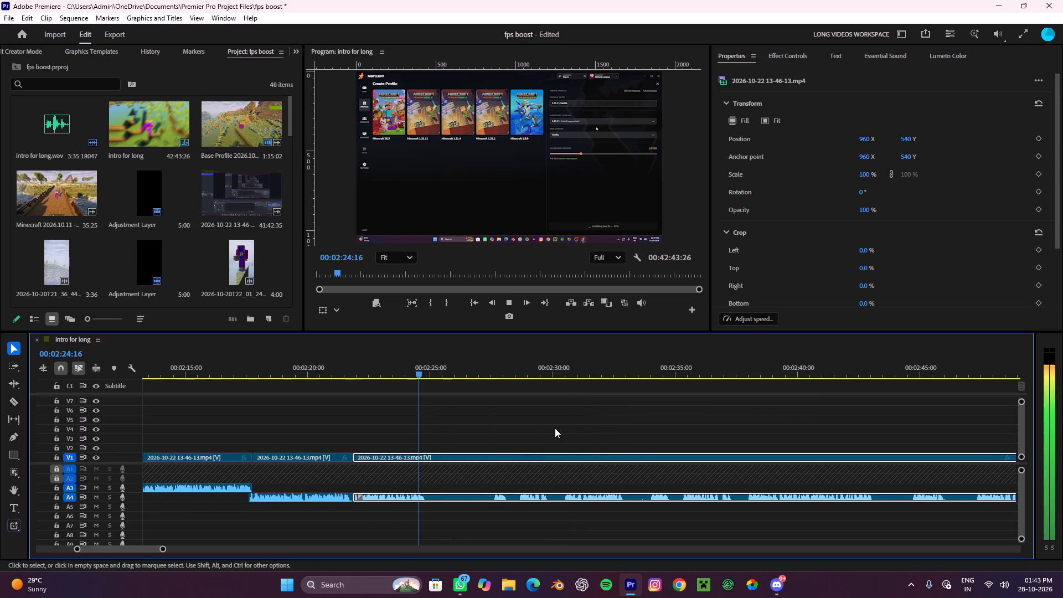
pyautogui.press('space')
pyautogui.press('c')
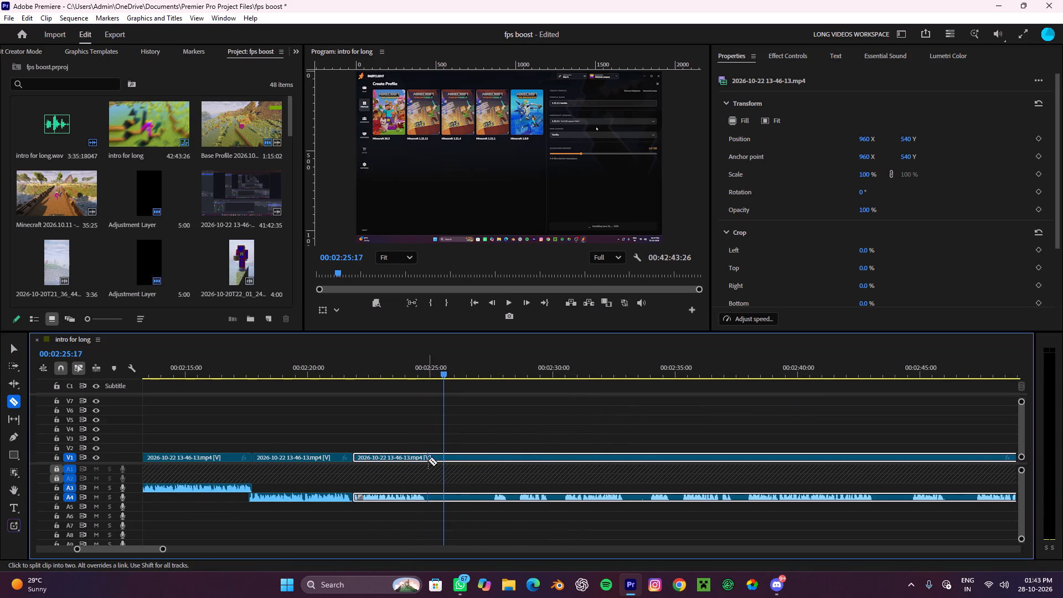
pyautogui.click(428, 460)
pyautogui.press('v')
# Listen to the recording from about 00:02:37 to 00:02:43, and replay the kept part from about 00:02:19 for context.
pyautogui.keyDown('alt'); pyautogui.scroll(-9, 448, 450); pyautogui.keyUp('alt')
pyautogui.moveTo(452, 370); pyautogui.dragTo(497, 382)
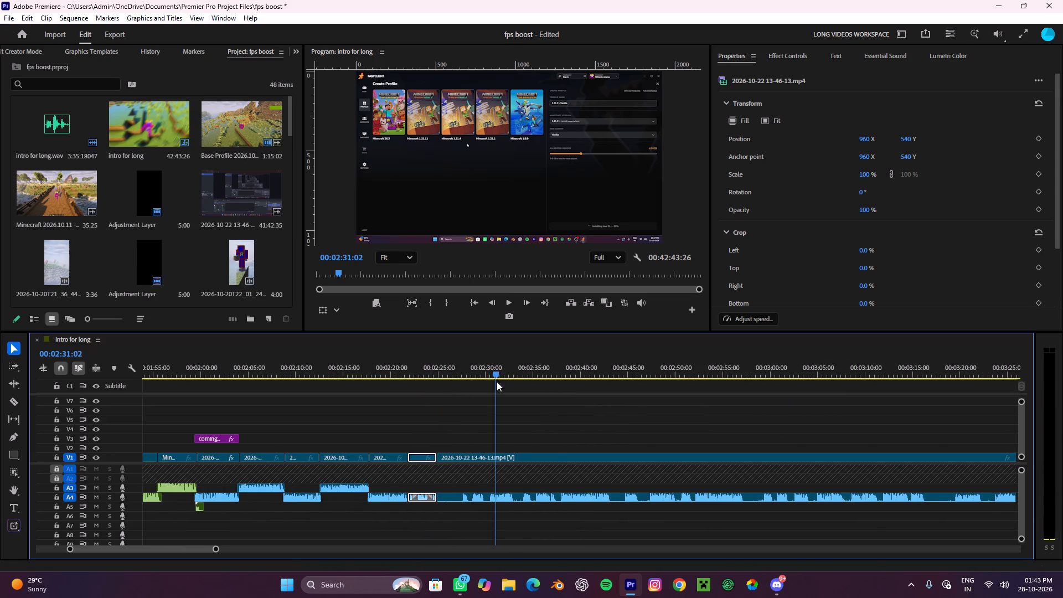
pyautogui.moveTo(497, 382); pyautogui.dragTo(561, 456)
pyautogui.press('space')
pyautogui.keyDown('alt'); pyautogui.scroll(5, 559, 471); pyautogui.keyUp('alt')
pyautogui.keyDown('alt'); pyautogui.scroll(-6, 561, 452); pyautogui.keyUp('alt')
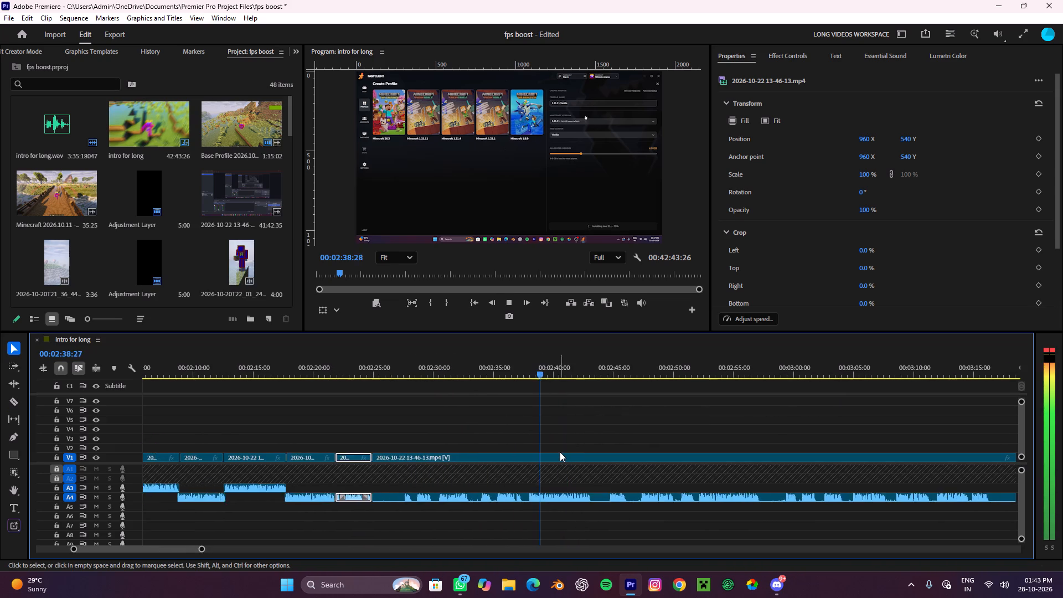
pyautogui.keyDown('alt'); pyautogui.scroll(-3, 560, 452); pyautogui.keyUp('alt')
pyautogui.keyDown('alt'); pyautogui.scroll(4, 501, 470); pyautogui.keyUp('alt')
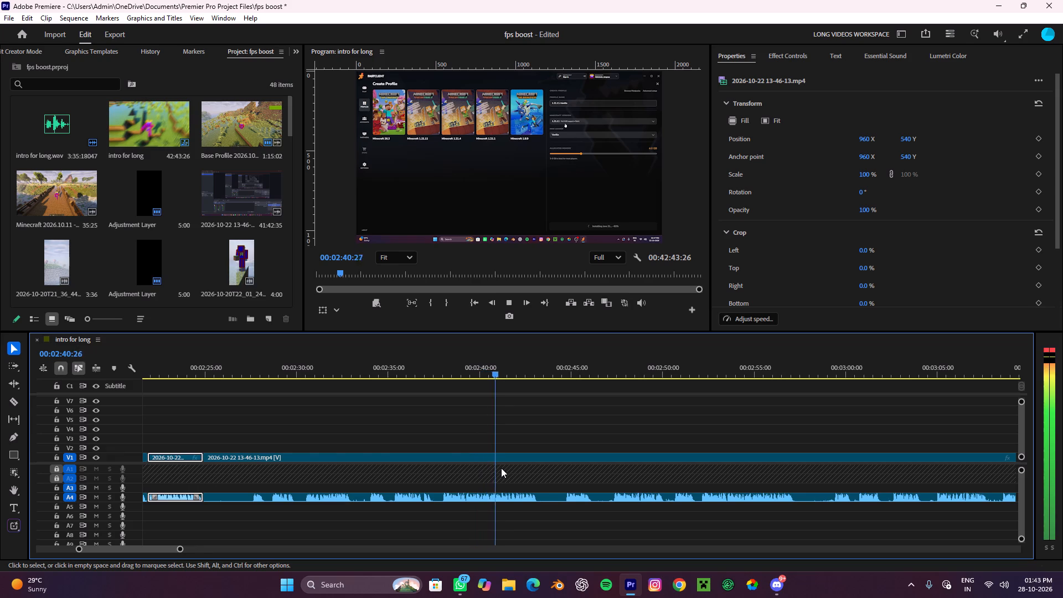
pyautogui.keyDown('alt'); pyautogui.scroll(-8, 501, 468); pyautogui.keyUp('alt')
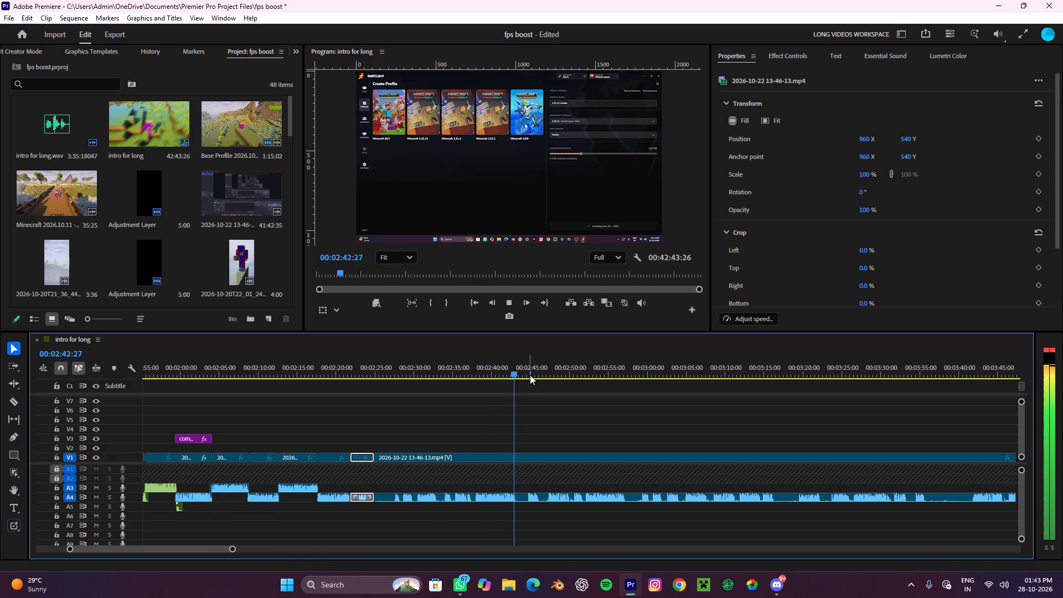
pyautogui.moveTo(530, 375); pyautogui.dragTo(329, 471)
pyautogui.press('space')
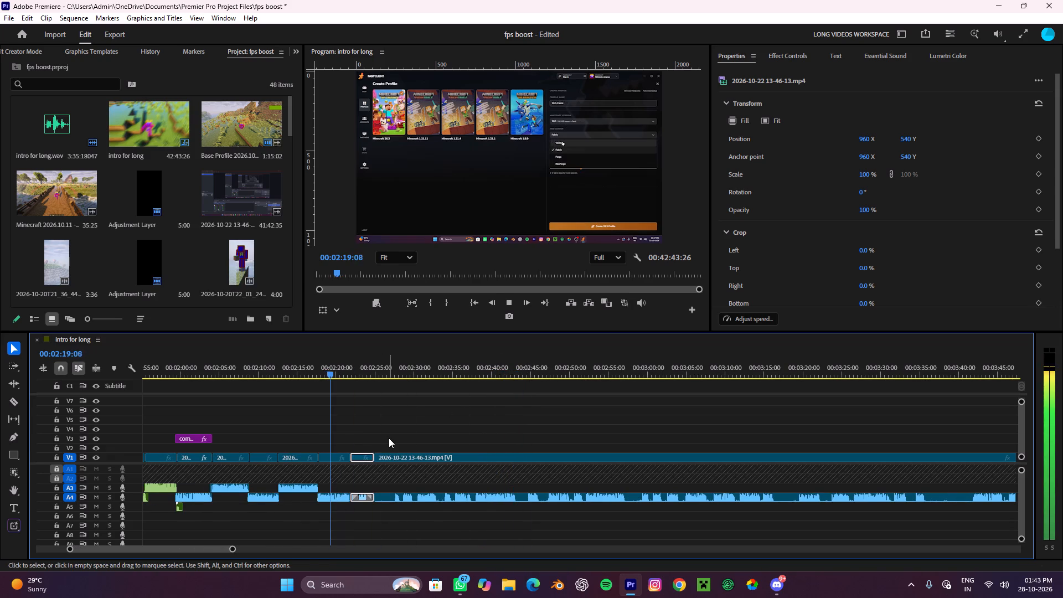
pyautogui.scroll(-4, 389, 438)
pyautogui.click(404, 381)
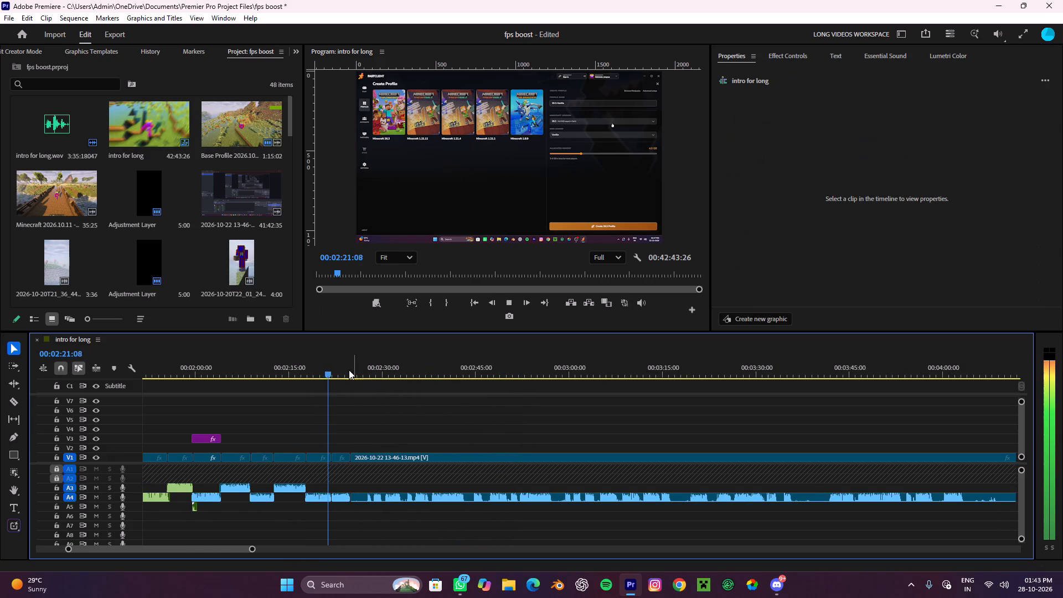
# Skim the recording from about 00:02:52 to 00:03:28, listening for where the narration should resume.
pyautogui.moveTo(343, 372); pyautogui.dragTo(520, 493)
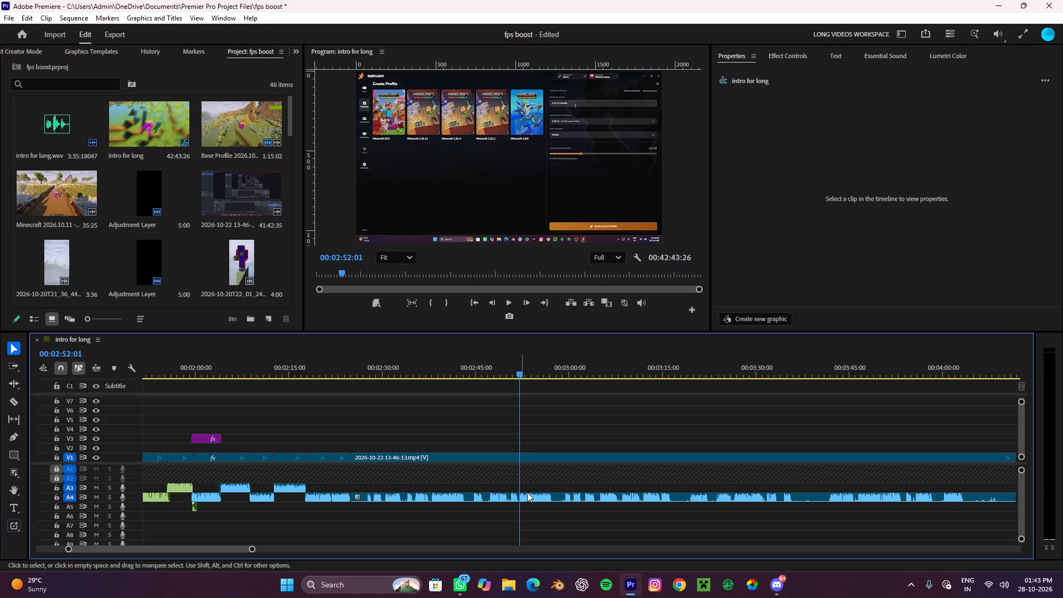
pyautogui.press('space')
pyautogui.keyDown('alt'); pyautogui.scroll(4, 564, 502); pyautogui.keyUp('alt')
pyautogui.keyDown('alt'); pyautogui.scroll(-4, 559, 492); pyautogui.keyUp('alt')
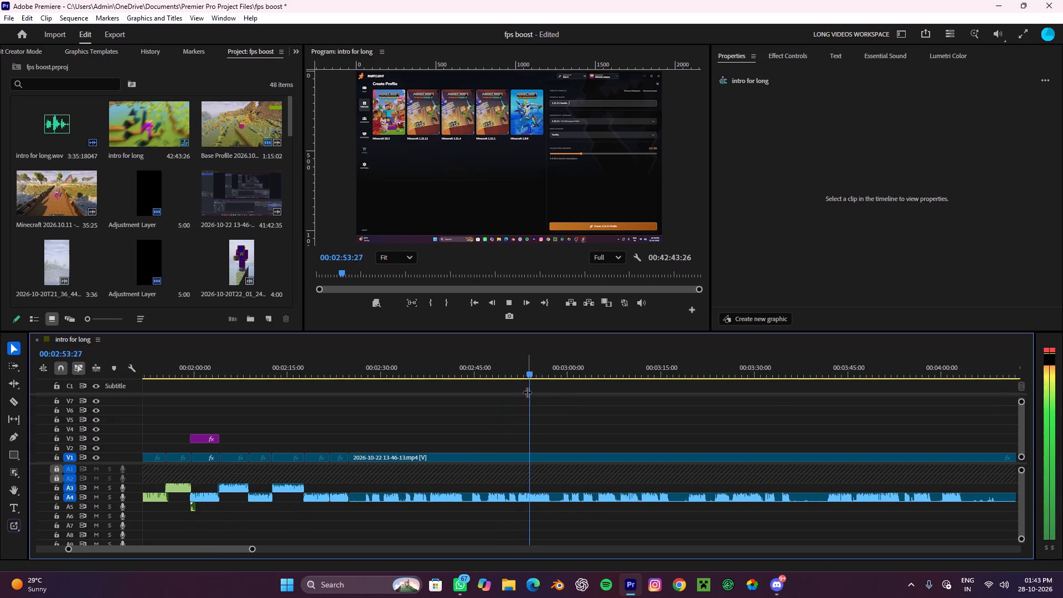
pyautogui.moveTo(531, 371); pyautogui.dragTo(592, 476)
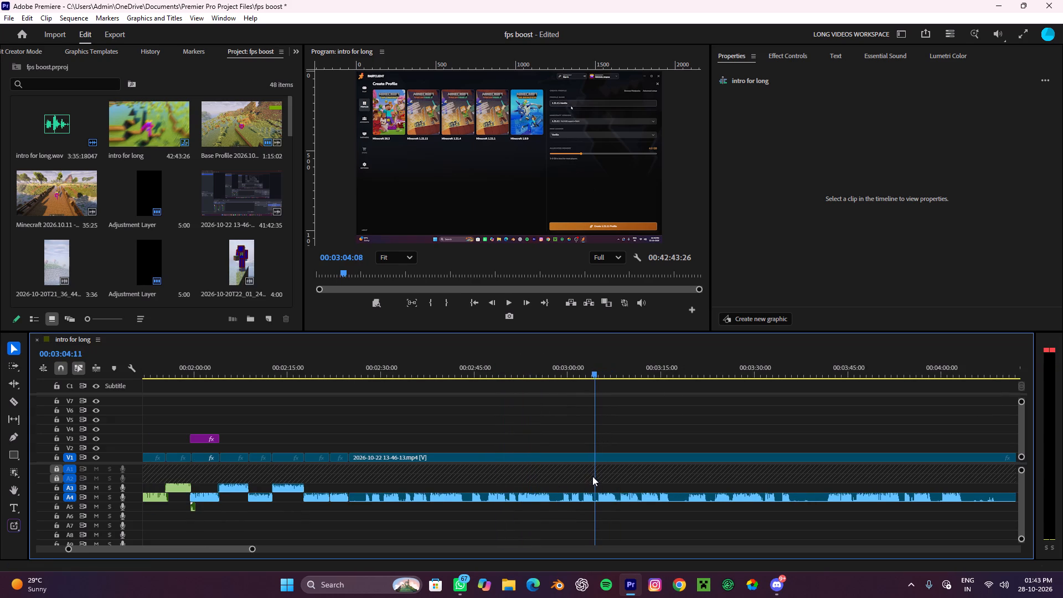
pyautogui.moveTo(592, 476); pyautogui.dragTo(592, 477)
pyautogui.press('space')
pyautogui.keyDown('alt'); pyautogui.scroll(4, 620, 519); pyautogui.keyUp('alt')
pyautogui.scroll(-6, 620, 519)
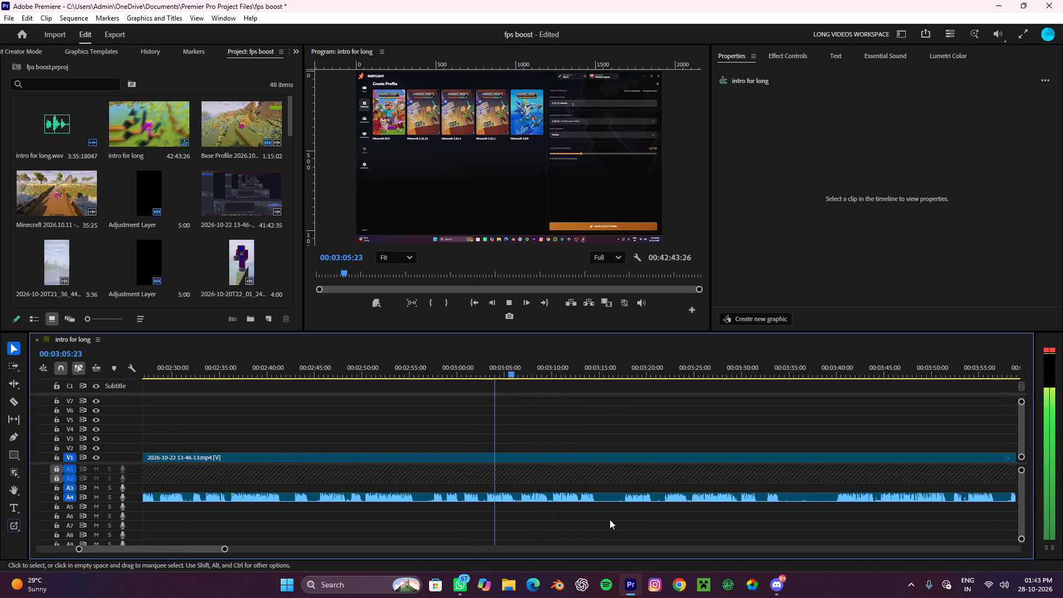
pyautogui.scroll(-8, 610, 519)
pyautogui.moveTo(536, 374); pyautogui.dragTo(587, 448)
pyautogui.press('space')
pyautogui.keyDown('alt'); pyautogui.scroll(4, 628, 472); pyautogui.keyUp('alt')
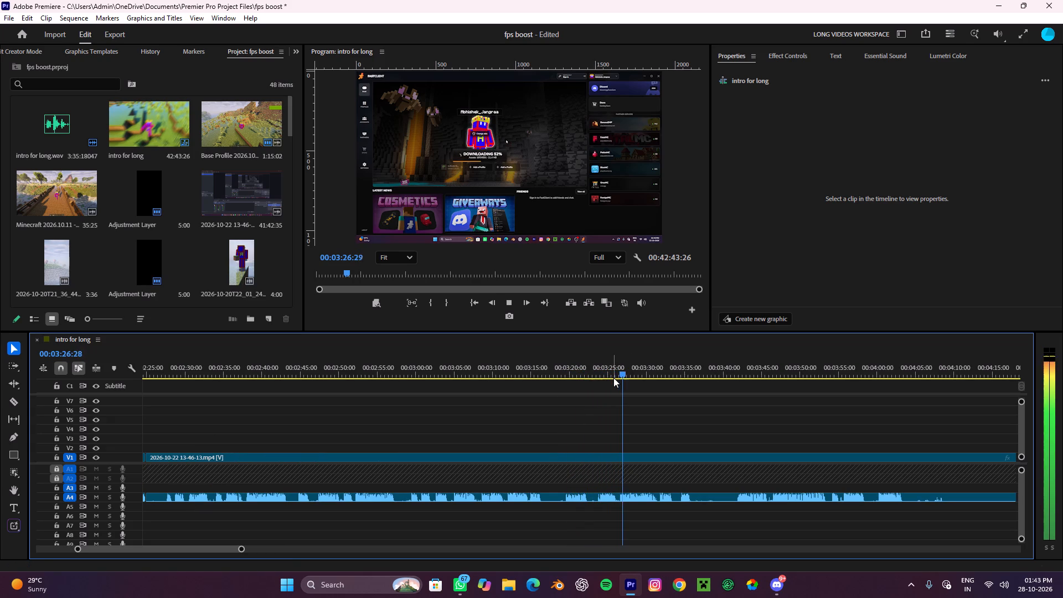
pyautogui.keyDown('alt'); pyautogui.scroll(-10, 640, 464); pyautogui.keyUp('alt')
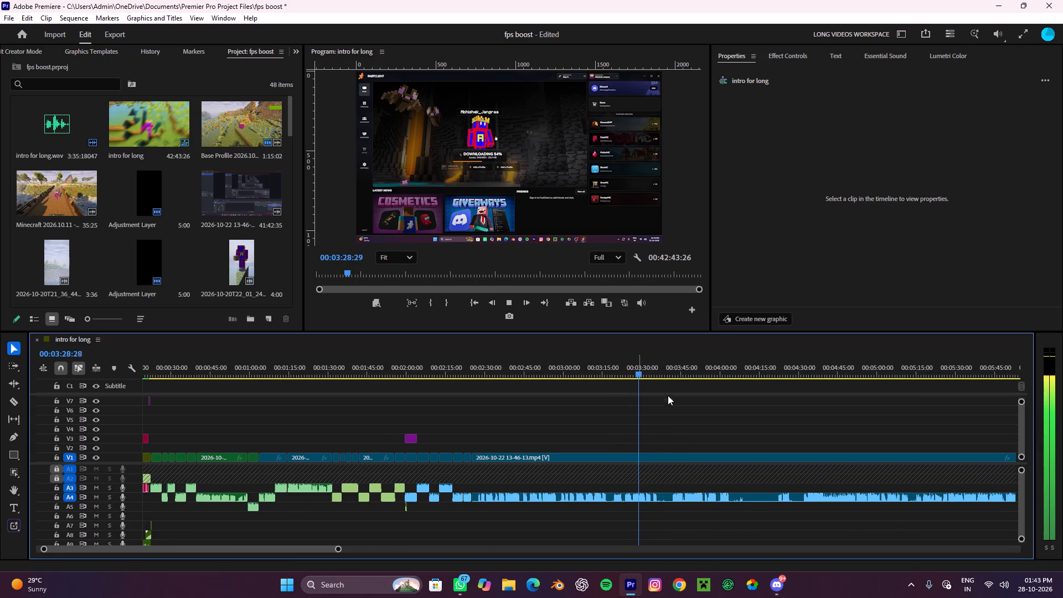
# Play the recording from about 00:03:41 and split the long clip at the phrase to resume from, at about 00:03:46.
pyautogui.moveTo(645, 368); pyautogui.dragTo(670, 412)
pyautogui.press('space')
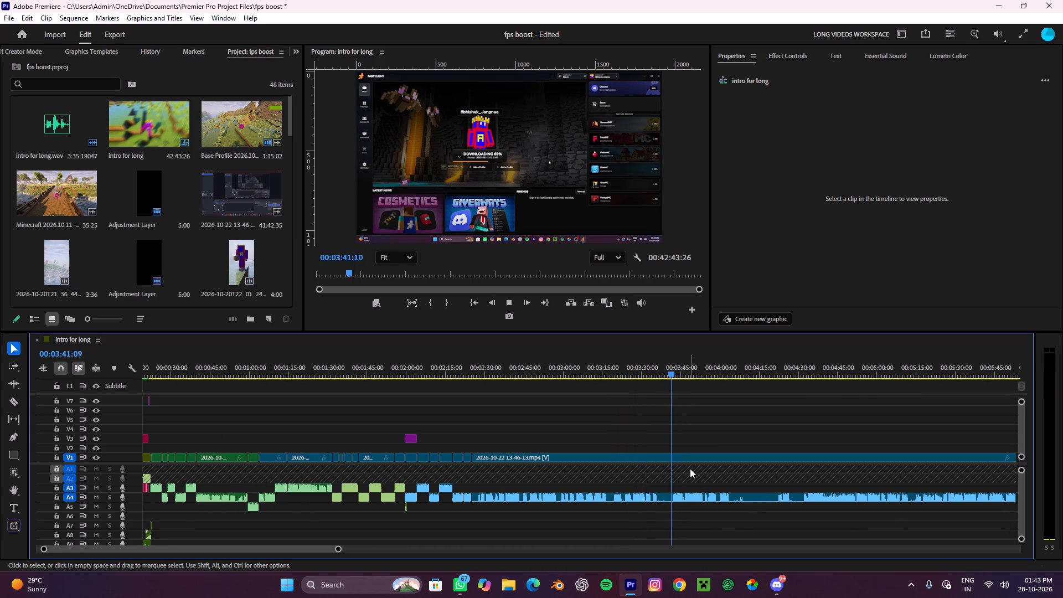
pyautogui.keyDown('alt'); pyautogui.scroll(3, 691, 471); pyautogui.keyUp('alt')
pyautogui.keyDown('alt'); pyautogui.scroll(-4, 691, 471); pyautogui.keyUp('alt')
pyautogui.keyDown('alt'); pyautogui.scroll(4, 690, 471); pyautogui.keyUp('alt')
pyautogui.scroll(-5, 690, 471)
pyautogui.keyDown('alt'); pyautogui.scroll(-4, 602, 476); pyautogui.keyUp('alt')
pyautogui.keyDown('alt'); pyautogui.scroll(6, 598, 476); pyautogui.keyUp('alt')
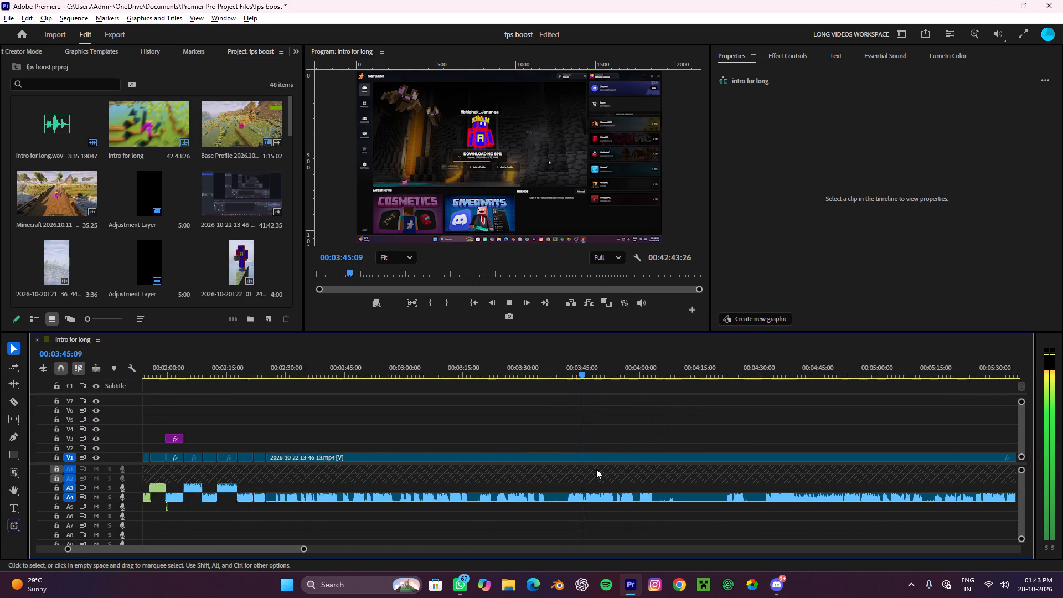
pyautogui.keyDown('alt'); pyautogui.scroll(11, 596, 469); pyautogui.keyUp('alt')
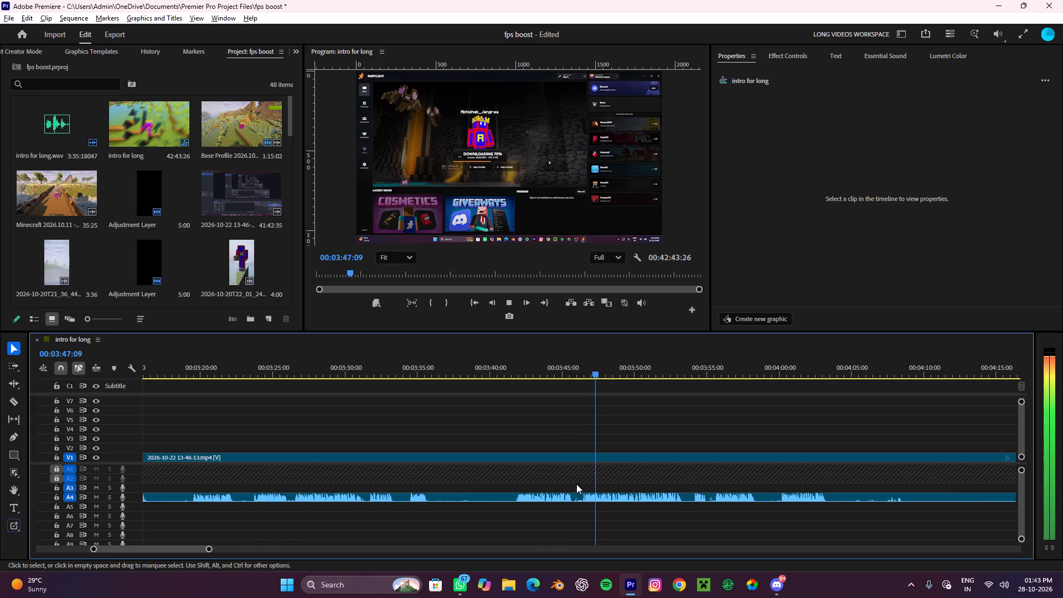
pyautogui.press('space')
pyautogui.press('c')
pyautogui.click(581, 496)
pyautogui.press('v')
# Cut out the section between the splits at about 00:02:25 and 00:03:46.
pyautogui.moveTo(555, 516); pyautogui.dragTo(530, 431)
pyautogui.hotkey('ctrl', 'x')
# Play the remaining clip from about 00:03:47 and split it in the pause after the phrase, at about 00:03:53.
pyautogui.keyDown('ctrl'); pyautogui.scroll(-4, 530, 431); pyautogui.keyUp('ctrl')
pyautogui.keyDown('alt'); pyautogui.scroll(-3, 525, 433); pyautogui.keyUp('alt')
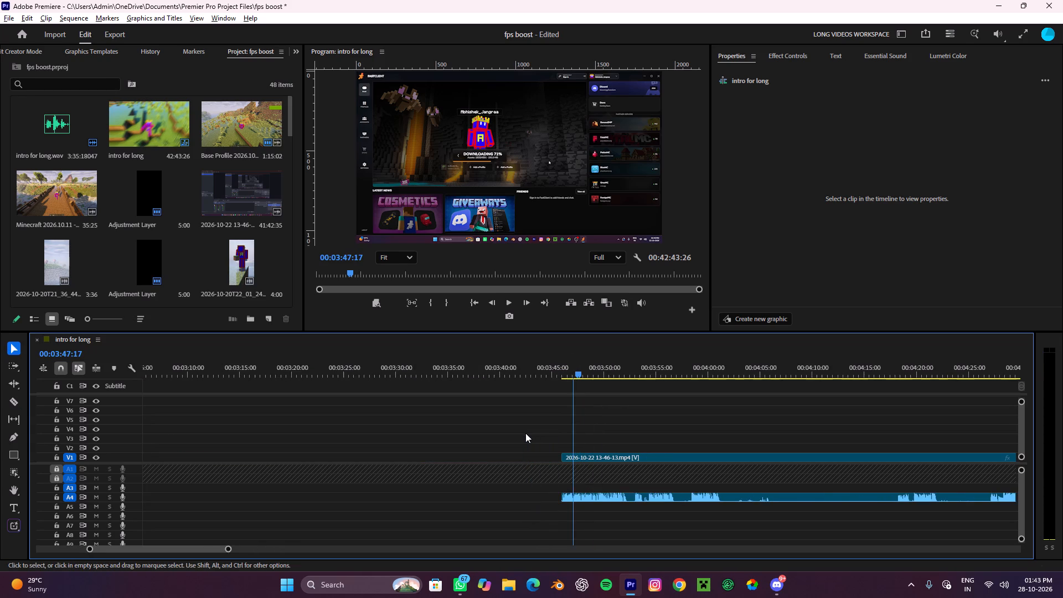
pyautogui.keyDown('alt'); pyautogui.scroll(-6, 525, 433); pyautogui.keyUp('alt')
pyautogui.press('space')
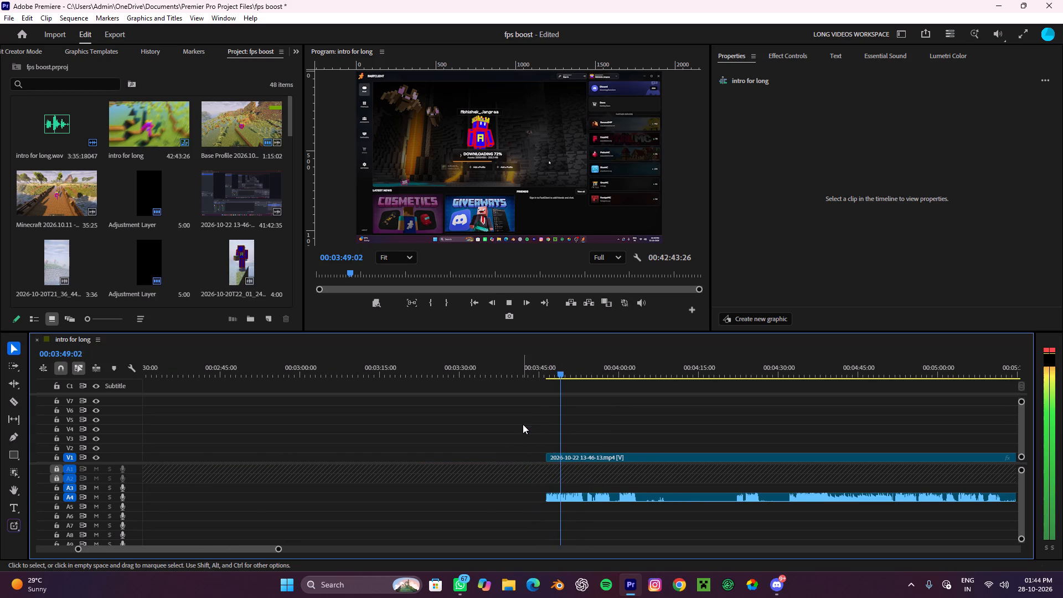
pyautogui.keyDown('alt'); pyautogui.scroll(-5, 544, 419); pyautogui.keyUp('alt')
pyautogui.keyDown('alt'); pyautogui.scroll(5, 544, 425); pyautogui.keyUp('alt')
pyautogui.scroll(-5, 544, 425)
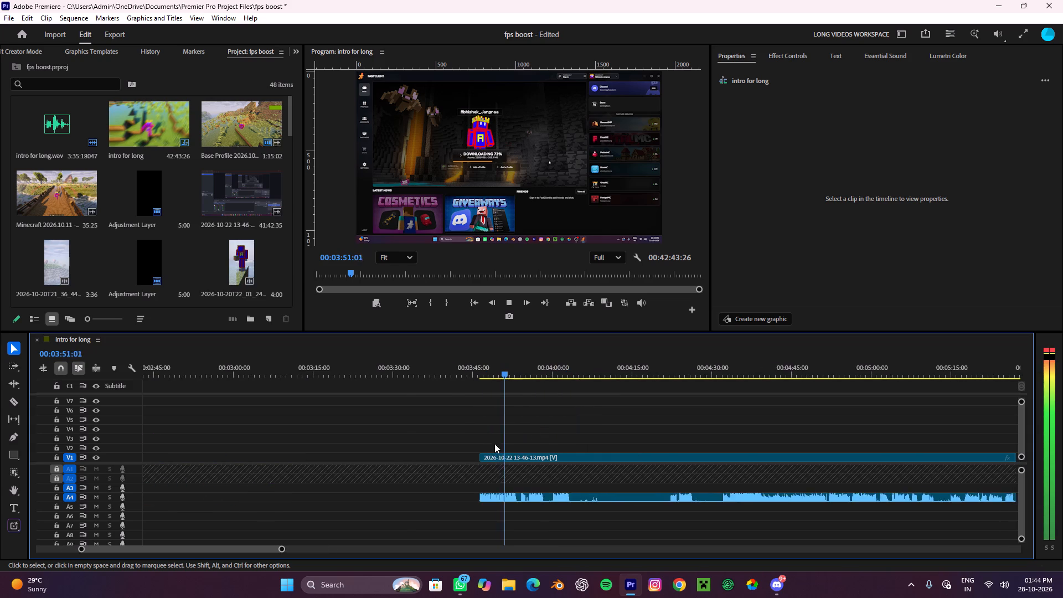
pyautogui.scroll(-5, 494, 444)
pyautogui.keyDown('alt'); pyautogui.scroll(5, 468, 470); pyautogui.keyUp('alt')
pyautogui.scroll(-5, 363, 470)
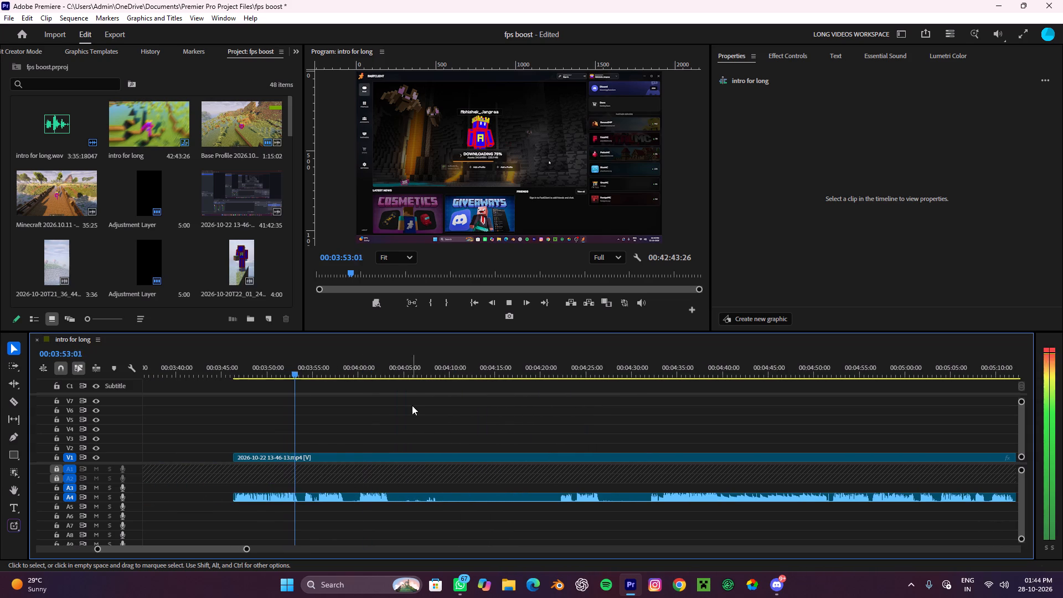
pyautogui.keyDown('alt'); pyautogui.scroll(-9, 333, 445); pyautogui.keyUp('alt')
pyautogui.keyDown('alt'); pyautogui.scroll(10, 327, 450); pyautogui.keyUp('alt')
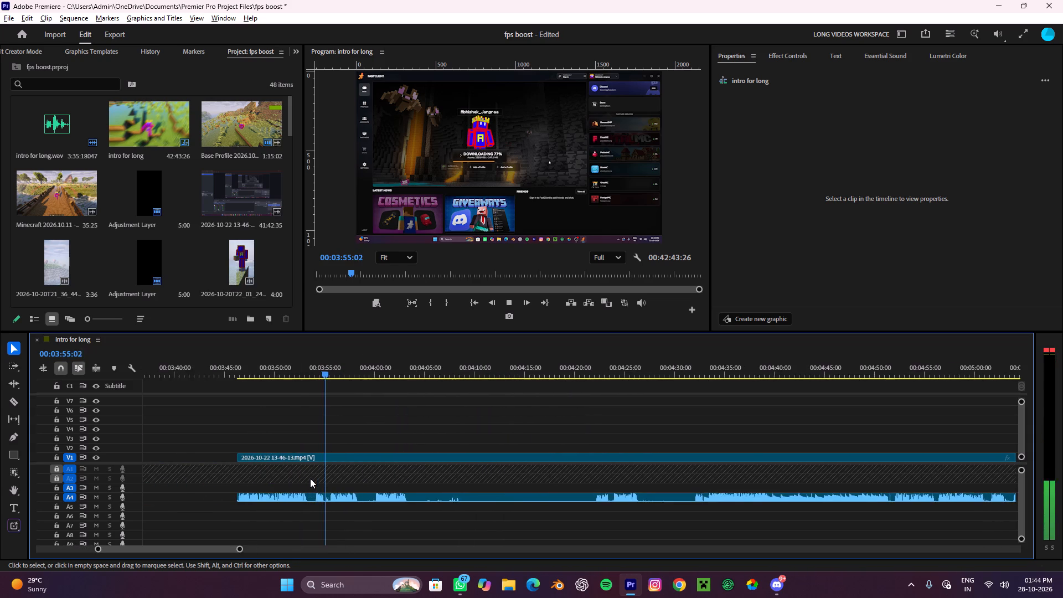
pyautogui.keyDown('alt'); pyautogui.scroll(5, 310, 478); pyautogui.keyUp('alt')
pyautogui.press('c')
pyautogui.click(307, 493)
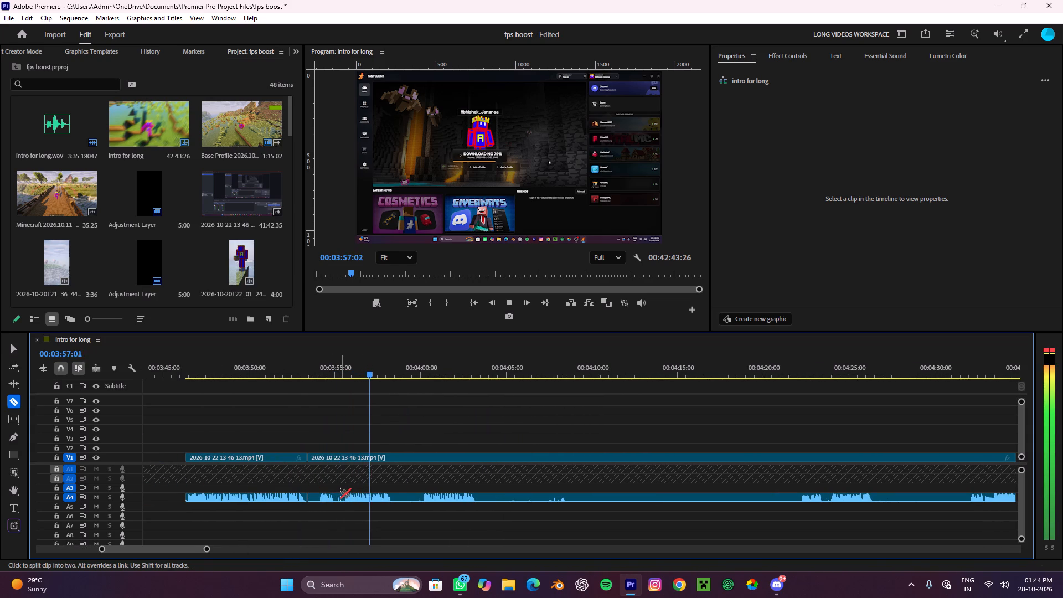
# Split the remaining long clip again where the next phrase starts, at about 00:03:55:16.
pyautogui.click(343, 492)
pyautogui.press('v')
pyautogui.press('space')
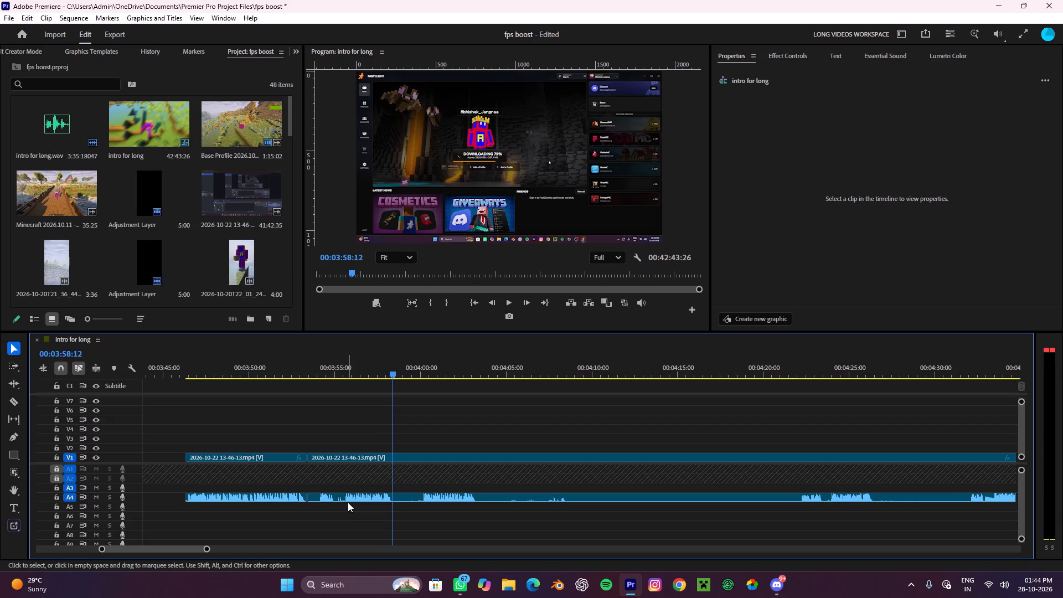
pyautogui.press('c')
pyautogui.click(344, 494)
pyautogui.press('v')
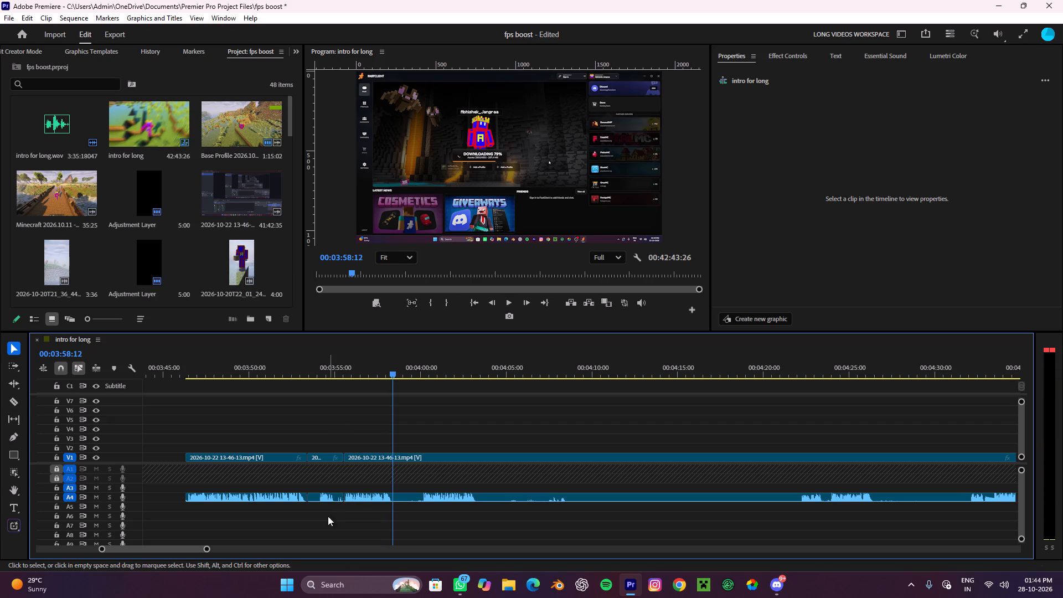
# Save the project and cut out the short piece between about 00:03:53 and 00:03:55:16.
pyautogui.moveTo(328, 516); pyautogui.dragTo(320, 421)
pyautogui.hotkey('ctrl', 's')
pyautogui.hotkey('ctrl', 'x')
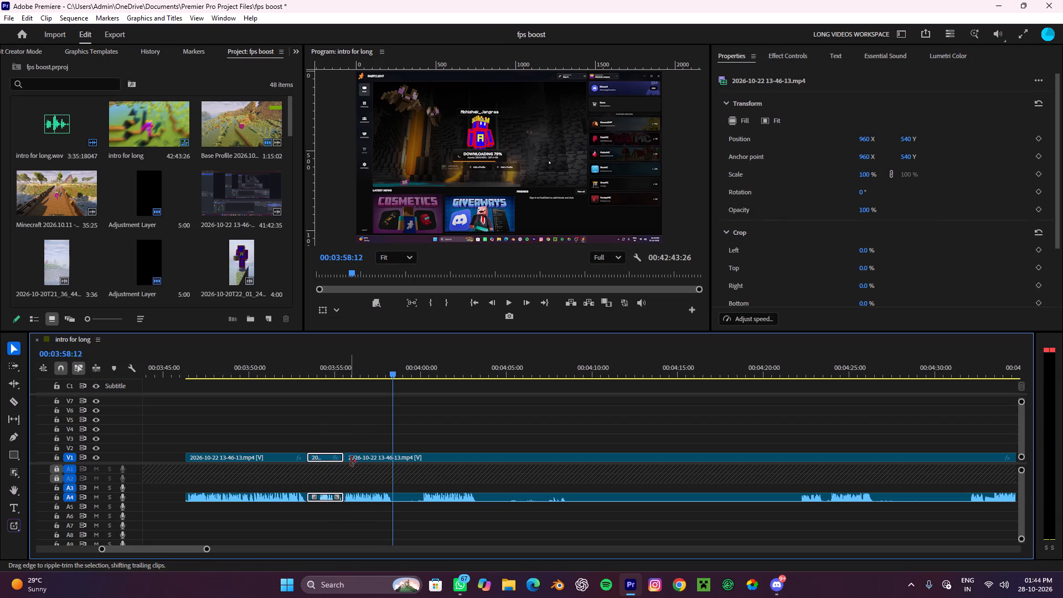
# Replay the phrase from about 00:03:52 and close the gap after it at 00:03:53 with a ripple delete.
pyautogui.moveTo(361, 379); pyautogui.dragTo(297, 425)
pyautogui.moveTo(400, 360); pyautogui.dragTo(286, 418)
pyautogui.press('space')
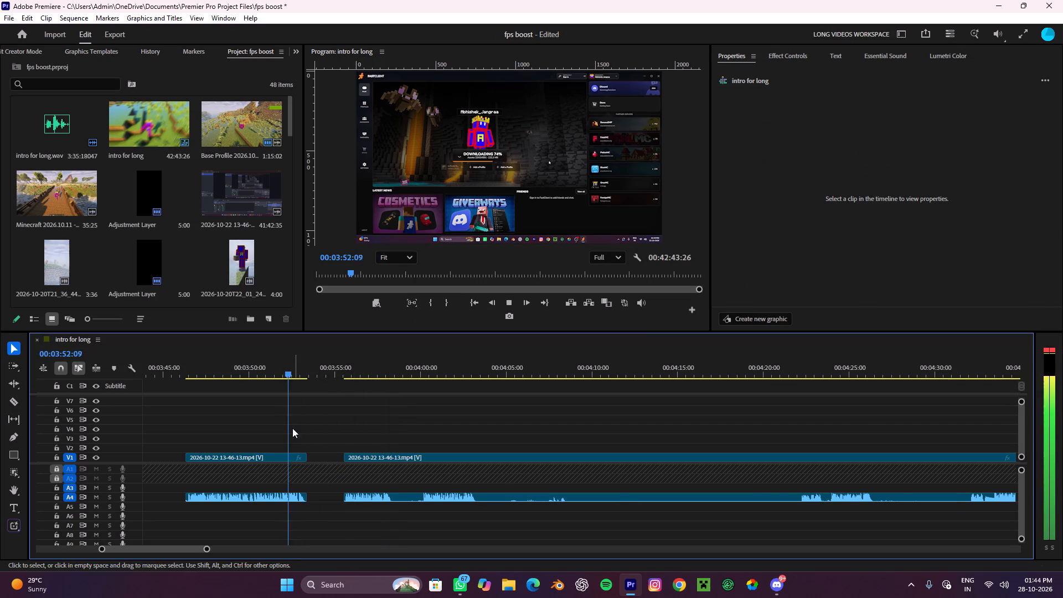
pyautogui.keyDown('alt'); pyautogui.scroll(-5, 291, 430); pyautogui.keyUp('alt')
pyautogui.keyDown('alt'); pyautogui.scroll(5, 291, 430); pyautogui.keyUp('alt')
pyautogui.press('space')
pyautogui.click(331, 456)
pyautogui.press('e')
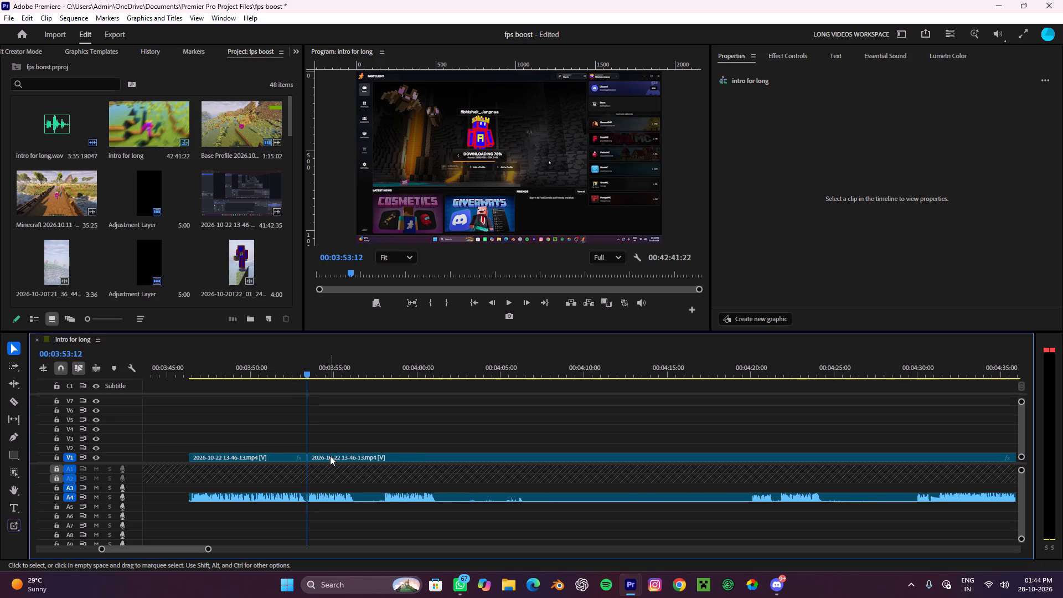
# Play across the closed join and split the long clip at the end of the next phrase, at about 00:03:56:02.
pyautogui.keyDown('alt'); pyautogui.scroll(-4, 329, 456); pyautogui.keyUp('alt')
pyautogui.press('space')
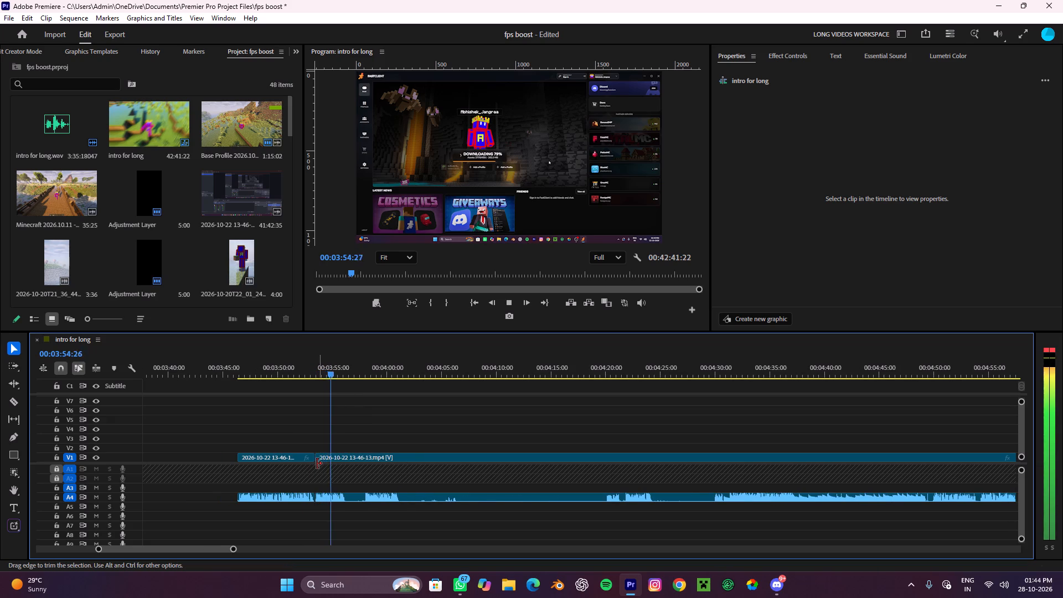
pyautogui.press('space')
pyautogui.press('c')
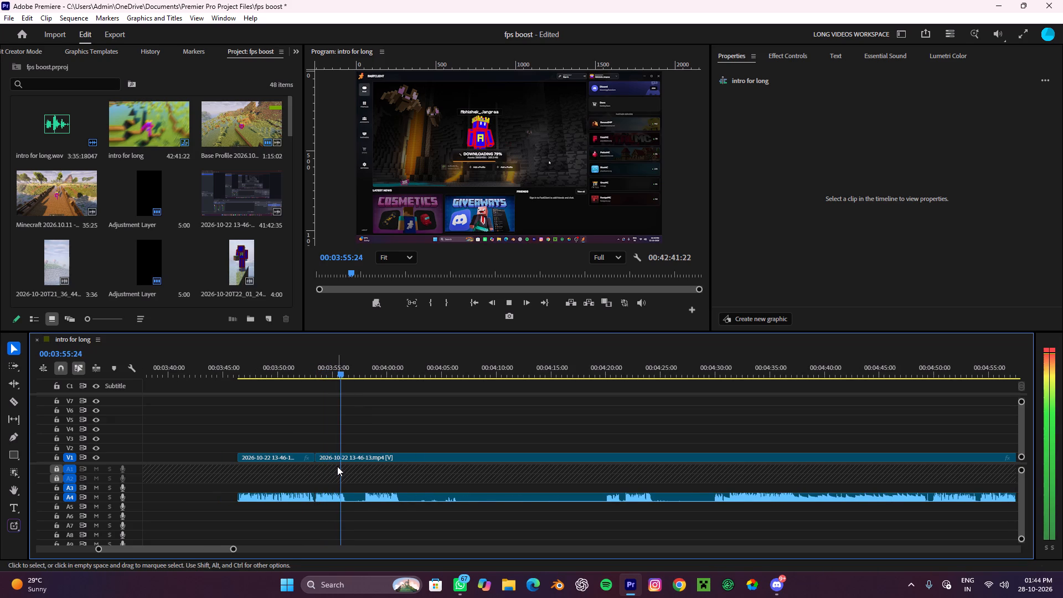
pyautogui.click(347, 496)
pyautogui.press('v')
# Move the clip after the 00:03:56:02 split about 15 frames later, extend the preceding clip's end into the gap, and play it back.
pyautogui.keyDown('alt'); pyautogui.scroll(9, 337, 486); pyautogui.keyUp('alt')
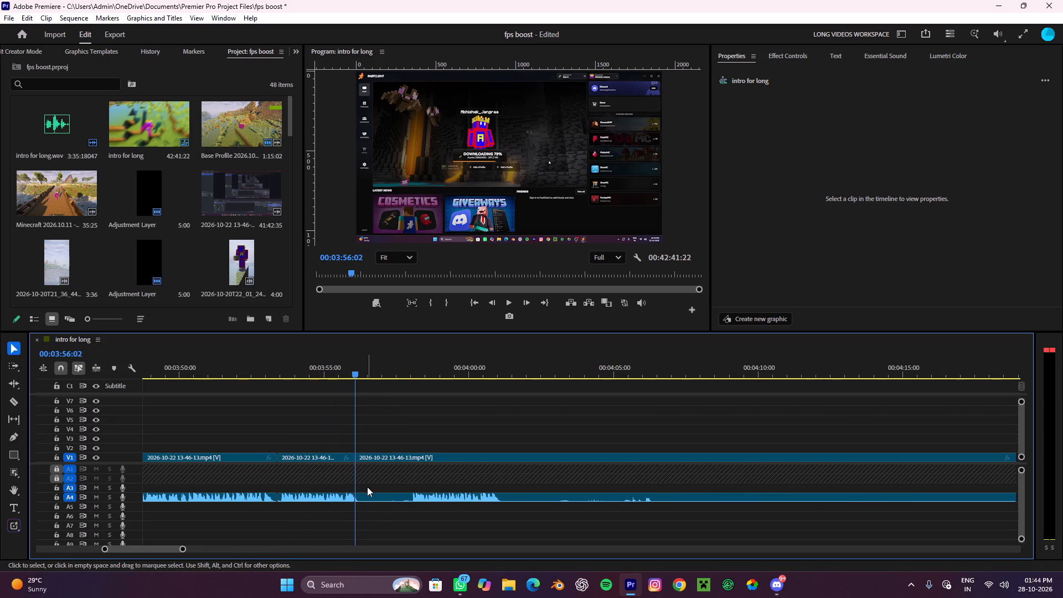
pyautogui.moveTo(374, 455); pyautogui.dragTo(388, 453)
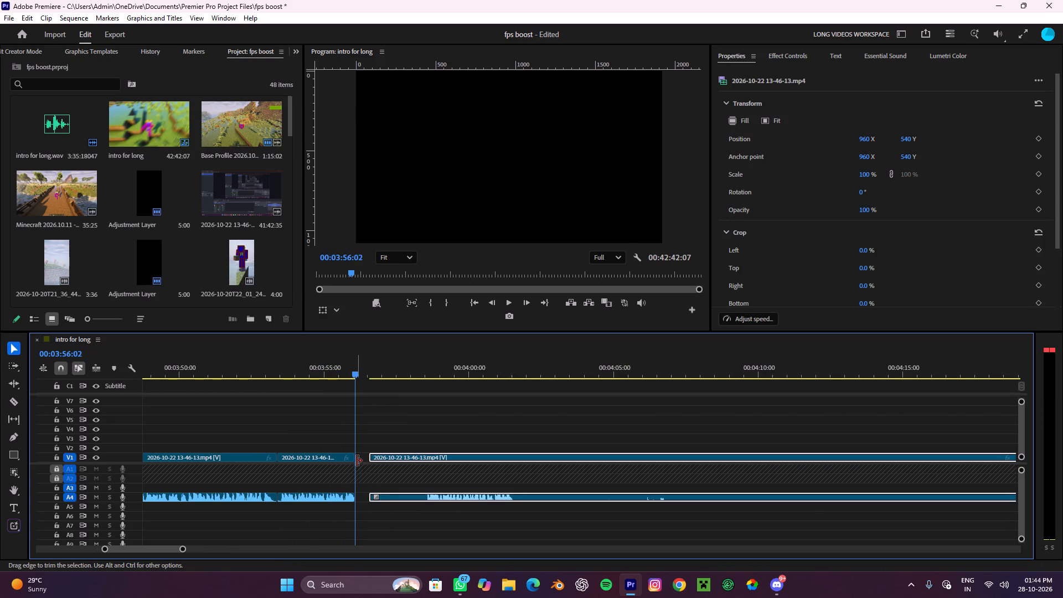
pyautogui.moveTo(357, 461); pyautogui.dragTo(364, 493)
pyautogui.press('space')
pyautogui.keyDown('alt'); pyautogui.scroll(-5, 373, 461); pyautogui.keyUp('alt')
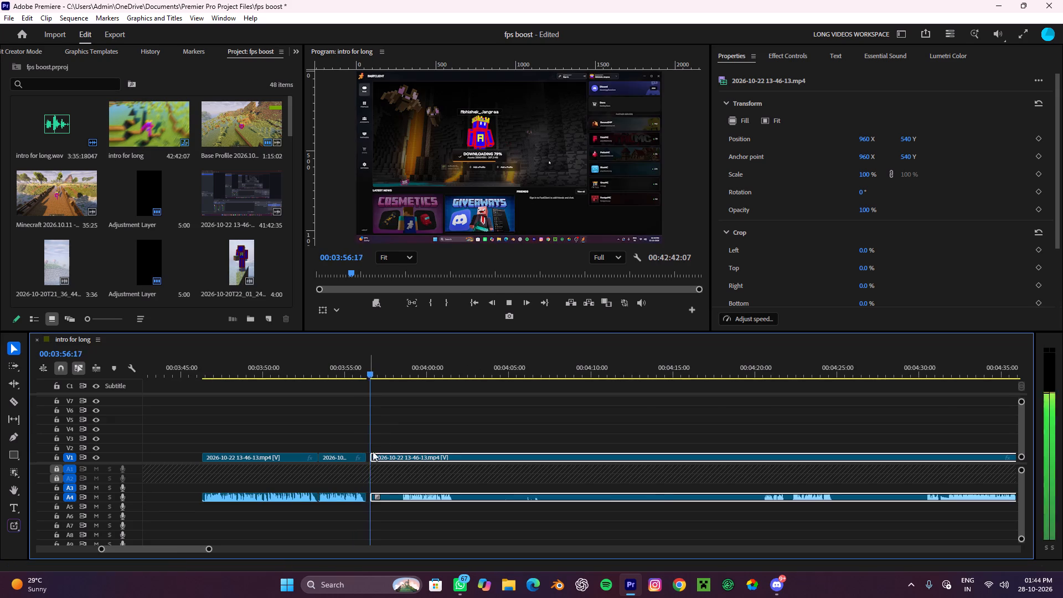
# Play ahead past 00:03:56:17 and cut out the short clip between about 00:03:53:12 and 00:03:56.
pyautogui.press('space')
pyautogui.moveTo(372, 366); pyautogui.dragTo(403, 447)
pyautogui.press('space')
pyautogui.keyDown('alt'); pyautogui.scroll(-3, 443, 445); pyautogui.keyUp('alt')
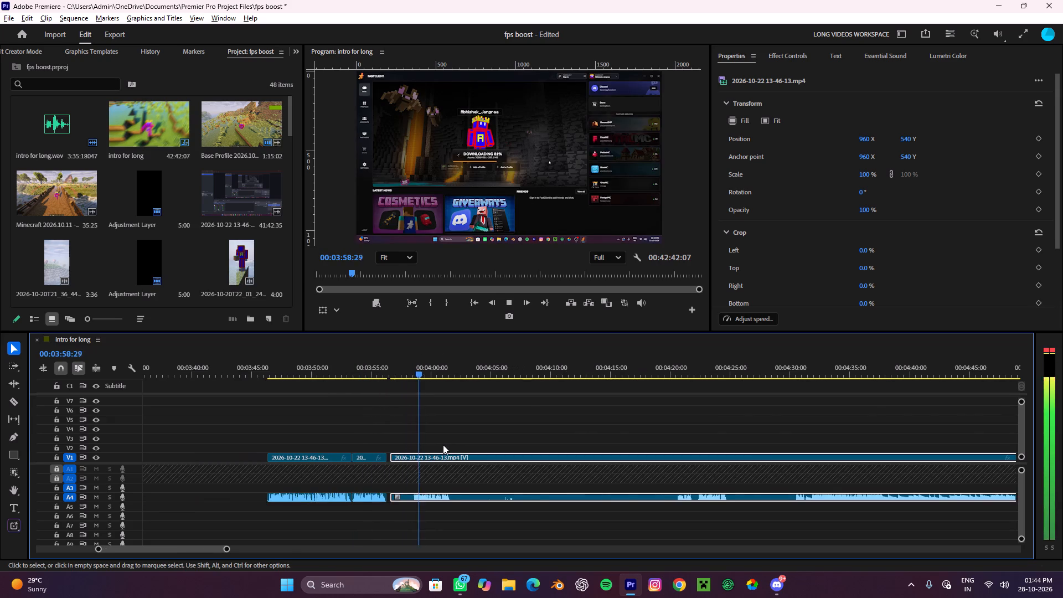
pyautogui.keyDown('alt'); pyautogui.scroll(-13, 443, 445); pyautogui.keyUp('alt')
pyautogui.keyDown('alt'); pyautogui.scroll(10, 438, 446); pyautogui.keyUp('alt')
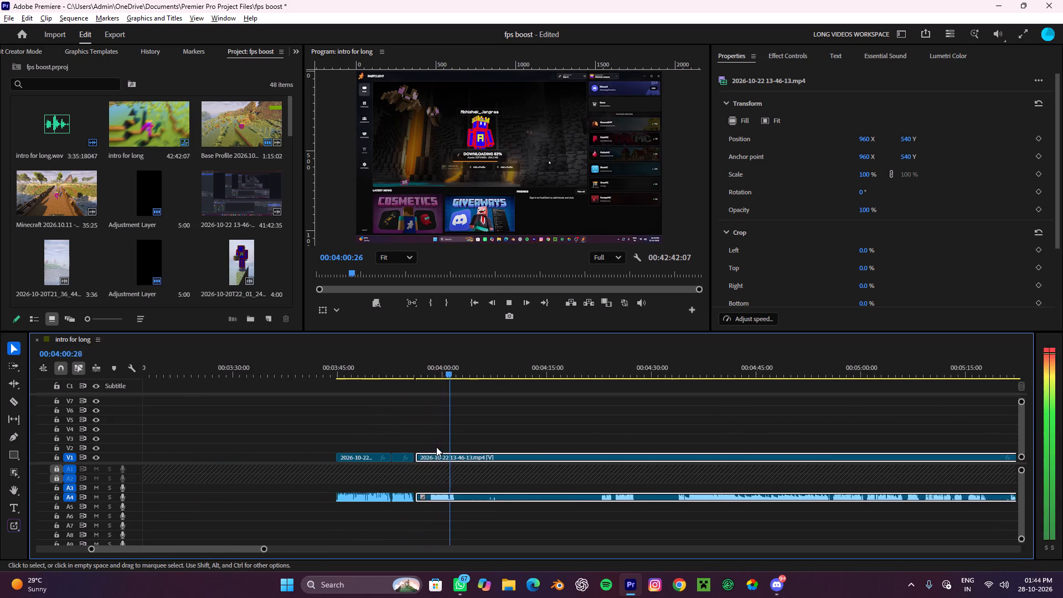
pyautogui.press('space')
pyautogui.moveTo(400, 524); pyautogui.dragTo(398, 448)
pyautogui.hotkey('ctrl', 'x')
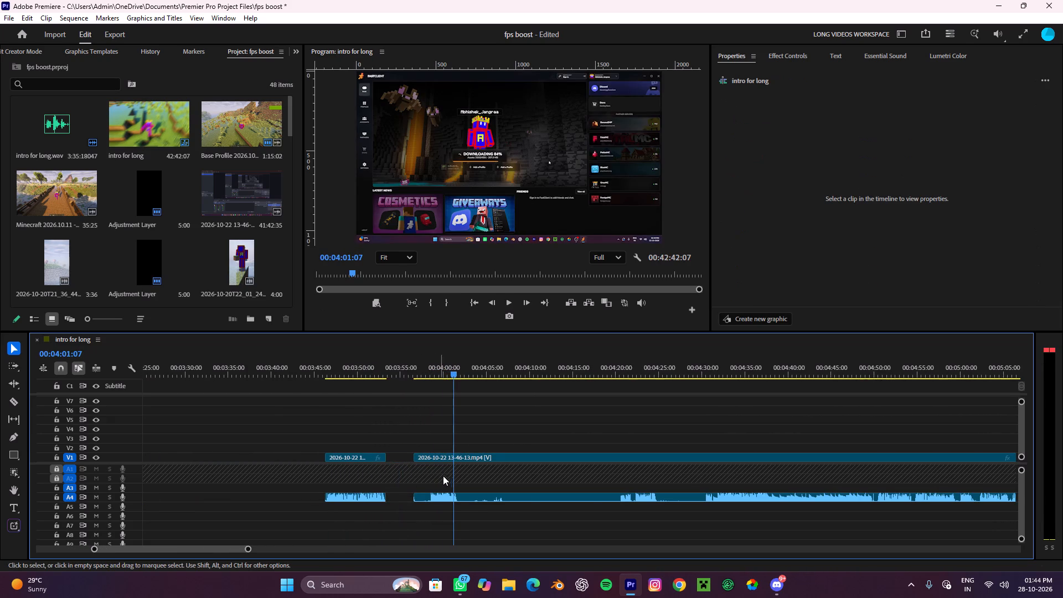
# Split the long clip just before its narration at about 00:03:58:13 and cut out the quiet opening piece.
pyautogui.keyDown('alt'); pyautogui.scroll(1, 445, 476); pyautogui.keyUp('alt')
pyautogui.keyDown('alt'); pyautogui.scroll(-1, 445, 476); pyautogui.keyUp('alt')
pyautogui.keyDown('alt'); pyautogui.scroll(14, 445, 476); pyautogui.keyUp('alt')
pyautogui.press('c')
pyautogui.click(393, 495)
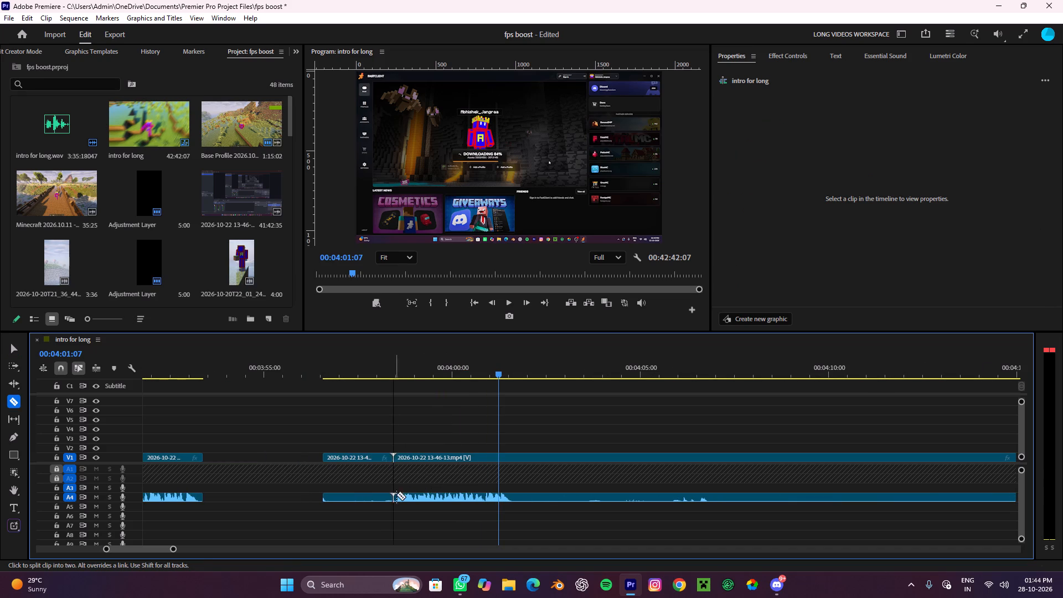
pyautogui.press('v')
pyautogui.moveTo(368, 519); pyautogui.dragTo(356, 429)
pyautogui.hotkey('ctrl', 'x')
# Move the long clip earlier so it joins the preceding clip's end at about 00:03:53:12.
pyautogui.moveTo(438, 458); pyautogui.dragTo(418, 463)
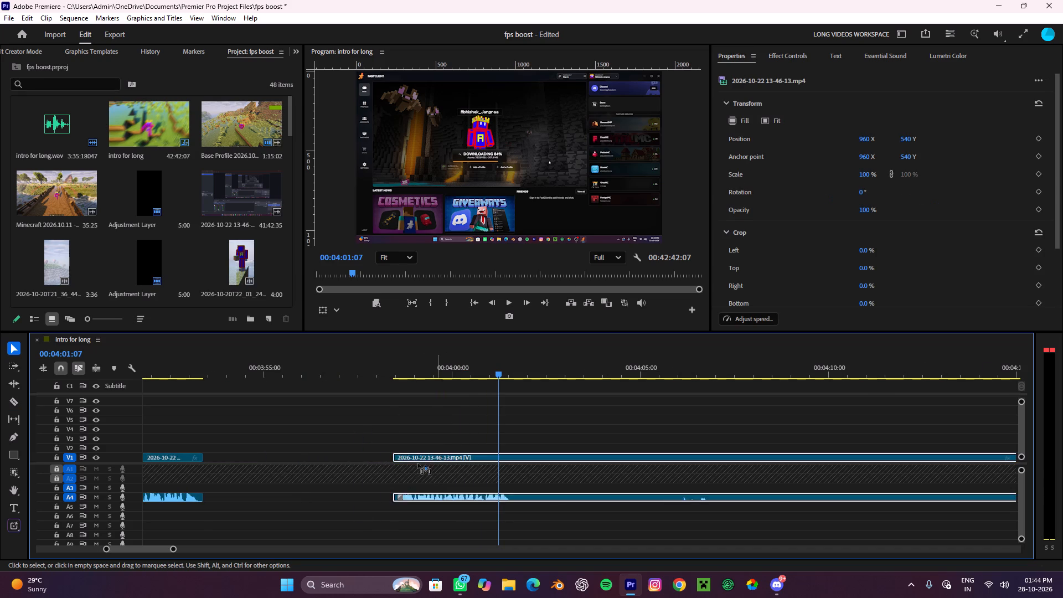
pyautogui.moveTo(418, 463); pyautogui.dragTo(245, 467)
# Play across the new join and split the long clip at the end of the phrase, at about 00:03:56:20.
pyautogui.moveTo(543, 360); pyautogui.dragTo(171, 405)
pyautogui.click(264, 405)
pyautogui.press('space')
pyautogui.keyDown('alt'); pyautogui.scroll(-14, 314, 409); pyautogui.keyUp('alt')
pyautogui.keyDown('alt'); pyautogui.scroll(2, 447, 430); pyautogui.keyUp('alt')
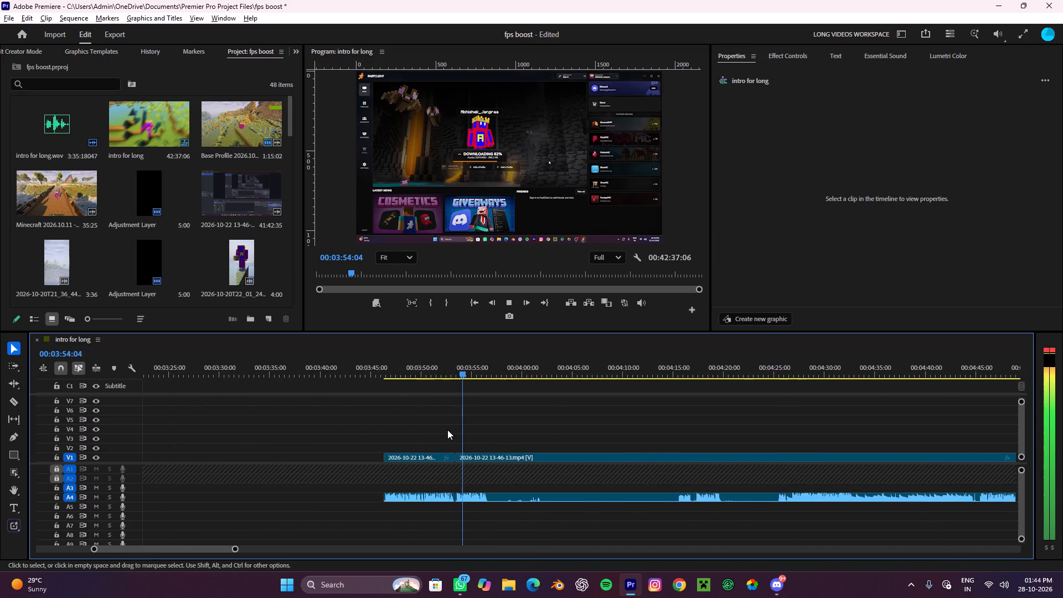
pyautogui.keyDown('alt'); pyautogui.scroll(-5, 447, 430); pyautogui.keyUp('alt')
pyautogui.keyDown('alt'); pyautogui.scroll(6, 445, 430); pyautogui.keyUp('alt')
pyautogui.scroll(-6, 445, 430)
pyautogui.keyDown('alt'); pyautogui.scroll(11, 400, 463); pyautogui.keyUp('alt')
pyautogui.press('space')
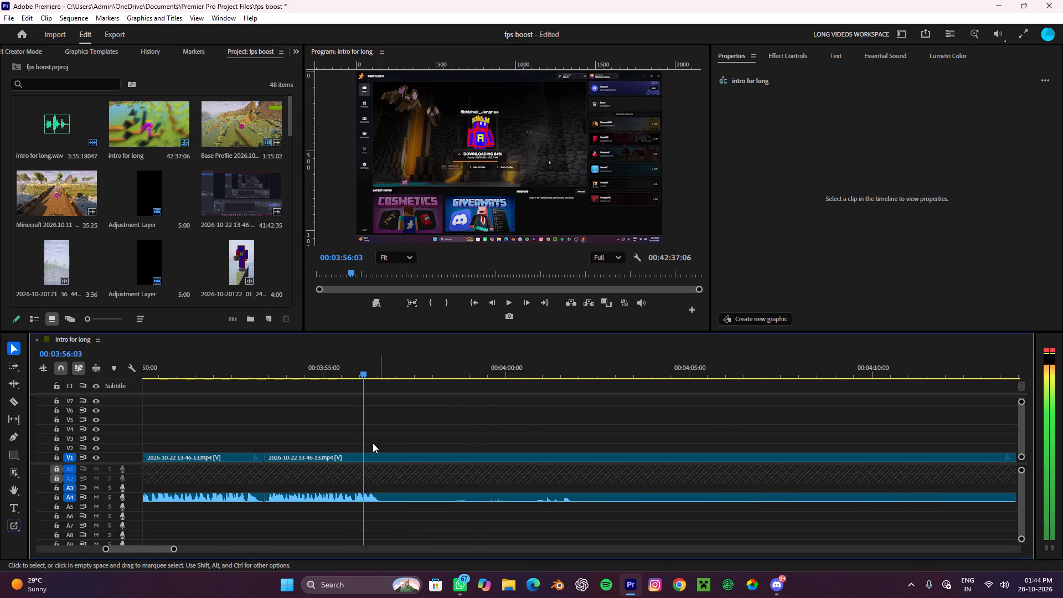
pyautogui.press('c')
pyautogui.click(384, 494)
pyautogui.press('v')
# Play on from the split and skip ahead to about 00:04:17, checking the game-loading section for narration worth keeping.
pyautogui.keyDown('alt'); pyautogui.scroll(-4, 404, 455); pyautogui.keyUp('alt')
pyautogui.press('space')
pyautogui.keyDown('alt'); pyautogui.scroll(-5, 395, 458); pyautogui.keyUp('alt')
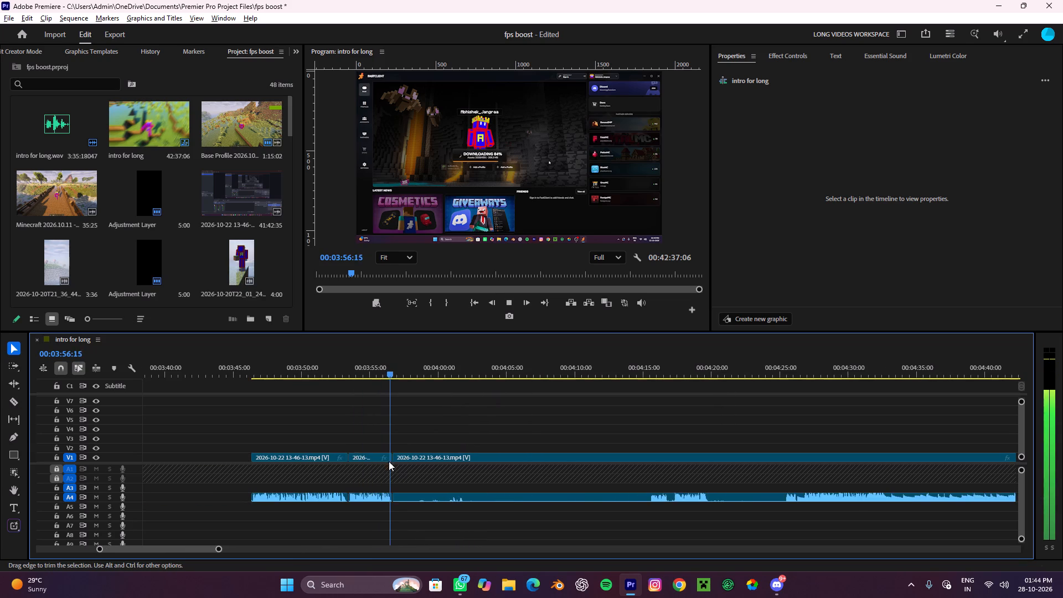
pyautogui.keyDown('alt'); pyautogui.scroll(-8, 388, 461); pyautogui.keyUp('alt')
pyautogui.scroll(1, 383, 462)
pyautogui.scroll(-1, 381, 463)
pyautogui.scroll(-3, 328, 484)
pyautogui.scroll(1, 328, 484)
pyautogui.press('space')
pyautogui.moveTo(331, 368); pyautogui.dragTo(471, 430)
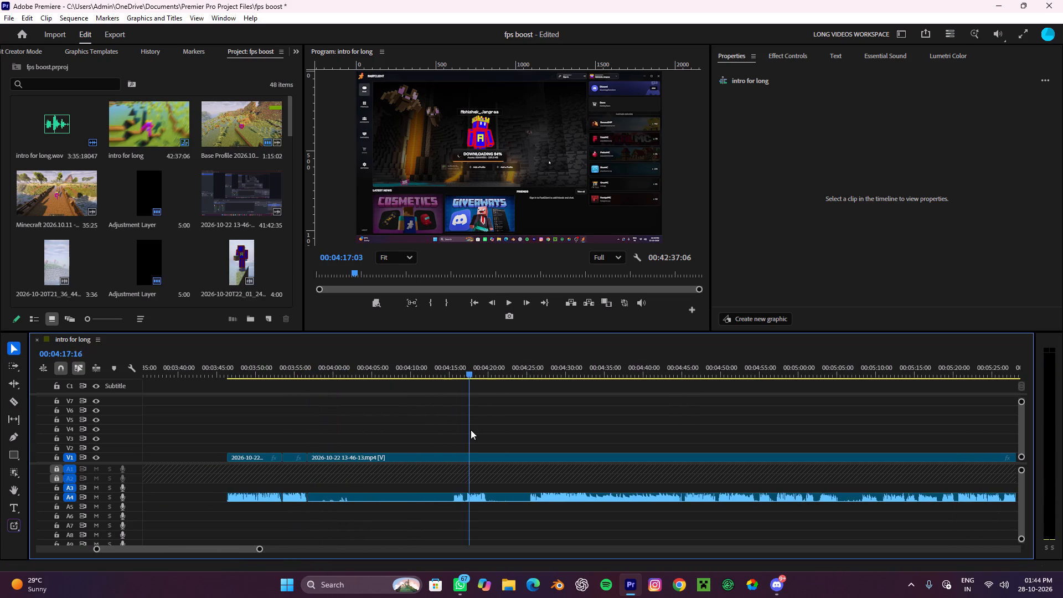
pyautogui.moveTo(471, 430); pyautogui.dragTo(465, 457)
pyautogui.press('space')
pyautogui.keyDown('alt'); pyautogui.scroll(4, 466, 448); pyautogui.keyUp('alt')
pyautogui.keyDown('alt'); pyautogui.scroll(-5, 466, 448); pyautogui.keyUp('alt')
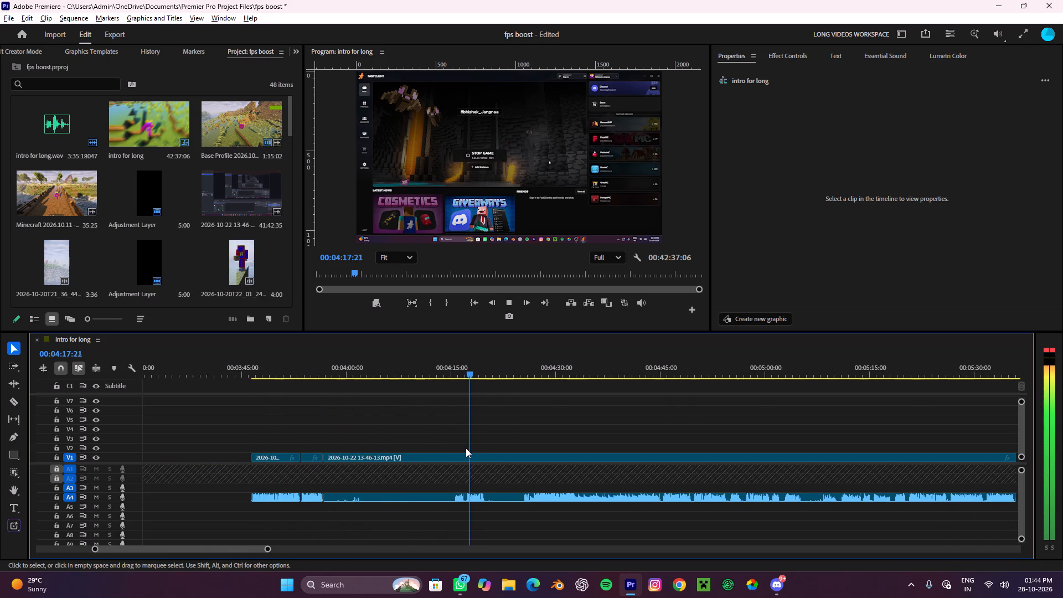
pyautogui.keyDown('alt'); pyautogui.scroll(-4, 466, 448); pyautogui.keyUp('alt')
pyautogui.keyDown('alt'); pyautogui.scroll(5, 466, 448); pyautogui.keyUp('alt')
pyautogui.keyDown('alt'); pyautogui.scroll(-5, 466, 444); pyautogui.keyUp('alt')
pyautogui.keyDown('alt'); pyautogui.scroll(5, 466, 444); pyautogui.keyUp('alt')
pyautogui.scroll(-5, 466, 444)
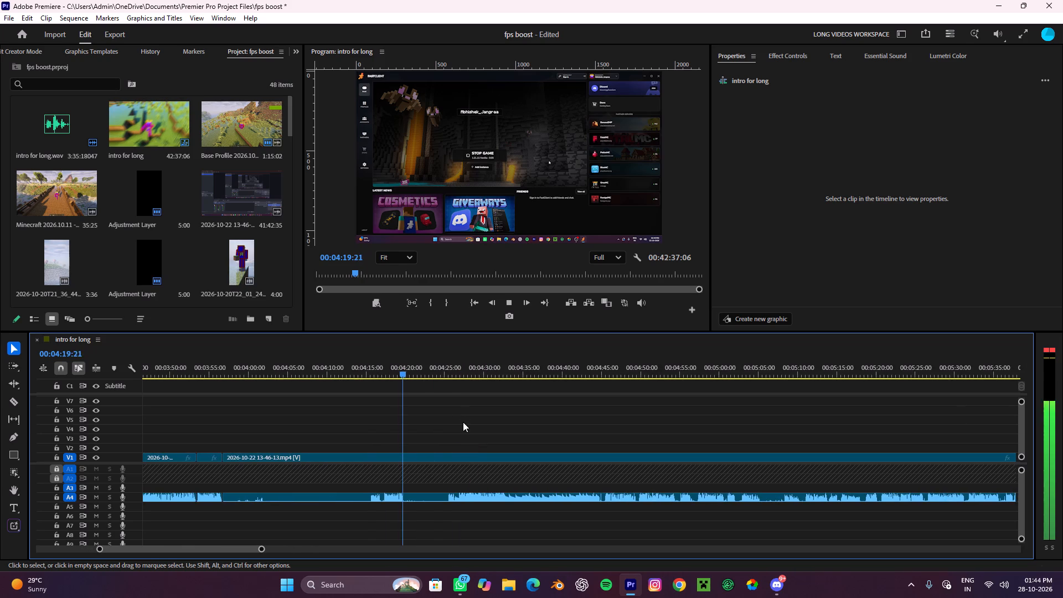
# Play from about 00:04:25, split the clip at about 00:04:26:08 and cut out everything back to 00:03:56:20.
pyautogui.moveTo(415, 370); pyautogui.dragTo(448, 437)
pyautogui.press('space')
pyautogui.keyDown('alt'); pyautogui.scroll(10, 450, 445); pyautogui.keyUp('alt')
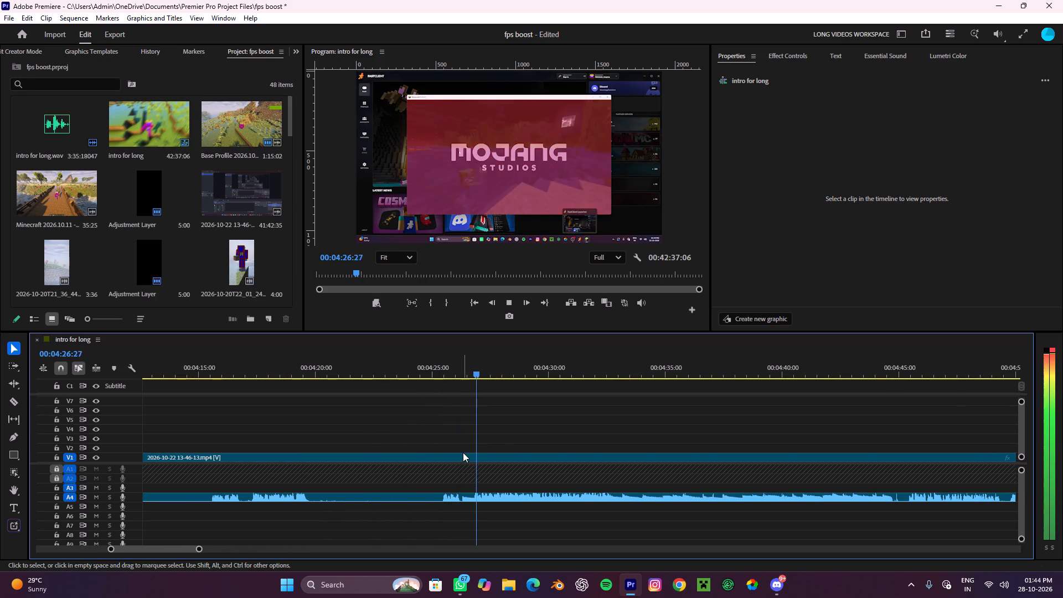
pyautogui.keyDown('alt'); pyautogui.scroll(5, 461, 453); pyautogui.keyUp('alt')
pyautogui.scroll(-4, 461, 453)
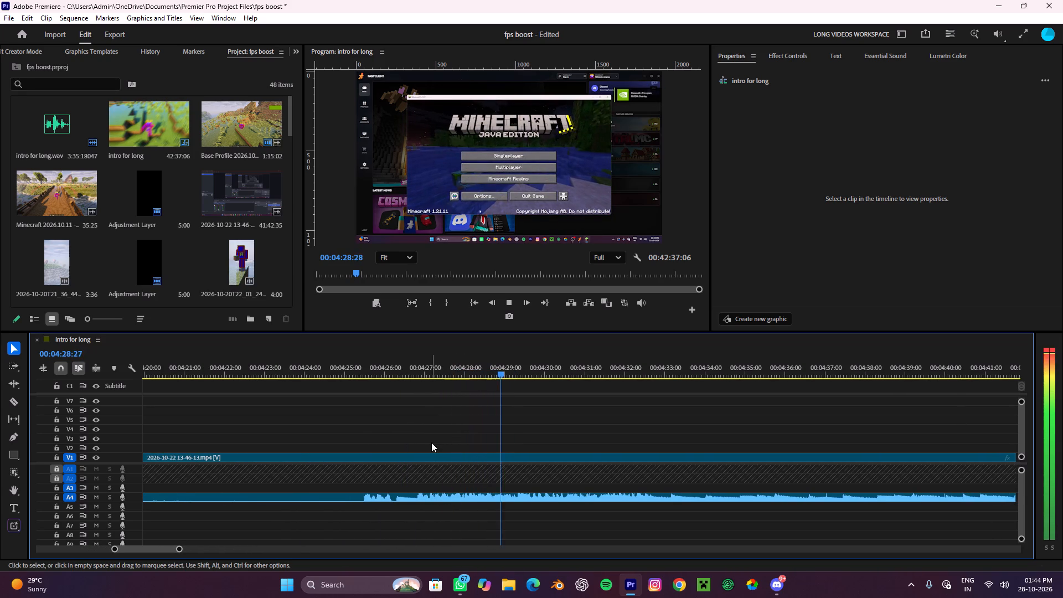
pyautogui.press('space')
pyautogui.press('c')
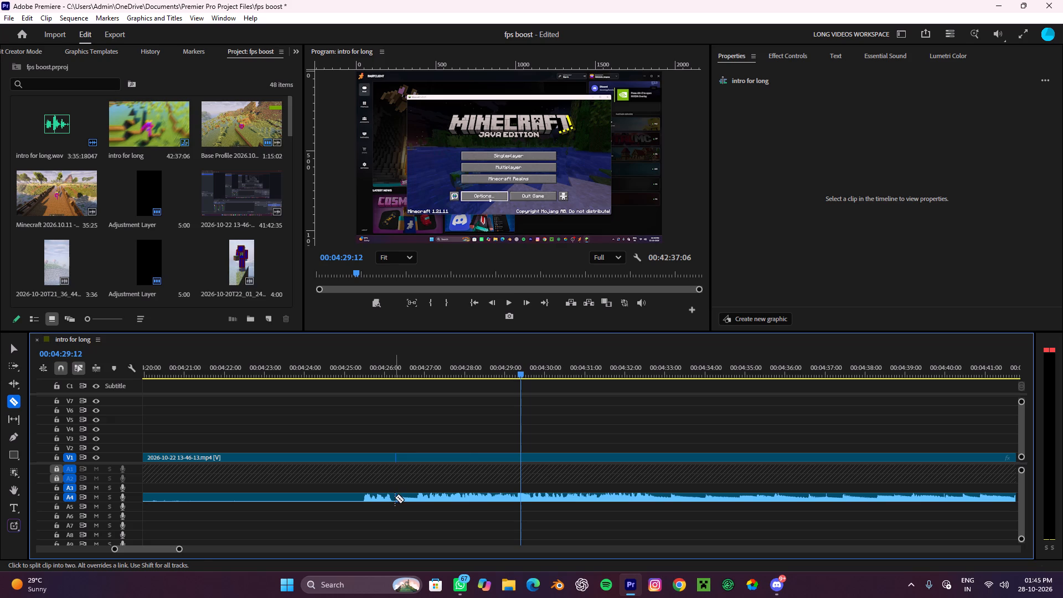
pyautogui.click(395, 497)
pyautogui.press('v')
pyautogui.moveTo(368, 518); pyautogui.dragTo(364, 454)
pyautogui.hotkey('ctrl', 'x')
# Close the gap between about 00:03:56:20 and 00:04:26:08 with a ripple delete.
pyautogui.keyDown('alt'); pyautogui.scroll(-5, 364, 454); pyautogui.keyUp('alt')
pyautogui.keyDown('alt'); pyautogui.scroll(1, 364, 454); pyautogui.keyUp('alt')
pyautogui.keyDown('alt'); pyautogui.scroll(-5, 364, 454); pyautogui.keyUp('alt')
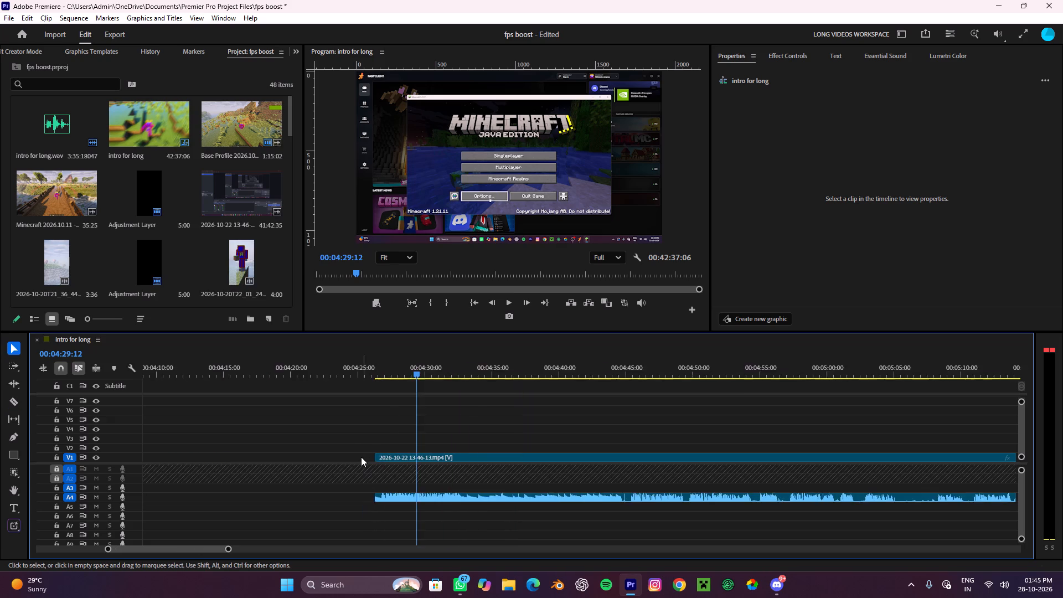
pyautogui.keyDown('alt'); pyautogui.scroll(-6, 361, 457); pyautogui.keyUp('alt')
pyautogui.scroll(6, 348, 462)
pyautogui.press('d')
pyautogui.click(364, 457)
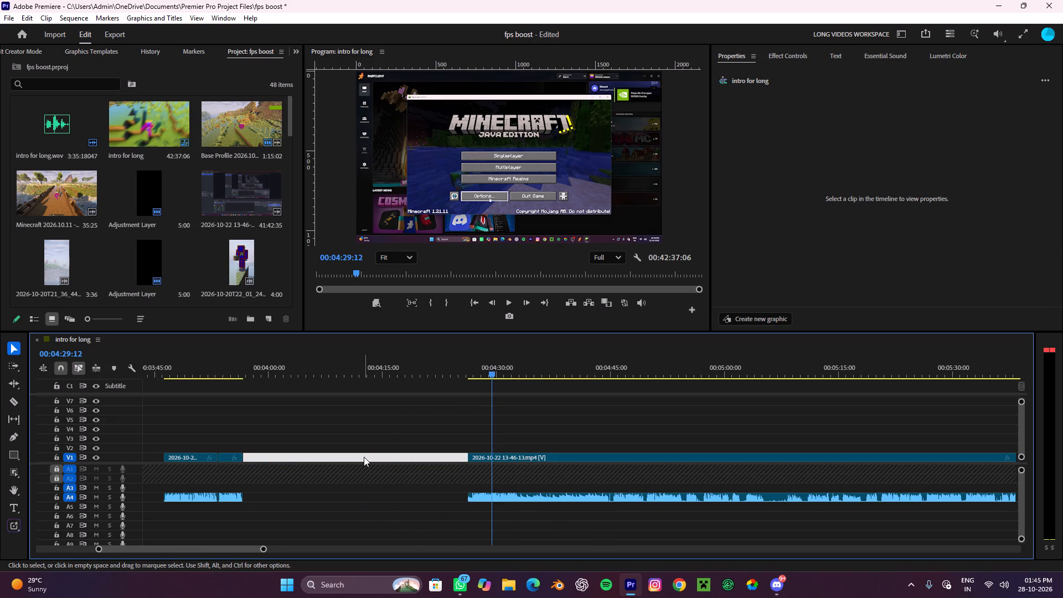
pyautogui.press('e')
# Close the large empty gap before the clip starting at about 00:03:46 with a ripple delete.
pyautogui.keyDown('alt'); pyautogui.scroll(-11, 364, 457); pyautogui.keyUp('alt')
pyautogui.scroll(12, 326, 463)
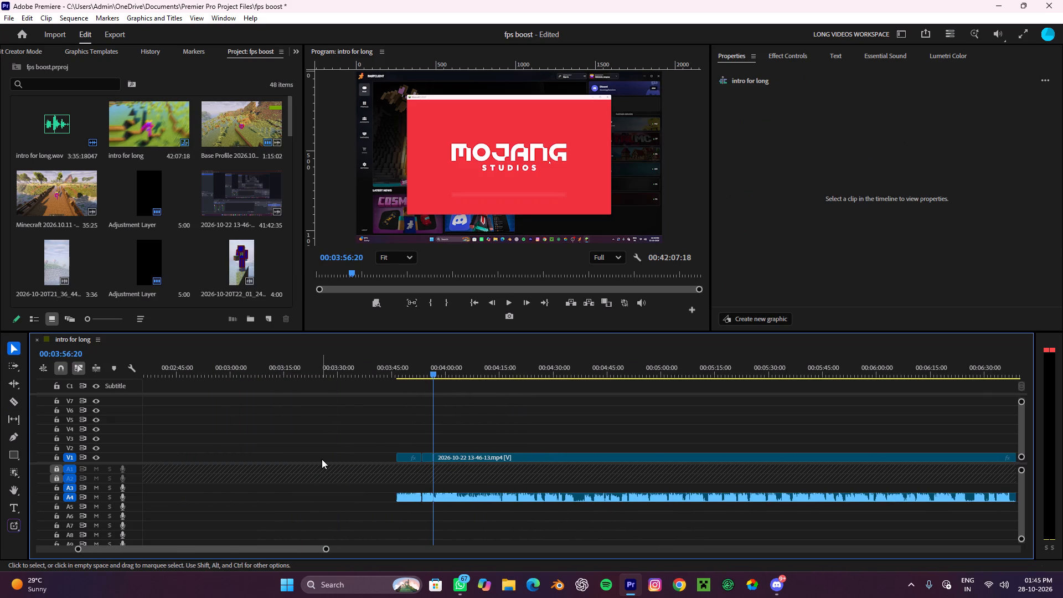
pyautogui.click(322, 459)
pyautogui.press('e')
# Play from about 00:02:12:20 and move the clip at 00:02:21:26 about 9 frames earlier, with its audio on A3.
pyautogui.scroll(-5, 322, 459)
pyautogui.moveTo(474, 362); pyautogui.dragTo(445, 396)
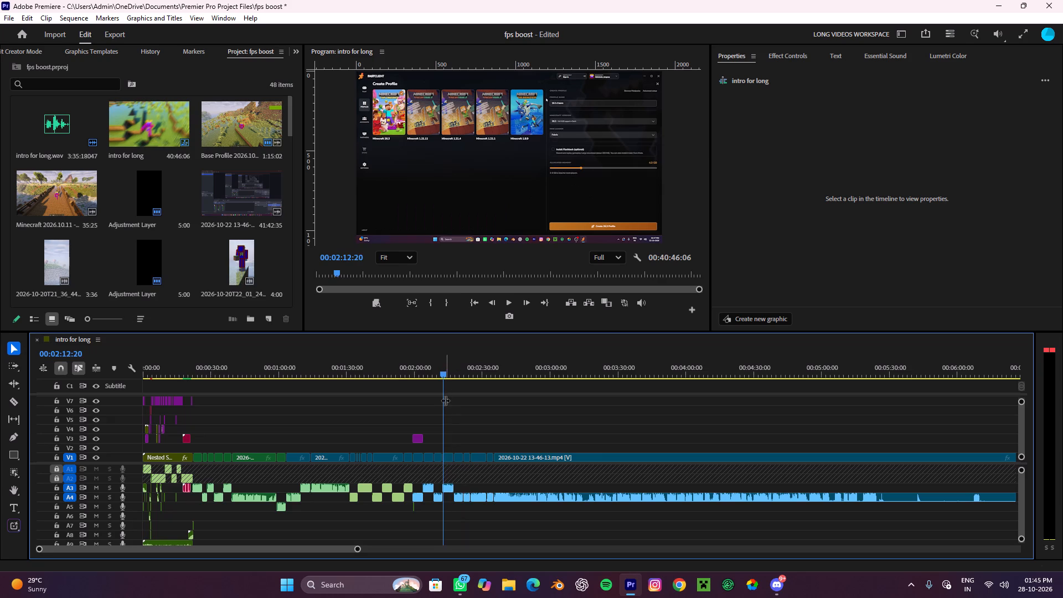
pyautogui.press('space')
pyautogui.keyDown('alt'); pyautogui.scroll(11, 461, 475); pyautogui.keyUp('alt')
pyautogui.scroll(-6, 461, 474)
pyautogui.scroll(1, 451, 477)
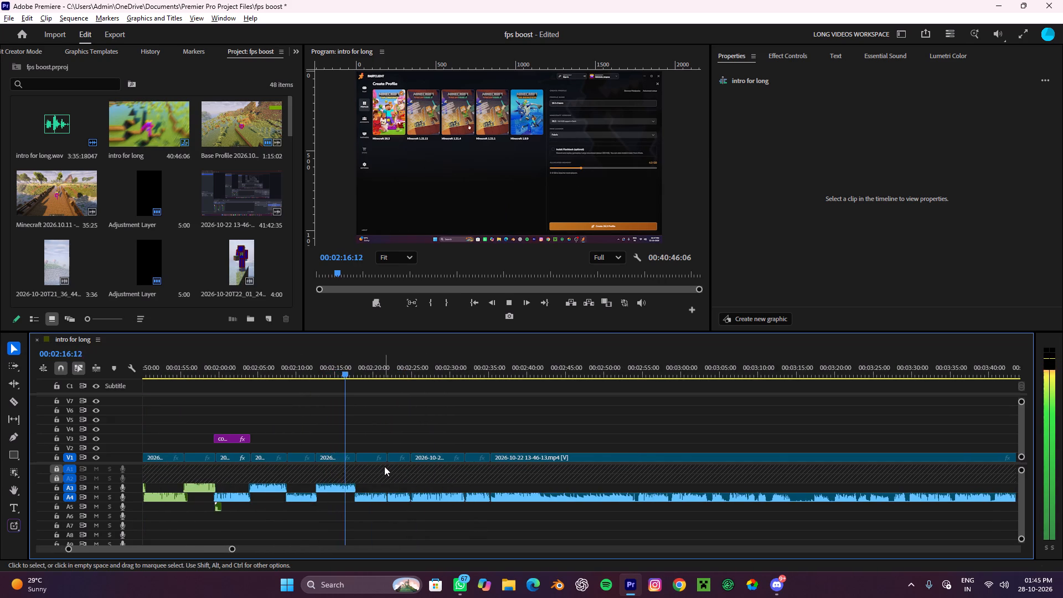
pyautogui.keyDown('alt'); pyautogui.scroll(10, 384, 466); pyautogui.keyUp('alt')
pyautogui.press('space')
pyautogui.click(415, 494)
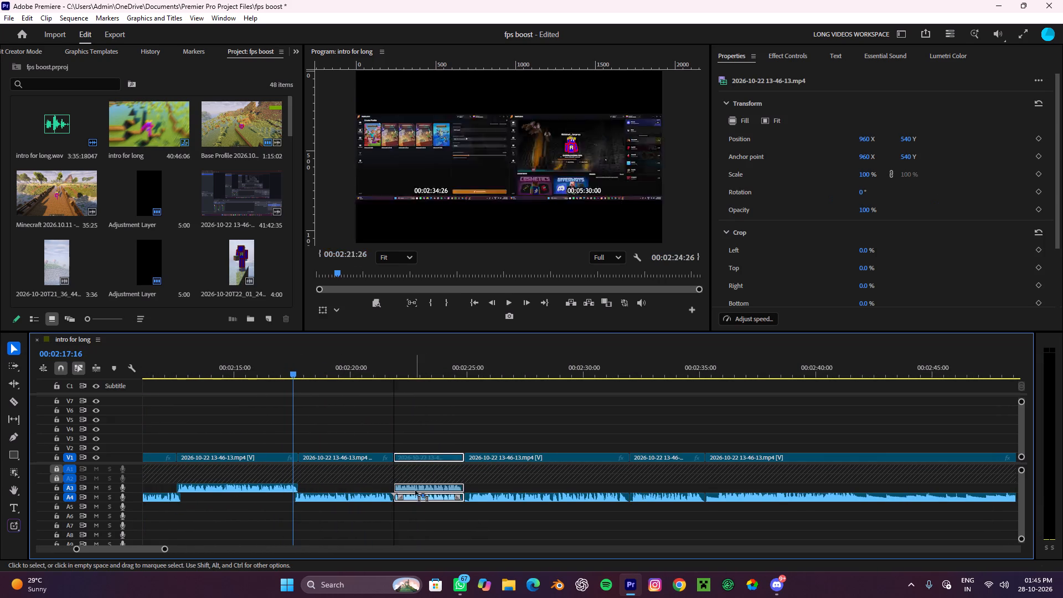
pyautogui.moveTo(415, 491); pyautogui.dragTo(409, 492)
# Play on and move the clip starting at 00:02:24:27 earlier to about 00:02:24:08, keeping its audio on A4.
pyautogui.click(447, 419)
pyautogui.press('space')
pyautogui.click(446, 419)
pyautogui.keyDown('alt'); pyautogui.scroll(9, 420, 464); pyautogui.keyUp('alt')
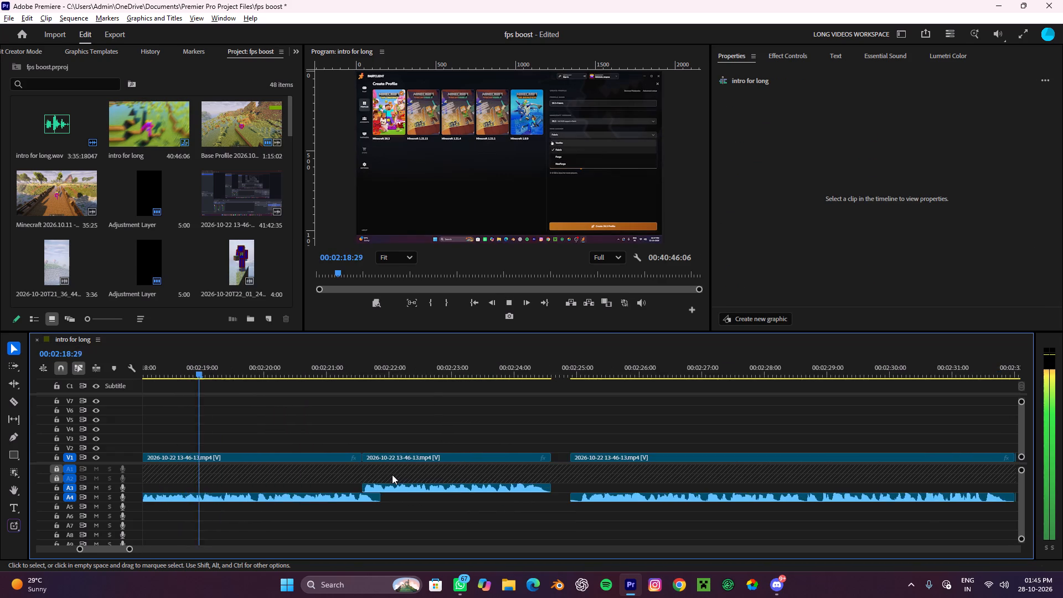
pyautogui.keyDown('alt'); pyautogui.scroll(-9, 392, 475); pyautogui.keyUp('alt')
pyautogui.scroll(-9, 392, 475)
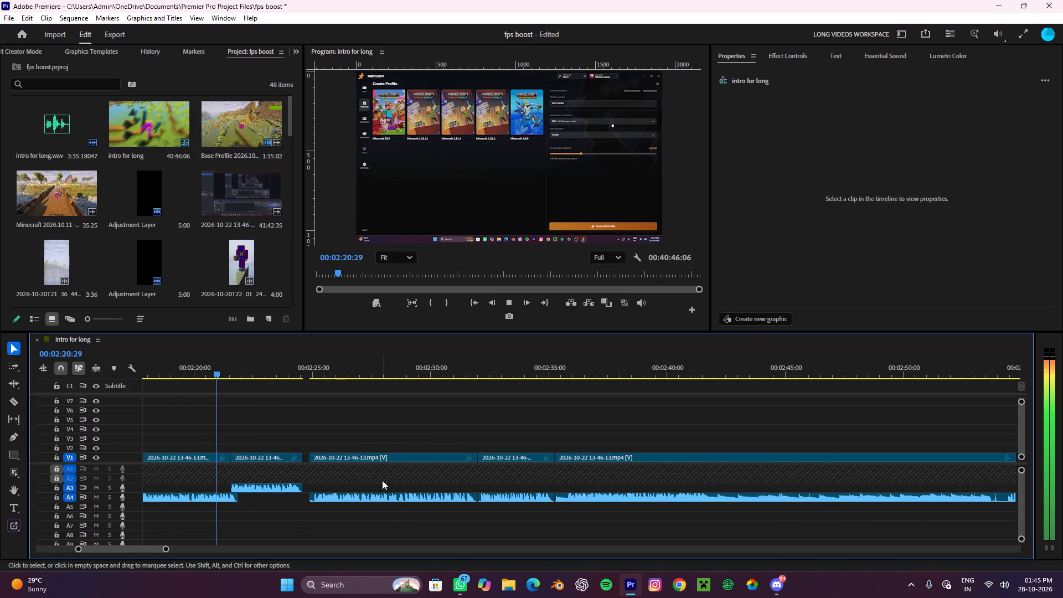
pyautogui.press('space')
pyautogui.moveTo(338, 493); pyautogui.dragTo(320, 489)
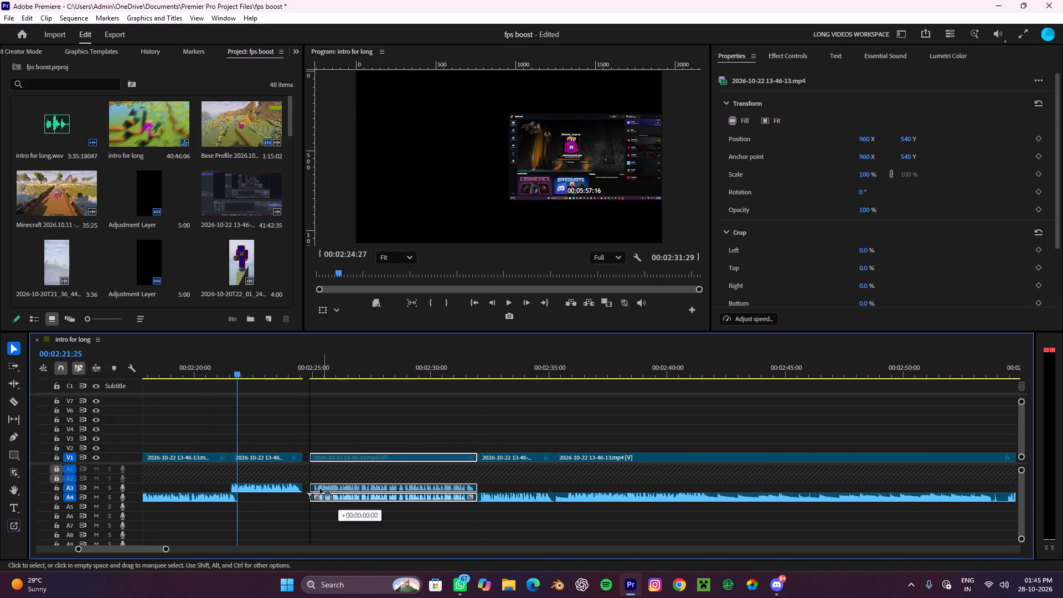
pyautogui.moveTo(320, 489); pyautogui.dragTo(320, 496)
pyautogui.click(320, 496)
pyautogui.keyDown('alt'); pyautogui.scroll(9, 299, 502); pyautogui.keyUp('alt')
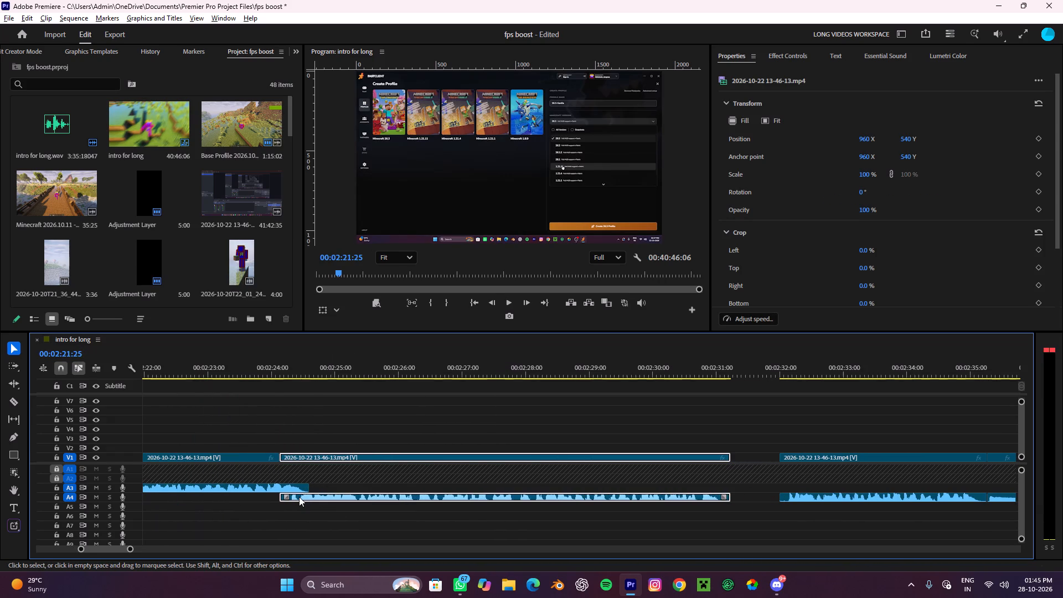
pyautogui.moveTo(302, 497); pyautogui.dragTo(313, 496)
pyautogui.moveTo(313, 496); pyautogui.dragTo(323, 495)
# Play from about 00:02:21:25 to 00:02:32 and check the narration across the repositioned clips.
pyautogui.click(343, 417)
pyautogui.press('space')
pyautogui.keyDown('alt'); pyautogui.scroll(-12, 343, 417); pyautogui.keyUp('alt')
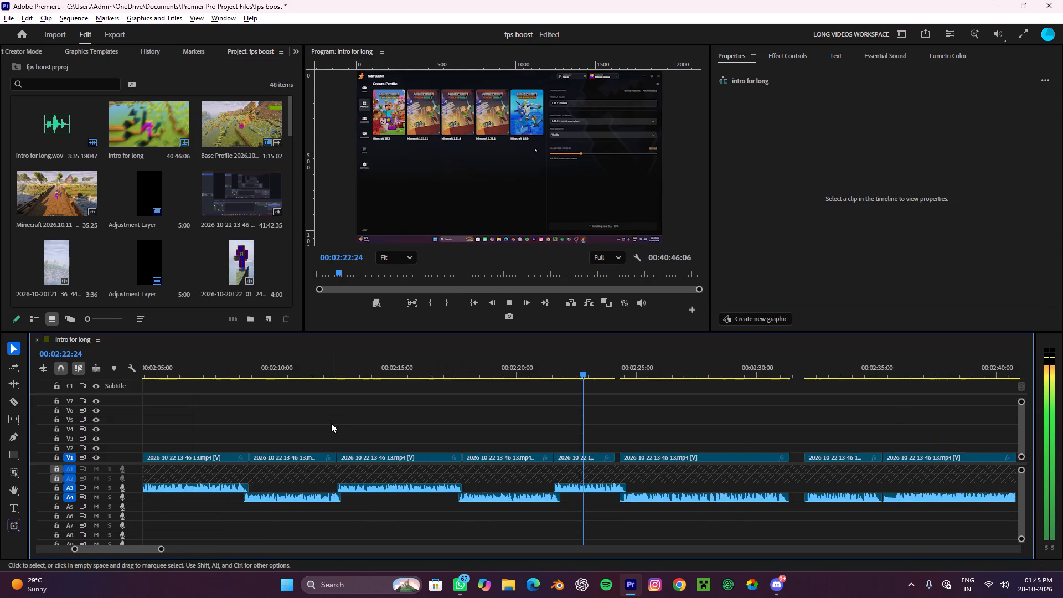
pyautogui.keyDown('alt'); pyautogui.scroll(-2, 331, 423); pyautogui.keyUp('alt')
pyautogui.keyDown('alt'); pyautogui.scroll(4, 515, 468); pyautogui.keyUp('alt')
pyautogui.scroll(-5, 515, 468)
pyautogui.keyDown('alt'); pyautogui.scroll(4, 447, 494); pyautogui.keyUp('alt')
pyautogui.keyDown('alt'); pyautogui.scroll(-4, 442, 494); pyautogui.keyUp('alt')
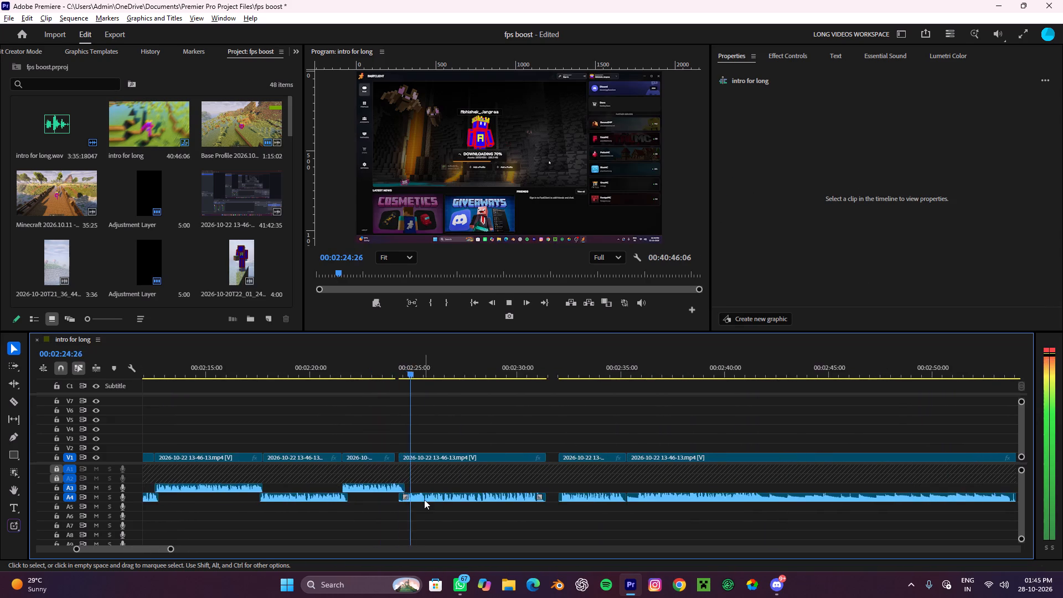
pyautogui.keyDown('alt'); pyautogui.scroll(5, 424, 499); pyautogui.keyUp('alt')
pyautogui.keyDown('alt'); pyautogui.scroll(-14, 424, 499); pyautogui.keyUp('alt')
pyautogui.keyDown('alt'); pyautogui.scroll(5, 420, 501); pyautogui.keyUp('alt')
pyautogui.keyDown('alt'); pyautogui.scroll(-4, 419, 500); pyautogui.keyUp('alt')
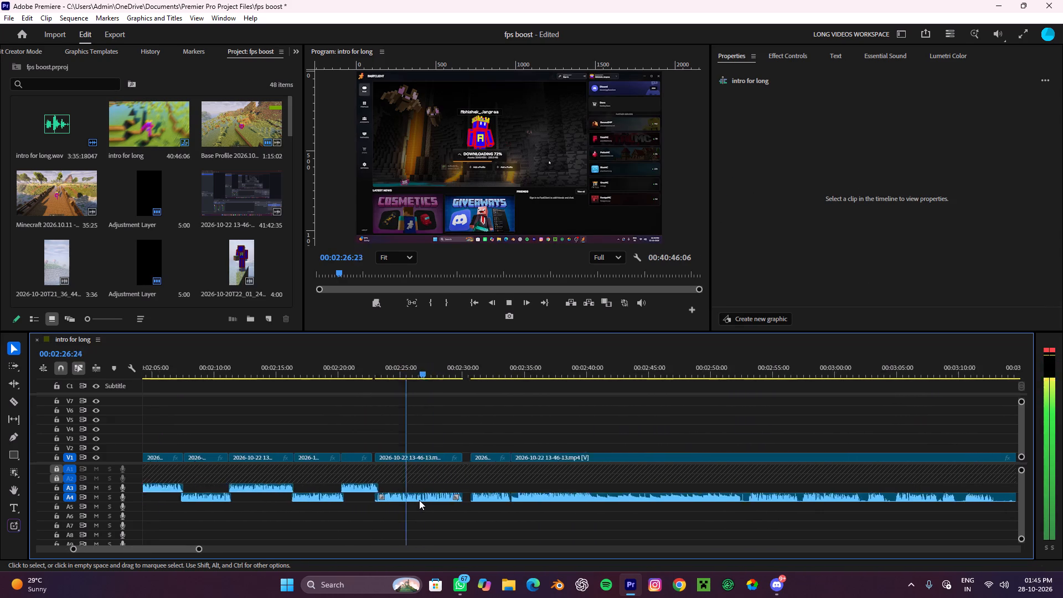
pyautogui.keyDown('alt'); pyautogui.scroll(-1, 419, 500); pyautogui.keyUp('alt')
pyautogui.scroll(-5, 407, 493)
pyautogui.keyDown('alt'); pyautogui.scroll(-9, 385, 487); pyautogui.keyUp('alt')
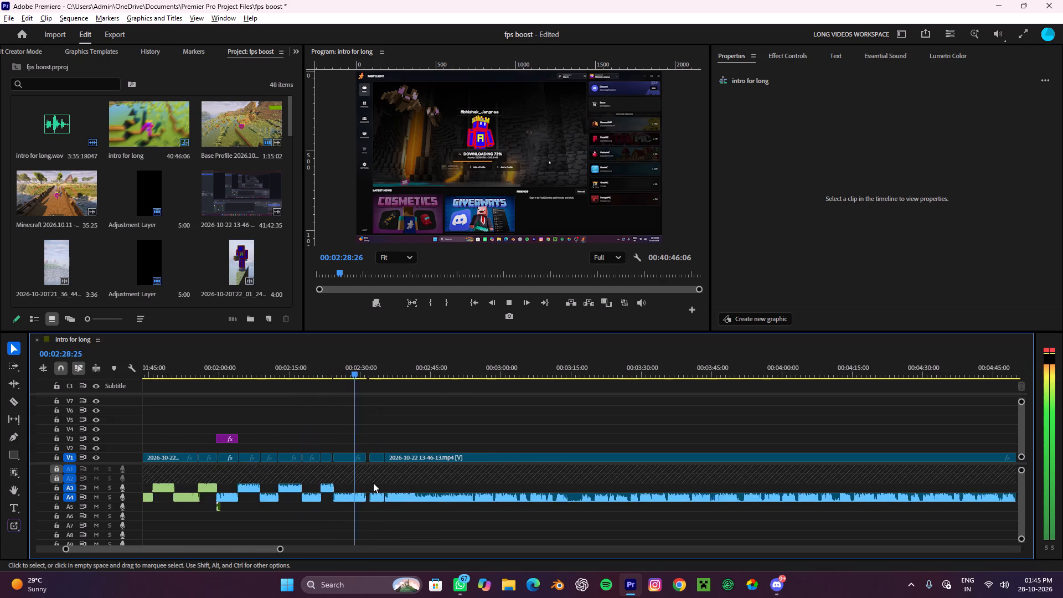
pyautogui.keyDown('alt'); pyautogui.scroll(-5, 373, 483); pyautogui.keyUp('alt')
pyautogui.keyDown('alt'); pyautogui.scroll(4, 373, 483); pyautogui.keyUp('alt')
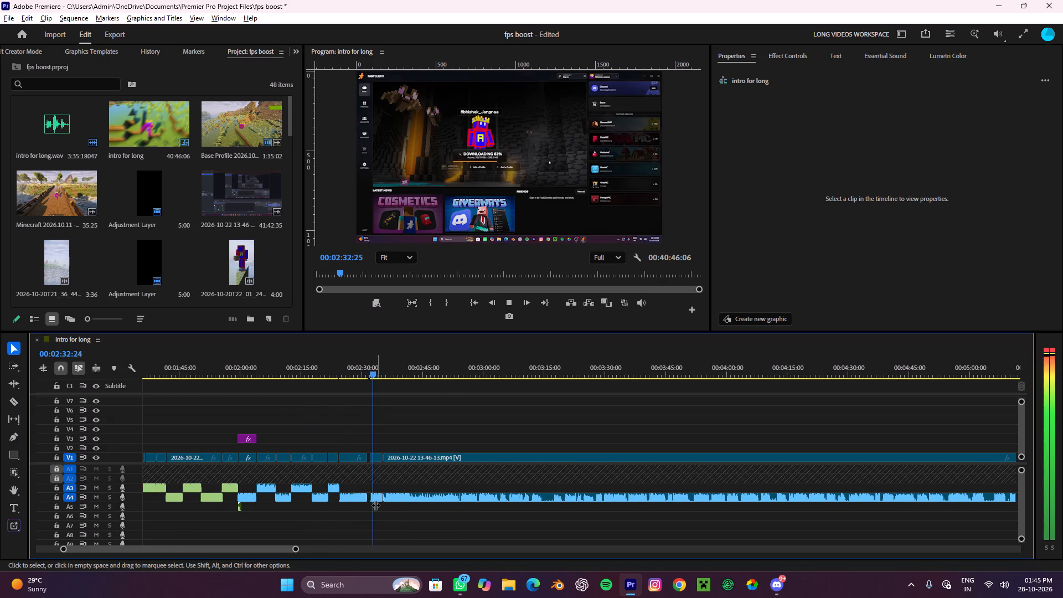
# Close the small gaps at about 00:02:31:12 and 00:02:24:03 with ripple deletes.
pyautogui.keyDown('alt'); pyautogui.scroll(7, 375, 503); pyautogui.keyUp('alt')
pyautogui.click(360, 455)
pyautogui.press('e')
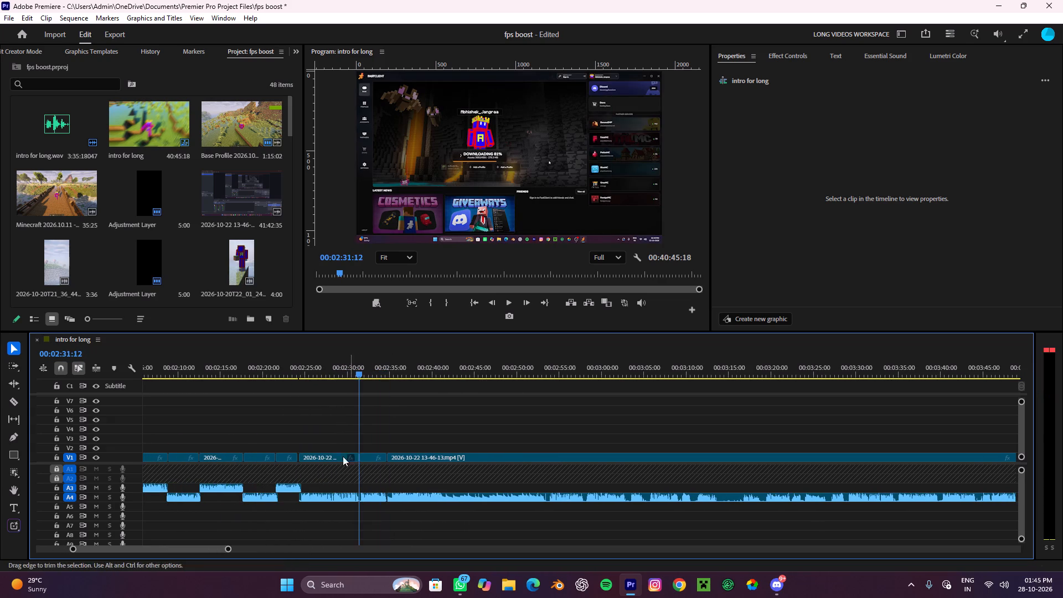
pyautogui.click(298, 459)
pyautogui.press('e')
# Play from about 00:02:23 to 00:02:31 and check the narration across the closed gaps.
pyautogui.press('space')
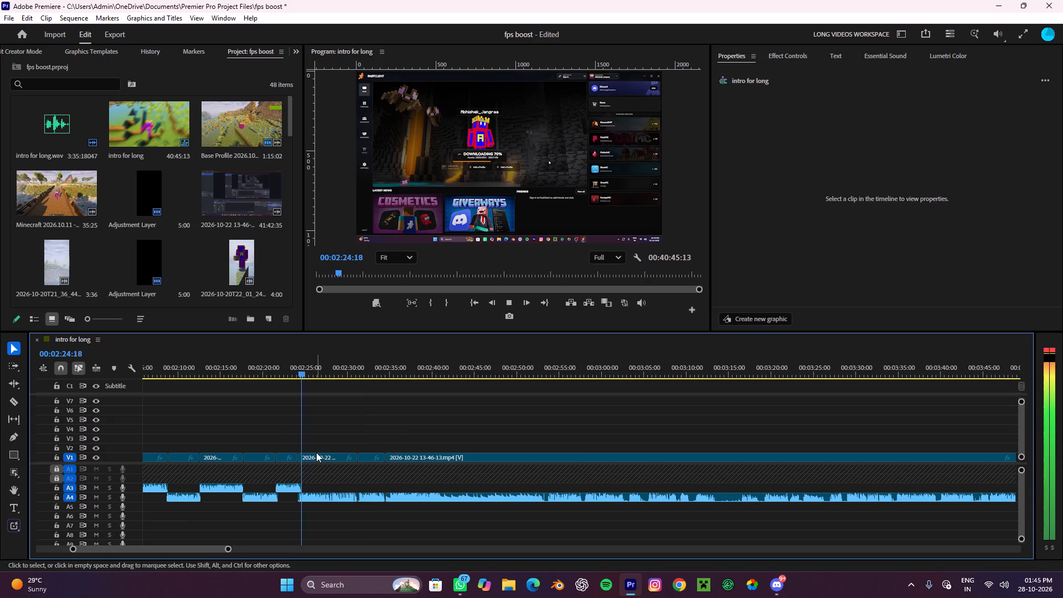
pyautogui.moveTo(305, 362); pyautogui.dragTo(287, 382)
pyautogui.press('space')
pyautogui.keyDown('alt'); pyautogui.scroll(-4, 413, 464); pyautogui.keyUp('alt')
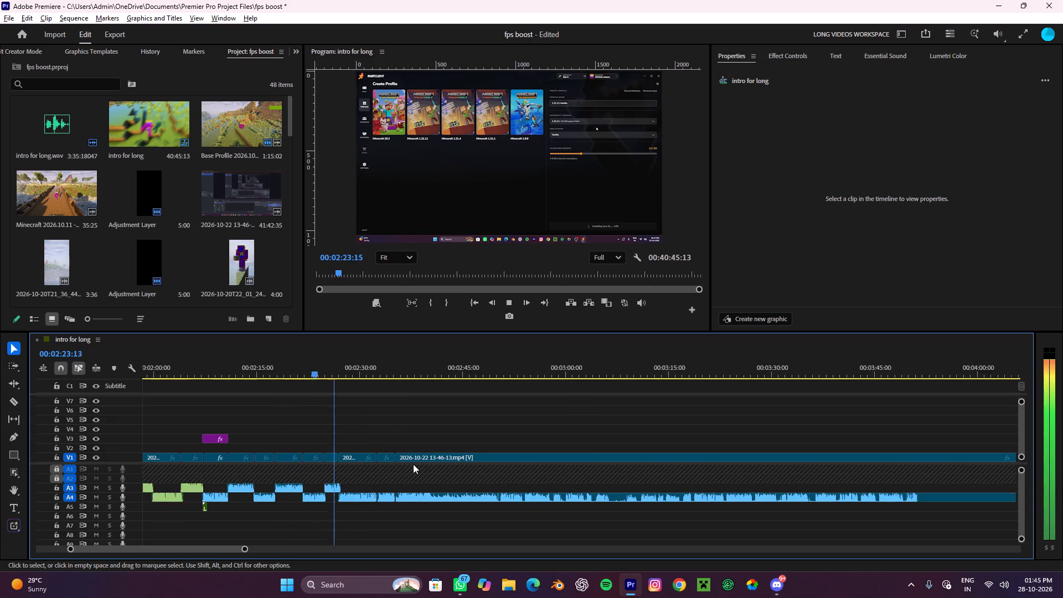
pyautogui.keyDown('alt'); pyautogui.scroll(-5, 413, 465); pyautogui.keyUp('alt')
pyautogui.keyDown('alt'); pyautogui.scroll(5, 410, 465); pyautogui.keyUp('alt')
pyautogui.keyDown('alt'); pyautogui.scroll(-5, 410, 465); pyautogui.keyUp('alt')
pyautogui.keyDown('alt'); pyautogui.scroll(4, 410, 465); pyautogui.keyUp('alt')
pyautogui.keyDown('alt'); pyautogui.scroll(5, 381, 499); pyautogui.keyUp('alt')
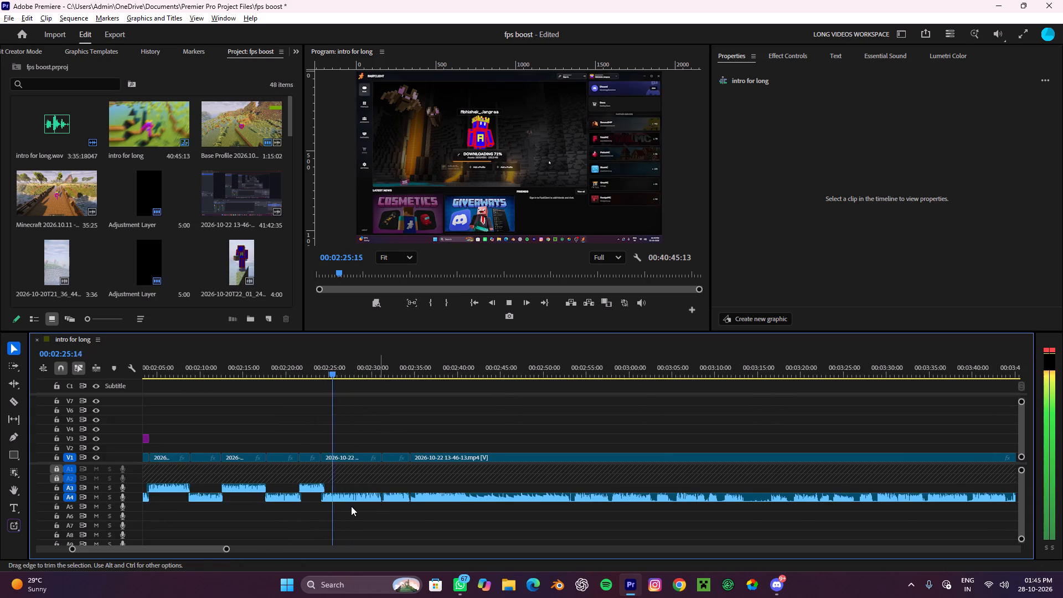
pyautogui.keyDown('alt'); pyautogui.scroll(7, 350, 506); pyautogui.keyUp('alt')
pyautogui.keyDown('alt'); pyautogui.scroll(-6, 348, 506); pyautogui.keyUp('alt')
pyautogui.keyDown('alt'); pyautogui.scroll(1, 342, 508); pyautogui.keyUp('alt')
pyautogui.keyDown('alt'); pyautogui.scroll(-9, 341, 508); pyautogui.keyUp('alt')
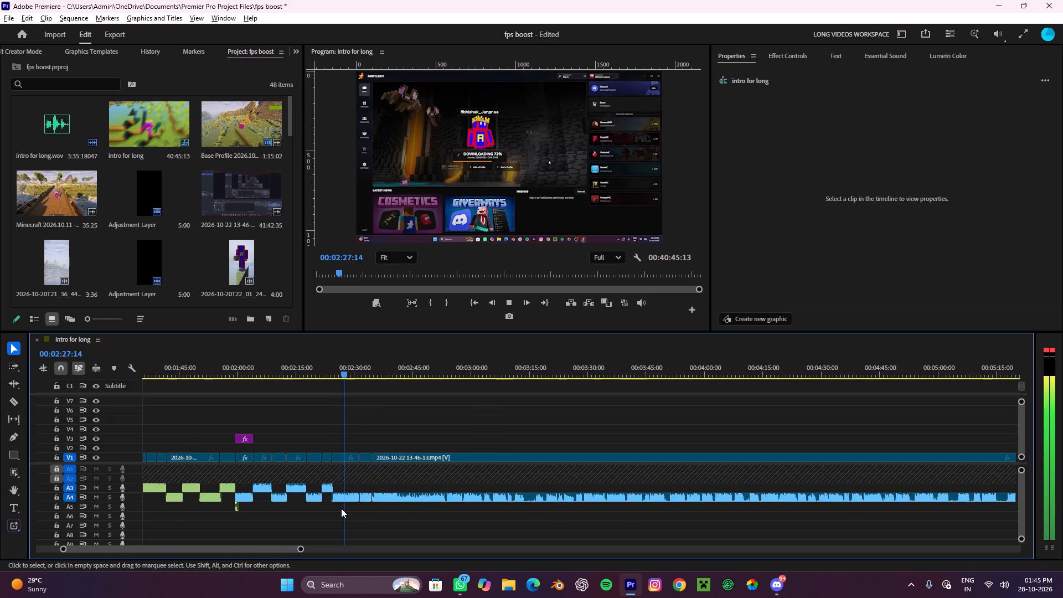
pyautogui.keyDown('alt'); pyautogui.scroll(-5, 332, 507); pyautogui.keyUp('alt')
pyautogui.keyDown('alt'); pyautogui.scroll(5, 319, 513); pyautogui.keyUp('alt')
pyautogui.keyDown('alt'); pyautogui.scroll(-5, 319, 513); pyautogui.keyUp('alt')
pyautogui.keyDown('alt'); pyautogui.scroll(4, 319, 513); pyautogui.keyUp('alt')
pyautogui.scroll(-4, 317, 497)
pyautogui.keyDown('alt'); pyautogui.scroll(9, 297, 499); pyautogui.keyUp('alt')
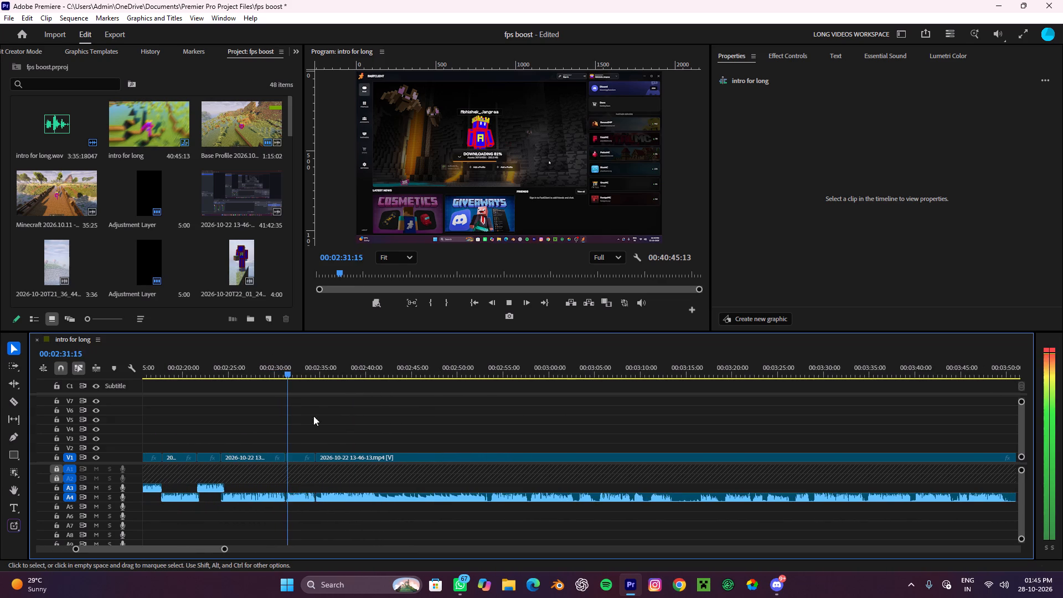
# Review the footage from about 00:02:33 to 00:02:47 and split the clip at 00:02:40:29, where the game options menu begins.
pyautogui.moveTo(293, 365); pyautogui.dragTo(317, 456)
pyautogui.press('space')
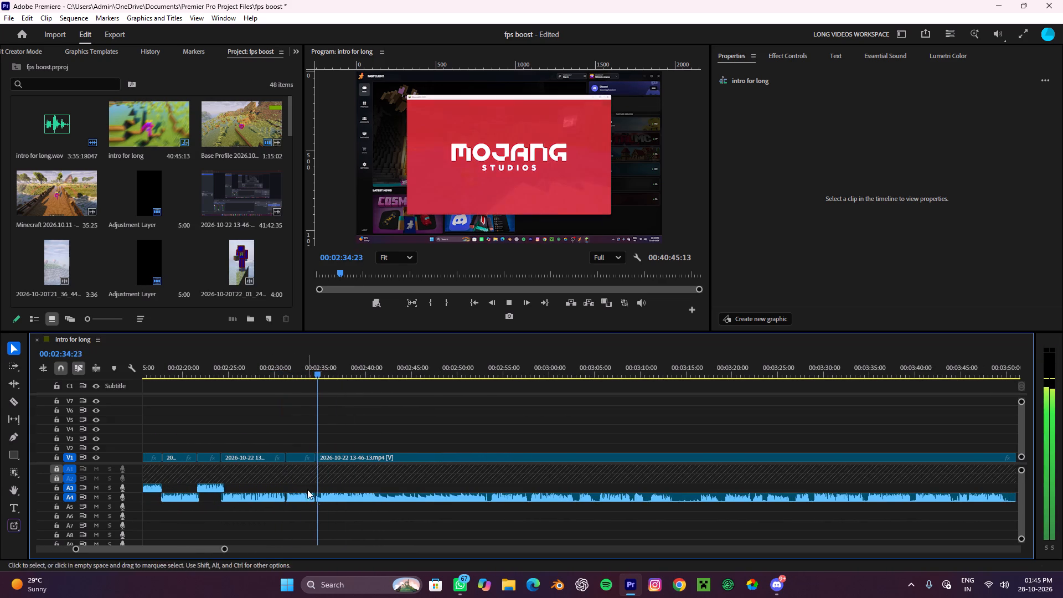
pyautogui.moveTo(325, 346); pyautogui.dragTo(297, 384)
pyautogui.keyDown('alt'); pyautogui.scroll(-4, 383, 461); pyautogui.keyUp('alt')
pyautogui.keyDown('alt'); pyautogui.scroll(4, 383, 461); pyautogui.keyUp('alt')
pyautogui.scroll(-5, 383, 461)
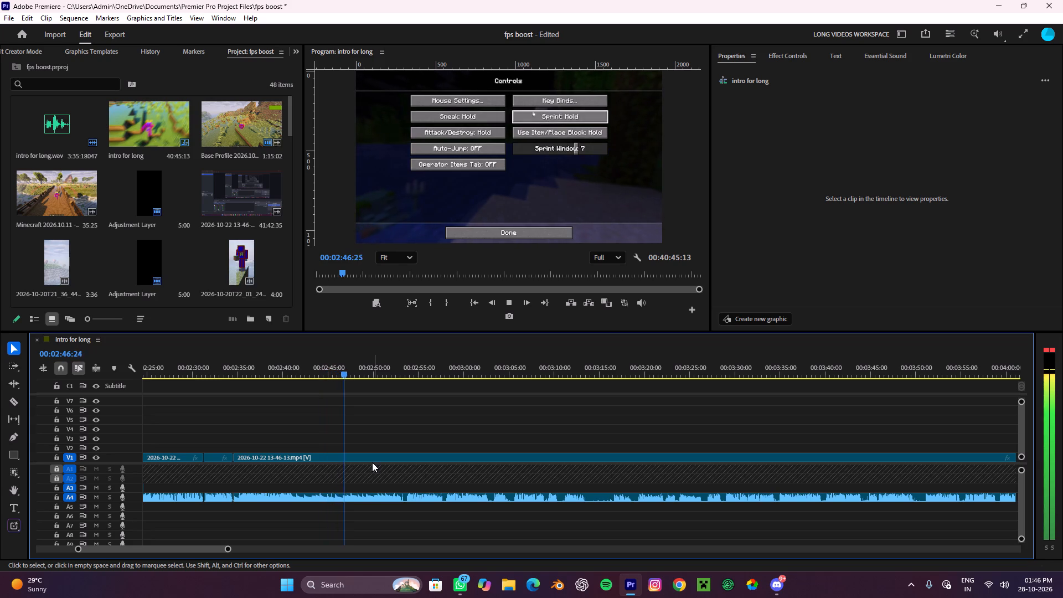
pyautogui.press('space')
pyautogui.moveTo(373, 387); pyautogui.dragTo(318, 419)
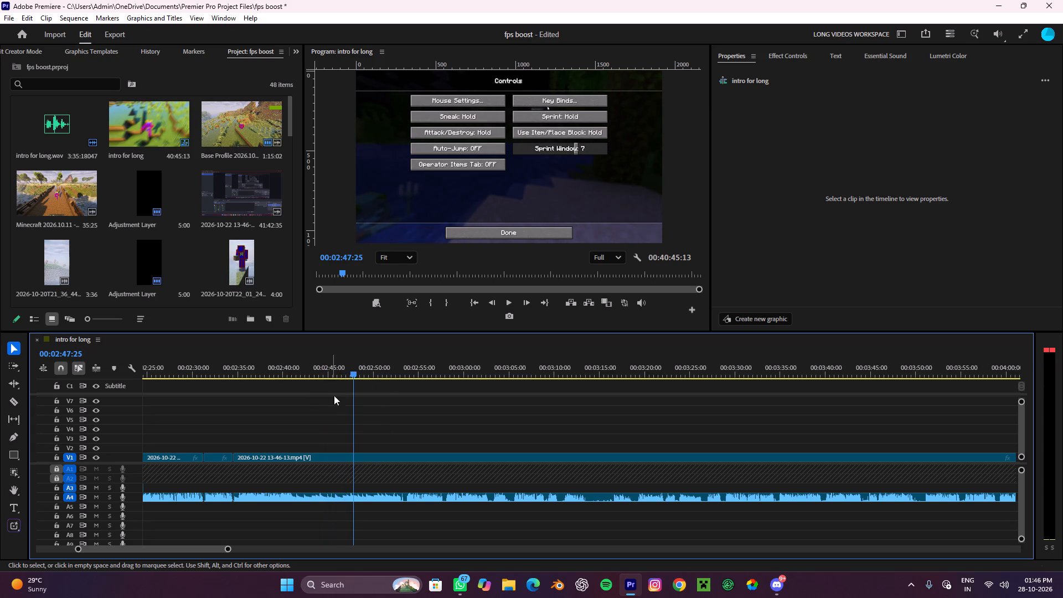
pyautogui.moveTo(344, 383); pyautogui.dragTo(298, 407)
pyautogui.moveTo(350, 372); pyautogui.dragTo(268, 414)
pyautogui.press('space')
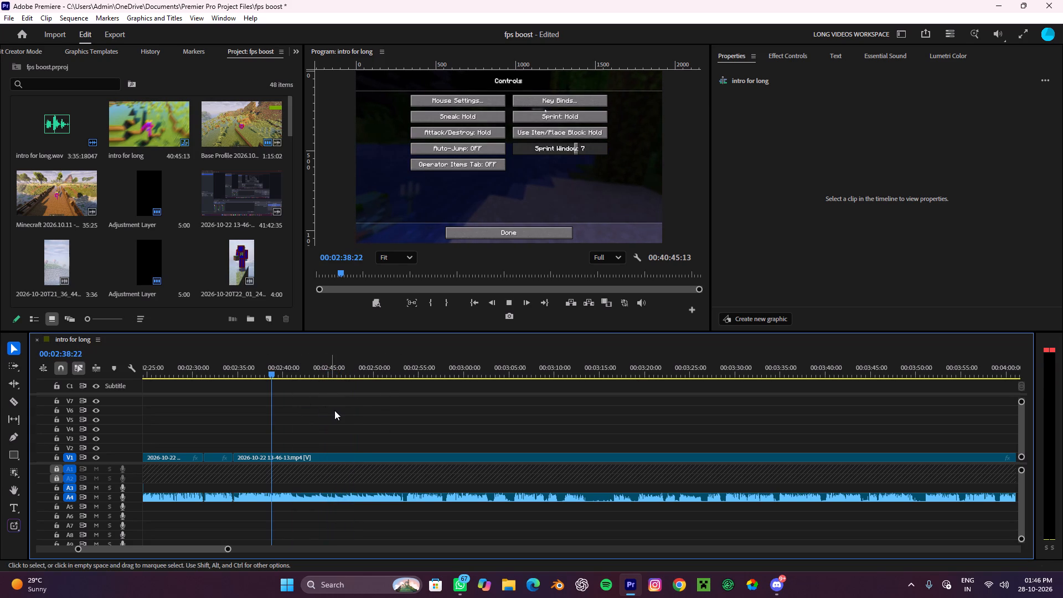
pyautogui.click(334, 410)
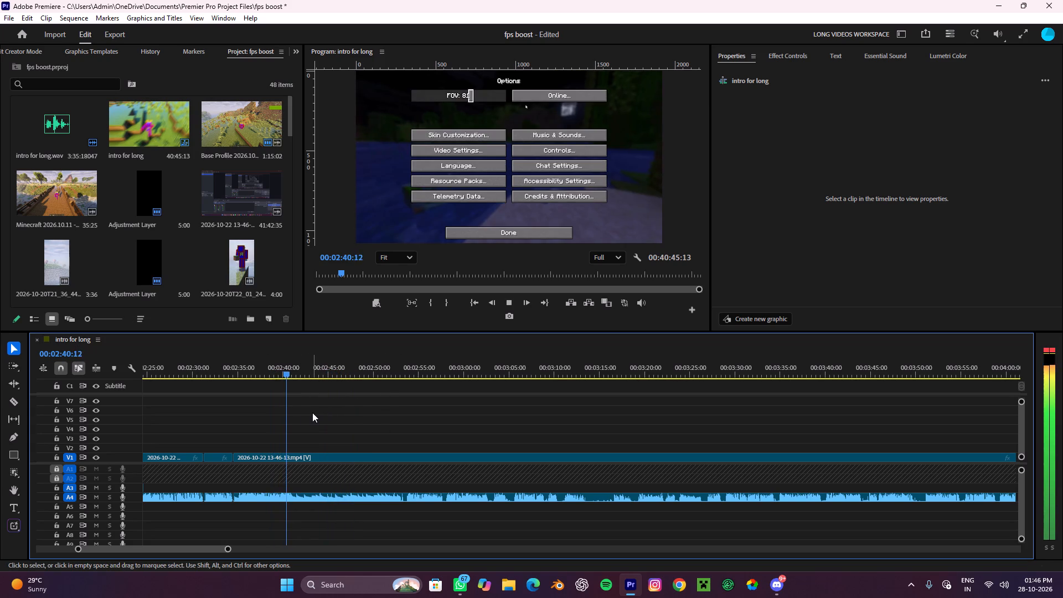
pyautogui.press('space')
pyautogui.press('c')
pyautogui.click(293, 459)
pyautogui.press('v')
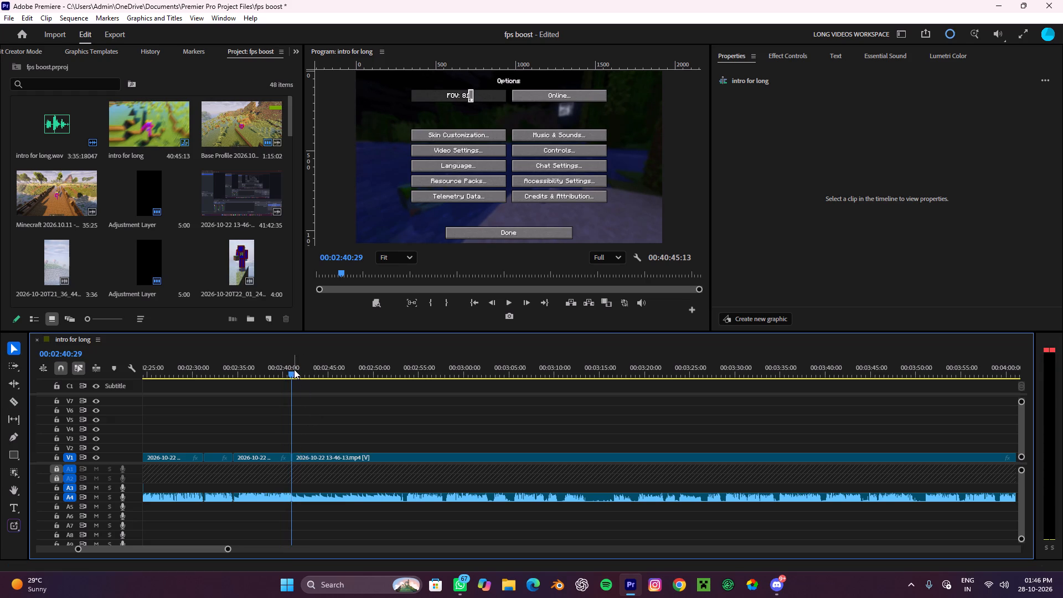
# Find where the key-binds and settings browsing ends and split the clip at about 00:03:03:03.
pyautogui.moveTo(294, 369); pyautogui.dragTo(343, 418)
pyautogui.press('space')
pyautogui.moveTo(352, 372); pyautogui.dragTo(365, 376)
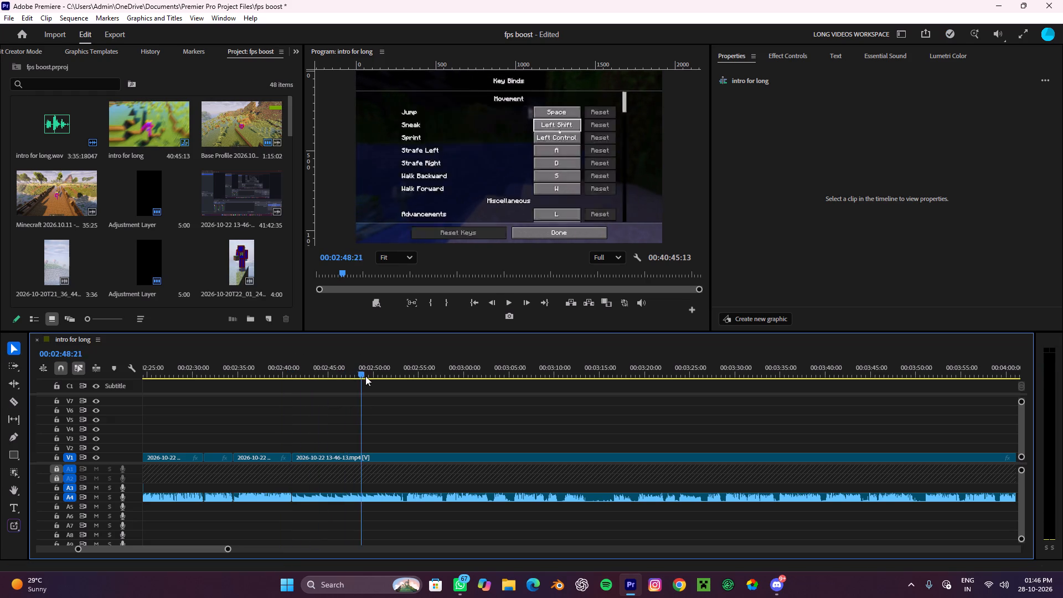
pyautogui.moveTo(365, 376); pyautogui.dragTo(455, 389)
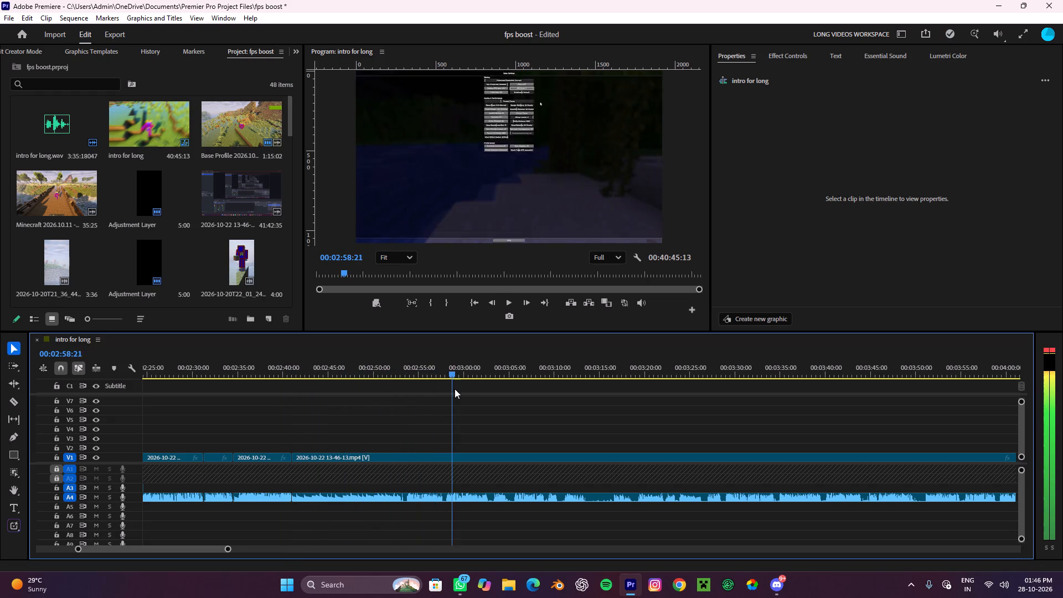
pyautogui.moveTo(455, 389); pyautogui.dragTo(447, 396)
pyautogui.press('space')
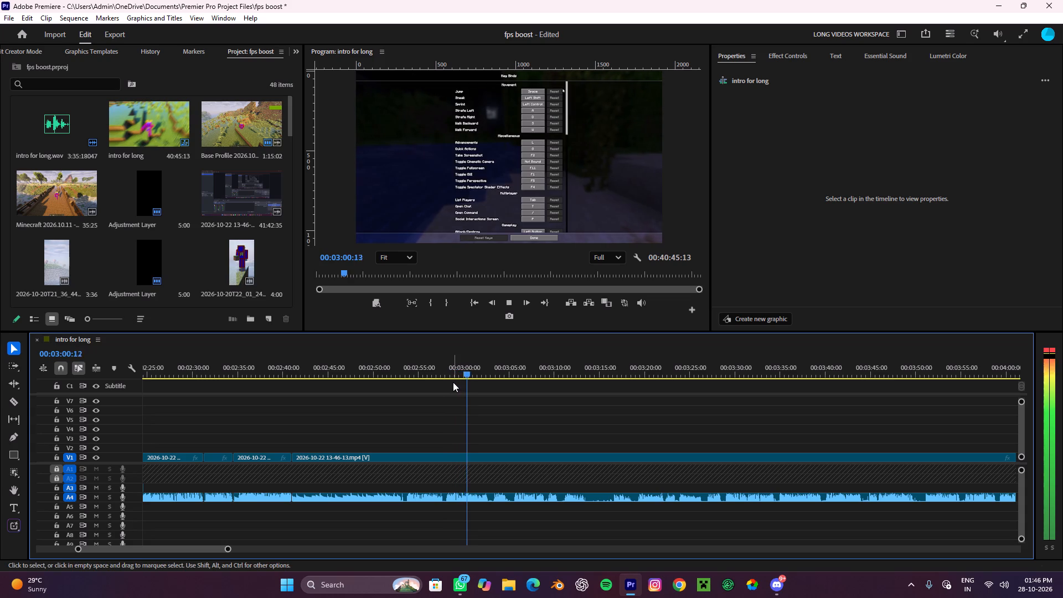
pyautogui.moveTo(482, 383); pyautogui.dragTo(494, 391)
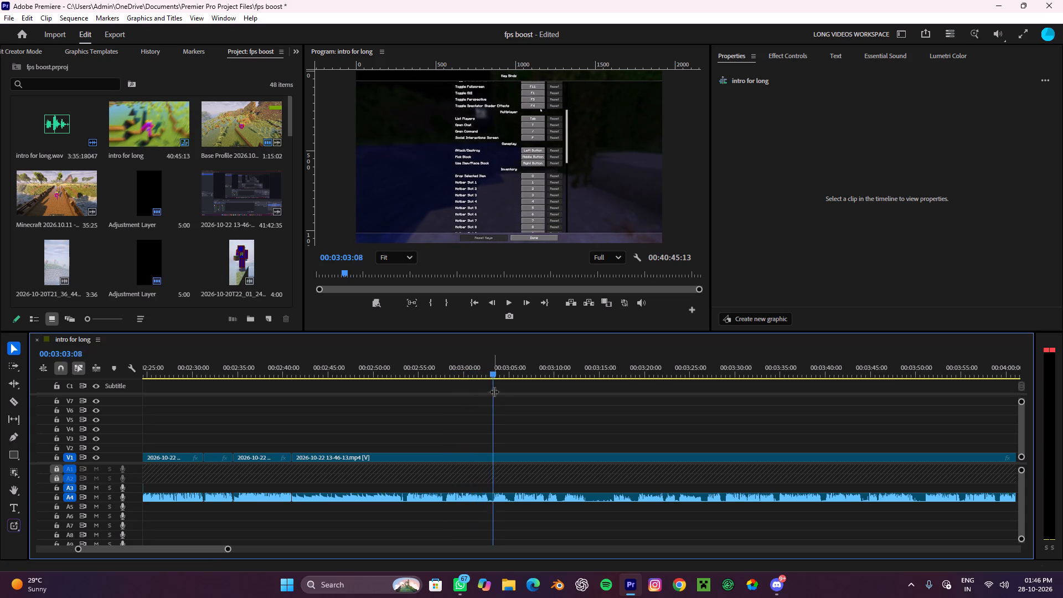
pyautogui.moveTo(494, 391); pyautogui.dragTo(493, 404)
pyautogui.press('space')
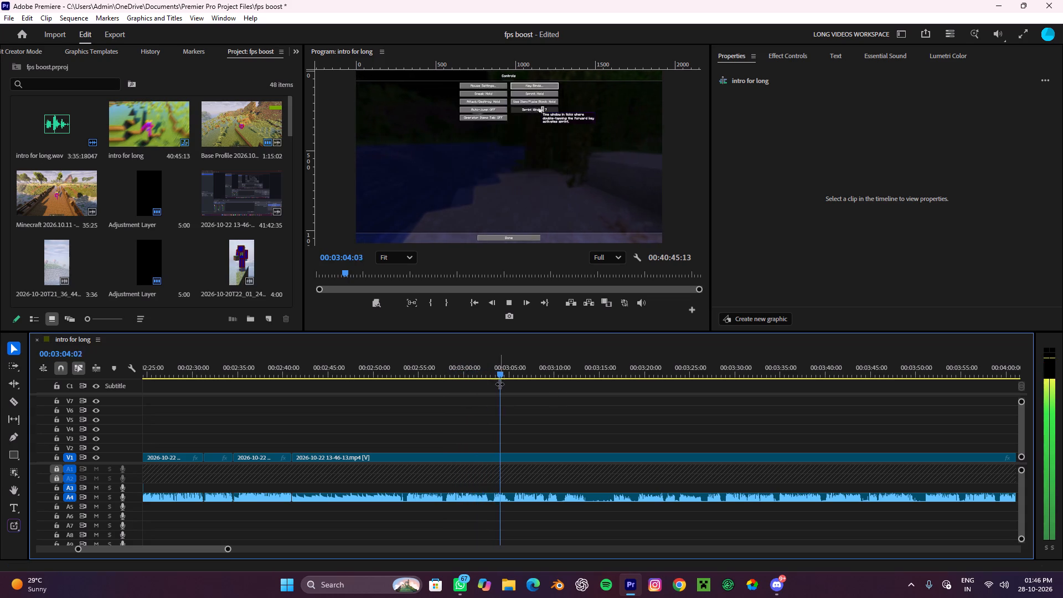
pyautogui.moveTo(503, 379); pyautogui.dragTo(494, 398)
pyautogui.press('space')
pyautogui.keyDown('alt'); pyautogui.scroll(4, 520, 441); pyautogui.keyUp('alt')
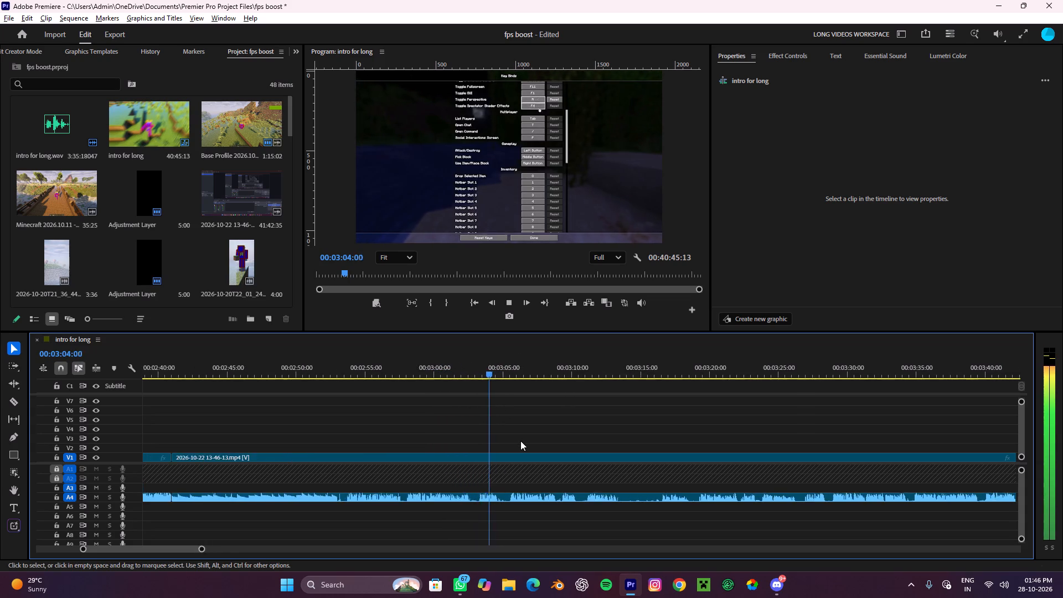
pyautogui.keyDown('alt'); pyautogui.scroll(-4, 520, 441); pyautogui.keyUp('alt')
pyautogui.keyDown('alt'); pyautogui.scroll(5, 520, 441); pyautogui.keyUp('alt')
pyautogui.press('space')
pyautogui.press('c')
pyautogui.click(471, 492)
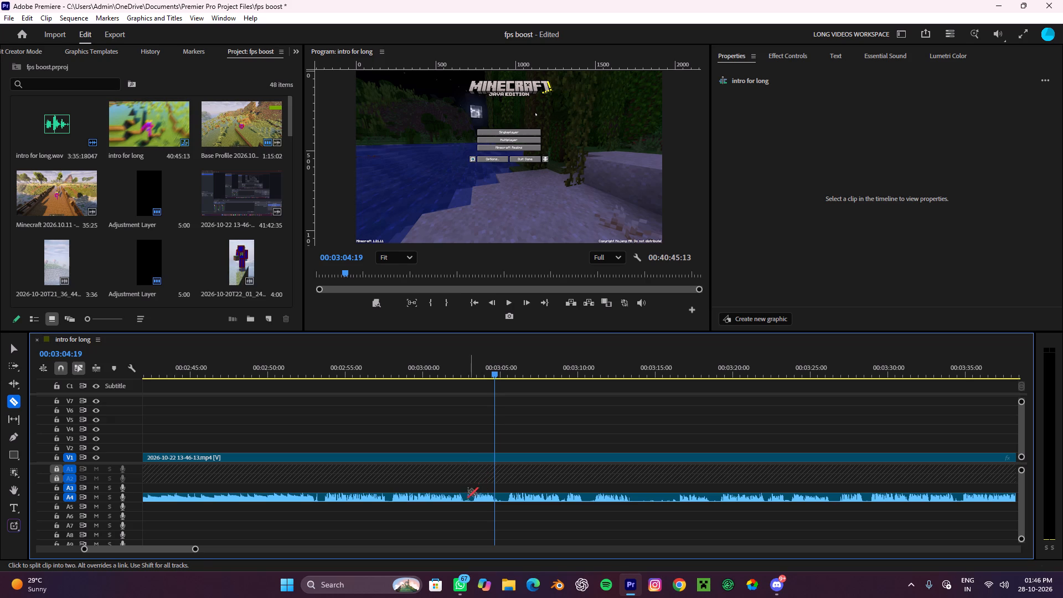
pyautogui.click(471, 493)
pyautogui.press('v')
# Speed up the clip between the cuts at 00:02:40:29 and about 00:03:03:03 to a duration of 00:00:03:02, 721.74% speed.
pyautogui.keyDown('alt'); pyautogui.scroll(-9, 488, 463); pyautogui.keyUp('alt')
pyautogui.press('space')
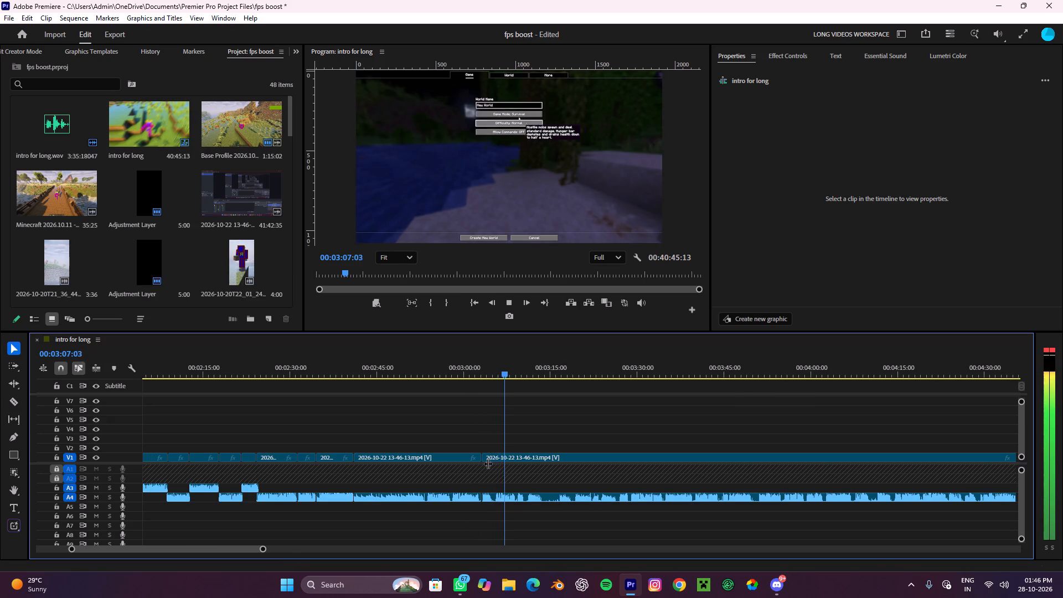
pyautogui.press('space')
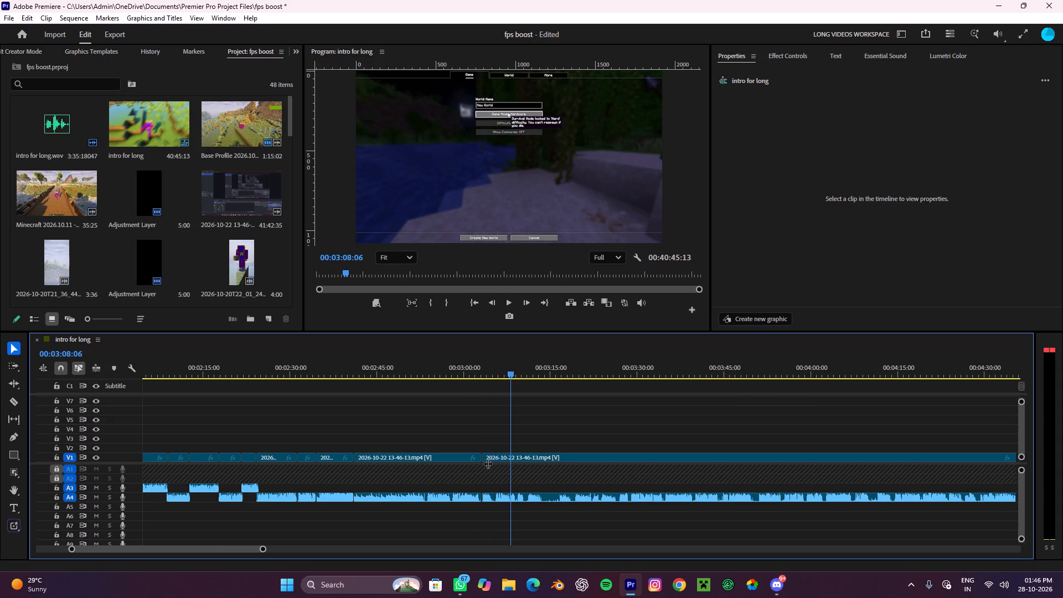
pyautogui.click(440, 462)
pyautogui.rightClick(440, 462)
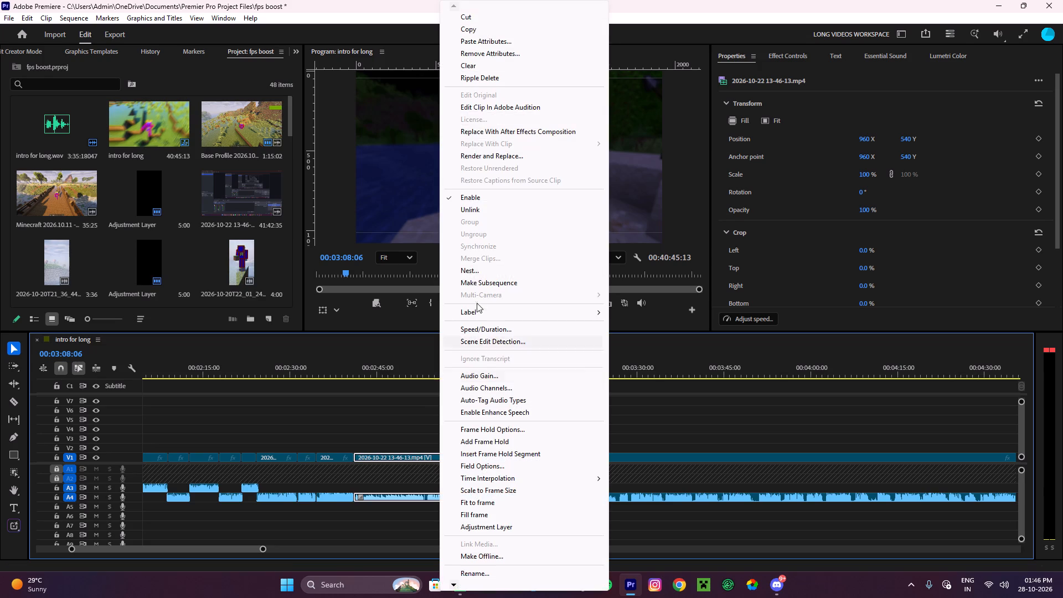
pyautogui.click(486, 329)
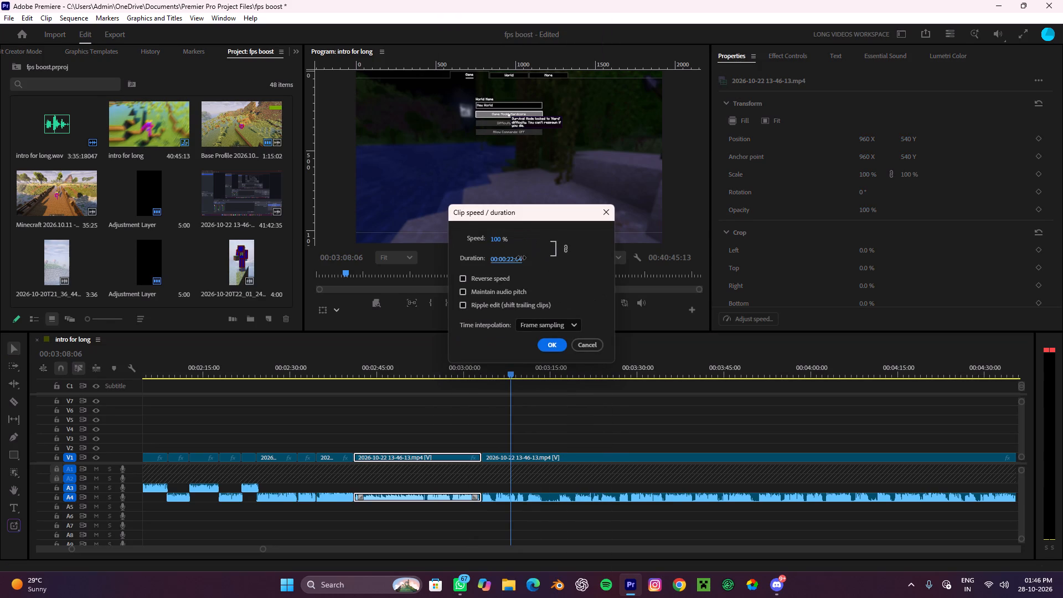
pyautogui.click(521, 257)
pyautogui.click(566, 286)
pyautogui.moveTo(516, 262); pyautogui.dragTo(249, 285)
pyautogui.moveTo(249, 285); pyautogui.dragTo(221, 285)
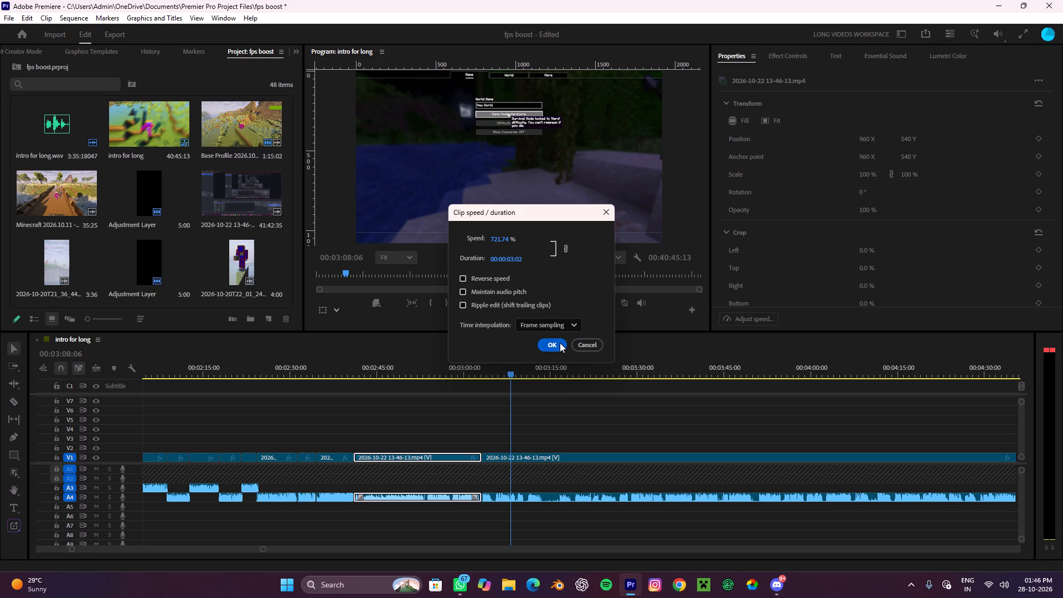
pyautogui.click(560, 343)
# Close the gap after the sped-up clip with a ripple delete.
pyautogui.click(454, 458)
pyautogui.write('re')
pyautogui.click(454, 456)
pyautogui.press('v')
# Play from about 00:02:37 to 00:02:43 and check the transition into the sped-up settings clip.
pyautogui.moveTo(381, 355); pyautogui.dragTo(349, 383)
pyautogui.press('space')
pyautogui.click(424, 397)
pyautogui.moveTo(357, 365); pyautogui.dragTo(336, 382)
pyautogui.press('space')
pyautogui.click(414, 408)
pyautogui.moveTo(359, 371); pyautogui.dragTo(336, 389)
pyautogui.press('space')
pyautogui.click(403, 406)
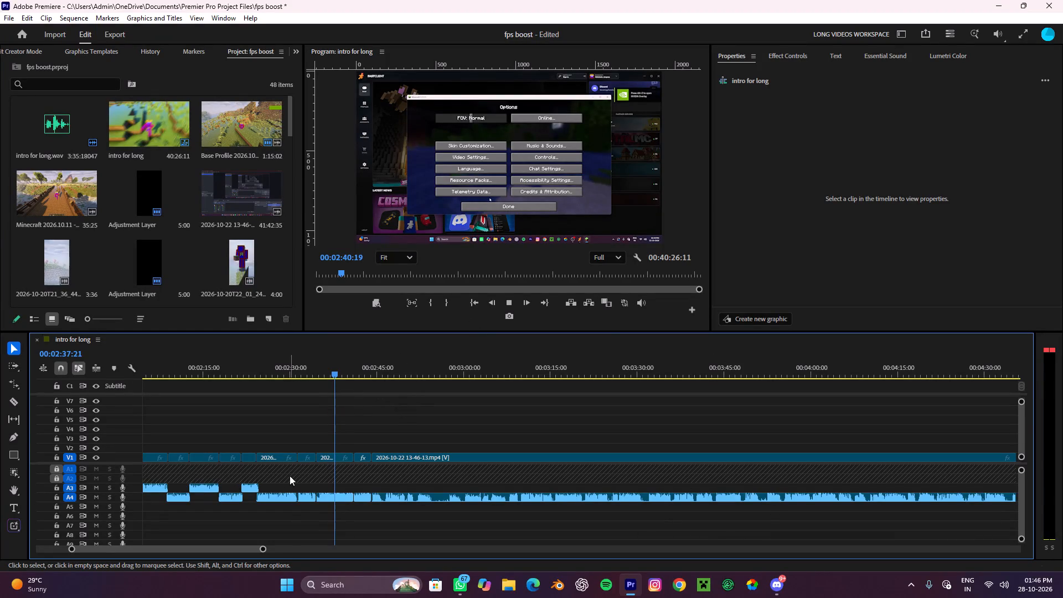
pyautogui.keyDown('alt'); pyautogui.scroll(4, 339, 478); pyautogui.keyUp('alt')
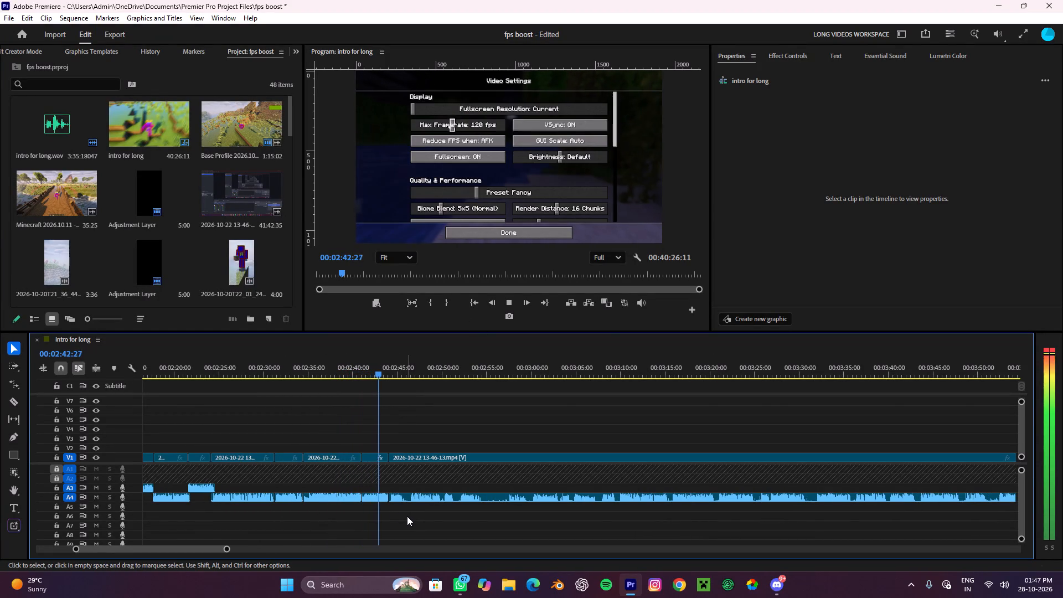
pyautogui.press('space')
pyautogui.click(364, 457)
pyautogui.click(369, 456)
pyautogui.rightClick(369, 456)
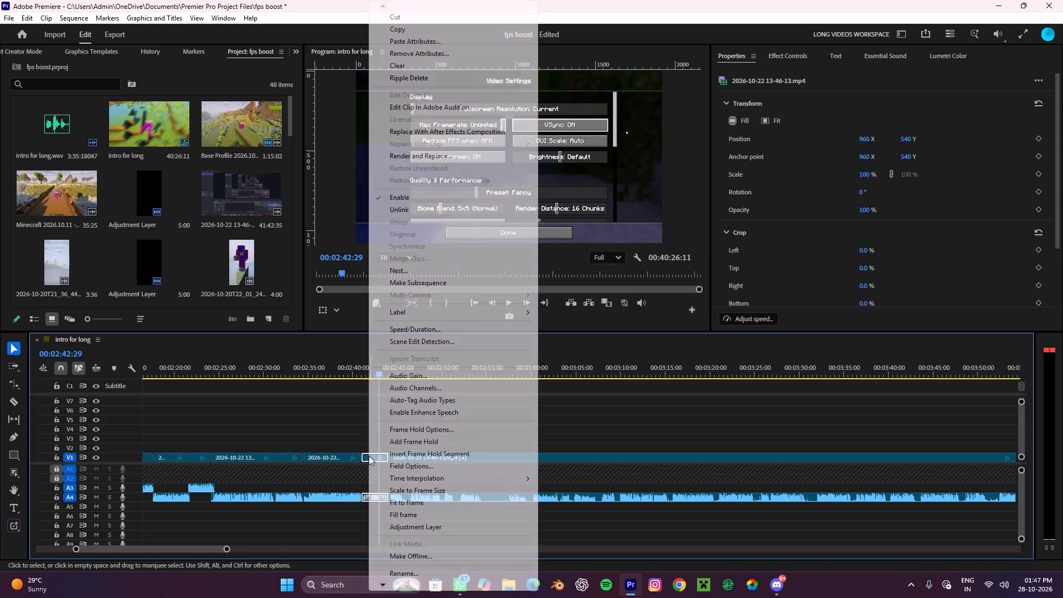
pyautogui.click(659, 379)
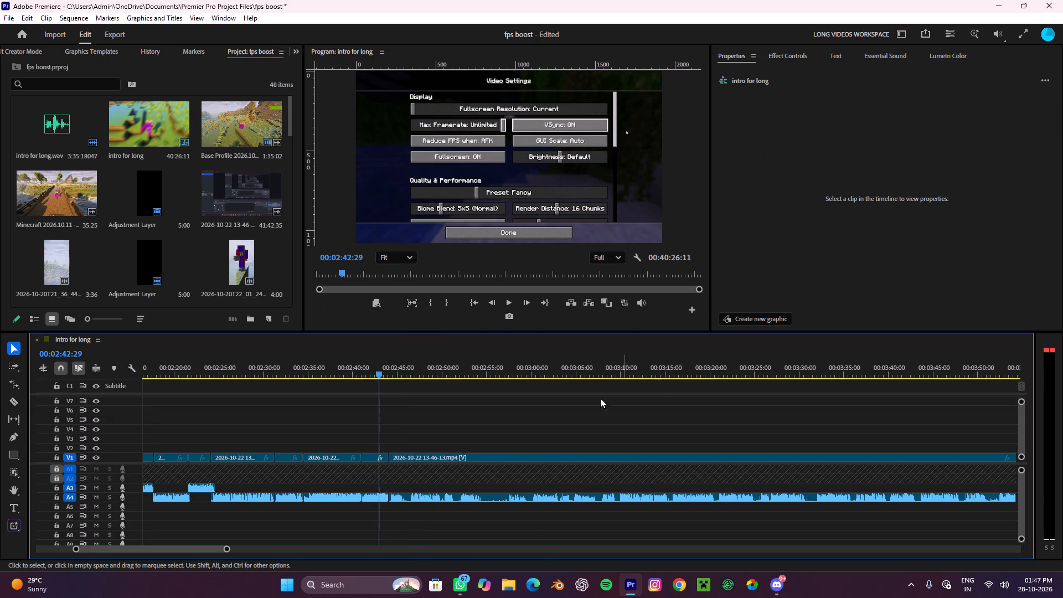
# Lower the volume of the sped-up clip starting at about 00:02:41 to -19.6 dB.
pyautogui.click(364, 458)
pyautogui.moveTo(375, 370); pyautogui.dragTo(357, 393)
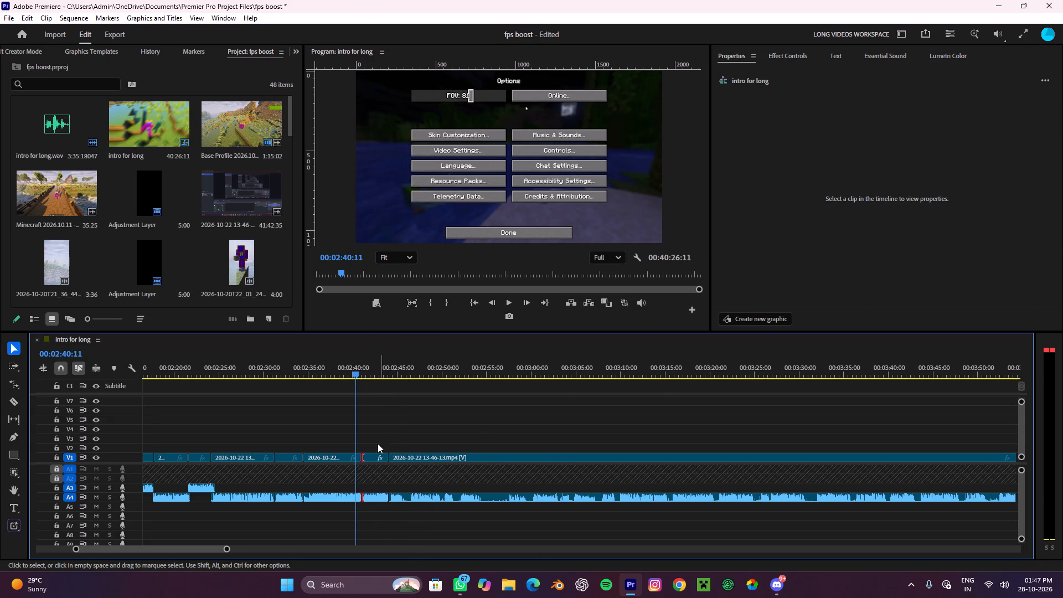
pyautogui.click(374, 460)
pyautogui.scroll(-4, 826, 235)
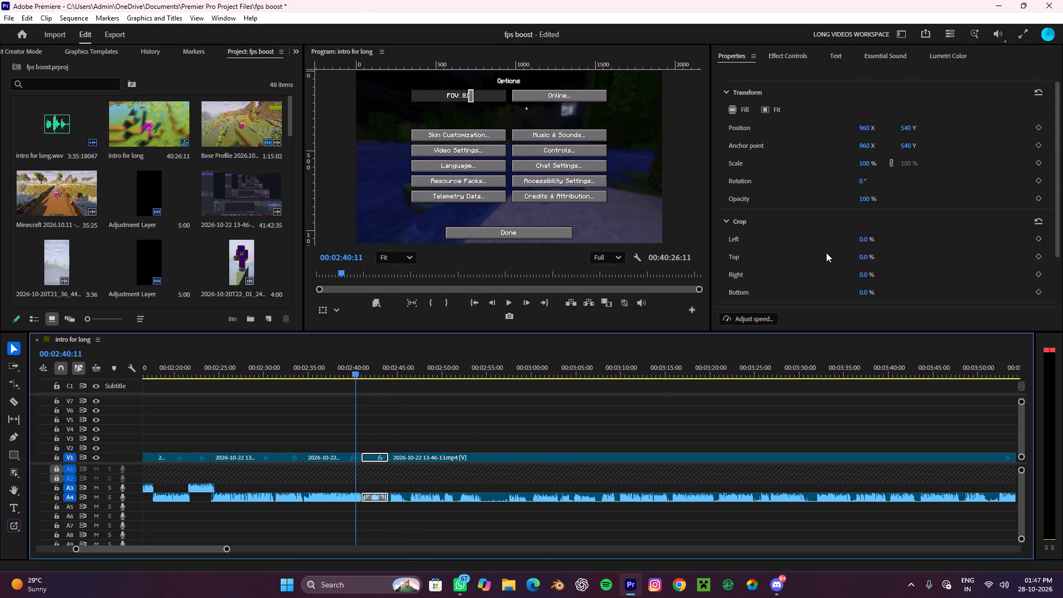
pyautogui.scroll(-6, 826, 252)
pyautogui.moveTo(976, 270); pyautogui.dragTo(800, 305)
pyautogui.click(612, 444)
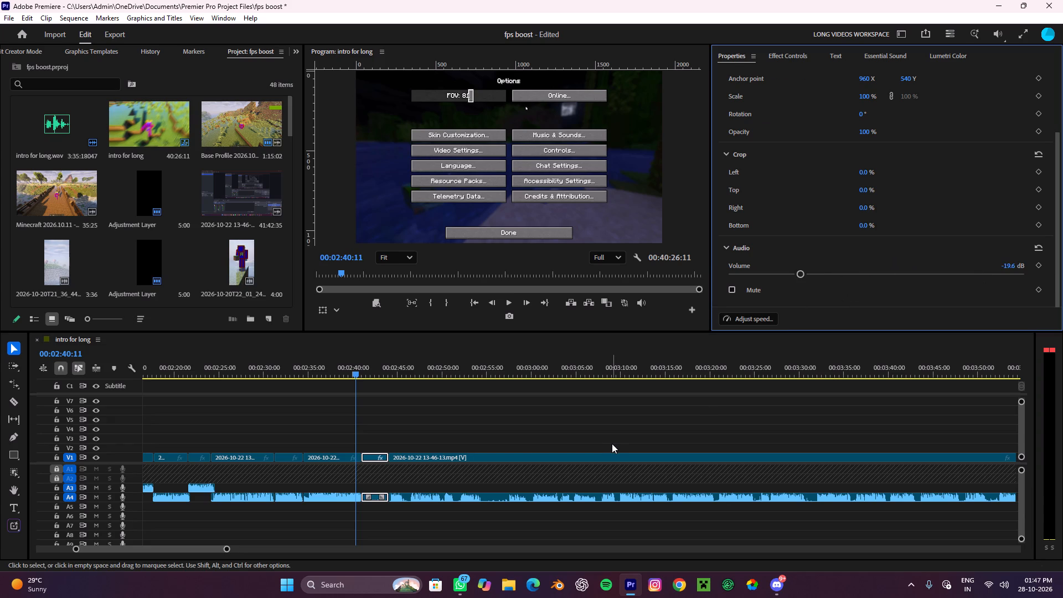
# Play on from 00:02:40:11 and split the following clip at about 00:02:46:04, in the narration pause.
pyautogui.press('space')
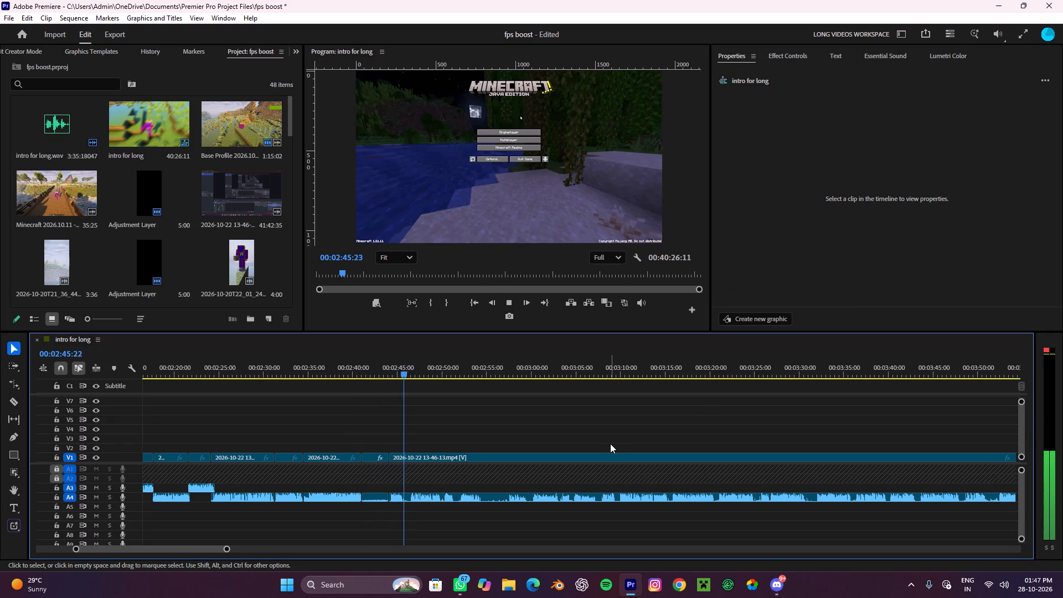
pyautogui.keyDown('alt'); pyautogui.scroll(6, 479, 450); pyautogui.keyUp('alt')
pyautogui.press('space')
pyautogui.press('c')
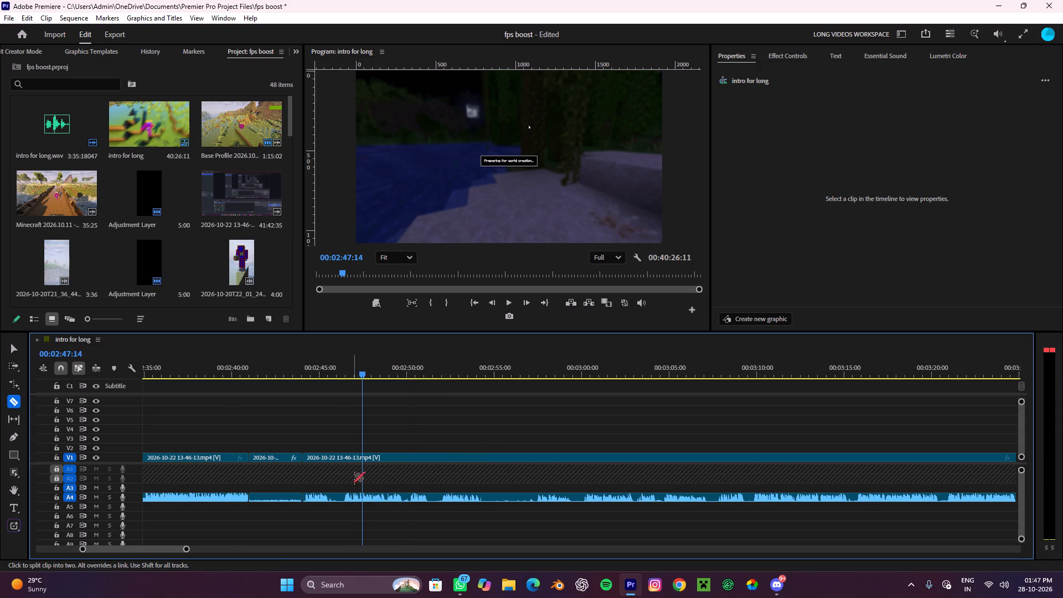
pyautogui.click(338, 493)
pyautogui.press('v')
# Play on from 00:02:47:14 to about 00:02:52 and split the clip at about 00:02:50, in the narration pause.
pyautogui.keyDown('alt'); pyautogui.scroll(-5, 352, 456); pyautogui.keyUp('alt')
pyautogui.press('space')
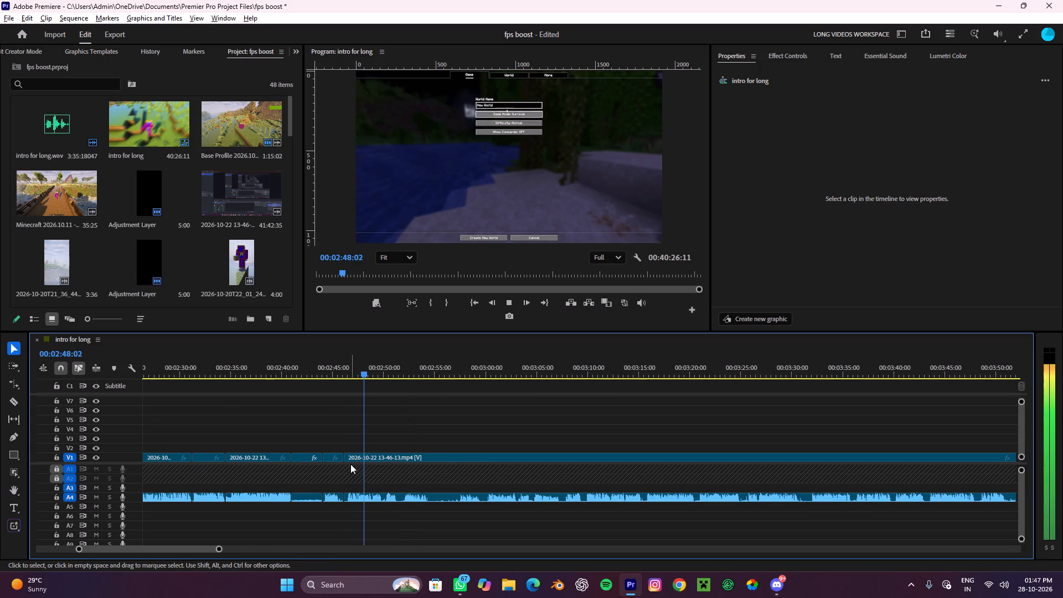
pyautogui.keyDown('alt'); pyautogui.scroll(-4, 350, 464); pyautogui.keyUp('alt')
pyautogui.keyDown('alt'); pyautogui.scroll(6, 345, 468); pyautogui.keyUp('alt')
pyautogui.keyDown('alt'); pyautogui.scroll(-5, 345, 468); pyautogui.keyUp('alt')
pyautogui.keyDown('alt'); pyautogui.scroll(4, 345, 468); pyautogui.keyUp('alt')
pyautogui.keyDown('alt'); pyautogui.scroll(-4, 345, 467); pyautogui.keyUp('alt')
pyautogui.keyDown('alt'); pyautogui.scroll(5, 345, 467); pyautogui.keyUp('alt')
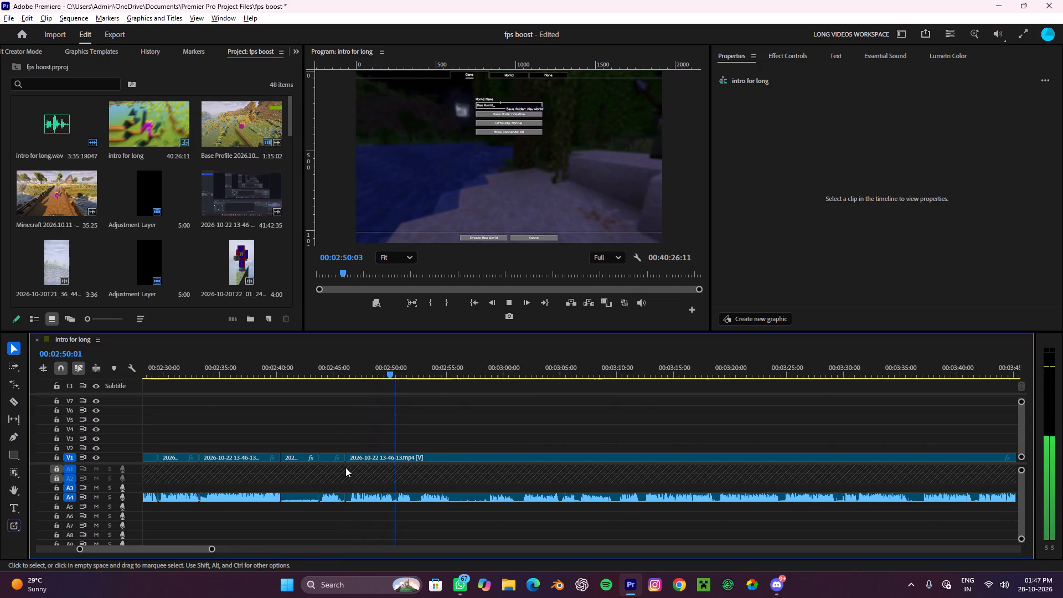
pyautogui.scroll(-4, 345, 467)
pyautogui.press('space')
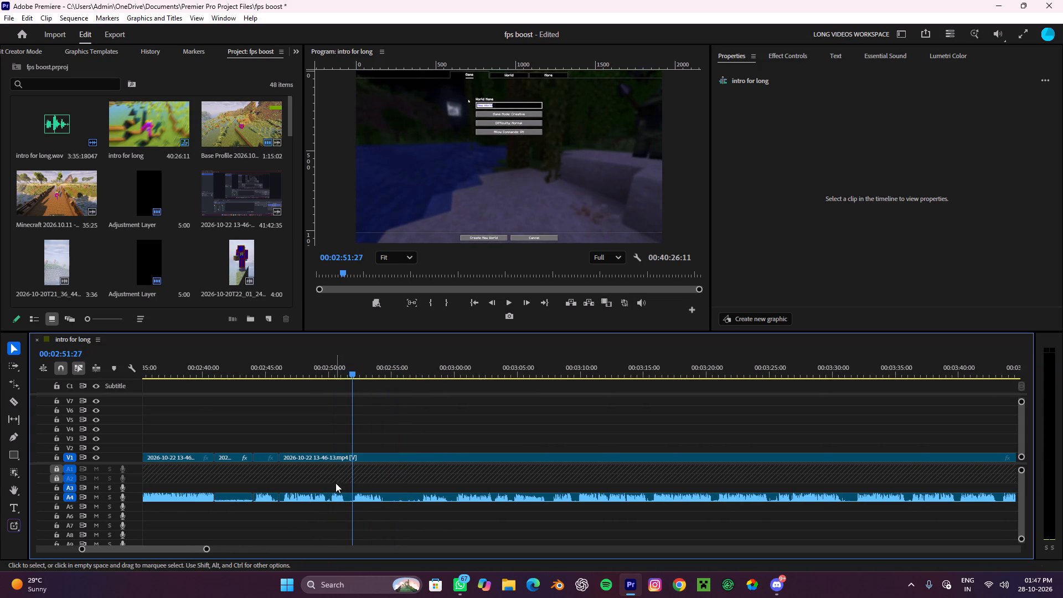
pyautogui.press('c')
pyautogui.click(327, 497)
pyautogui.press('v')
# Skim ahead to about 00:03:00, then replay from about 00:02:41 to 00:02:52 to judge which narration to cut.
pyautogui.keyDown('alt'); pyautogui.scroll(-4, 354, 468); pyautogui.keyUp('alt')
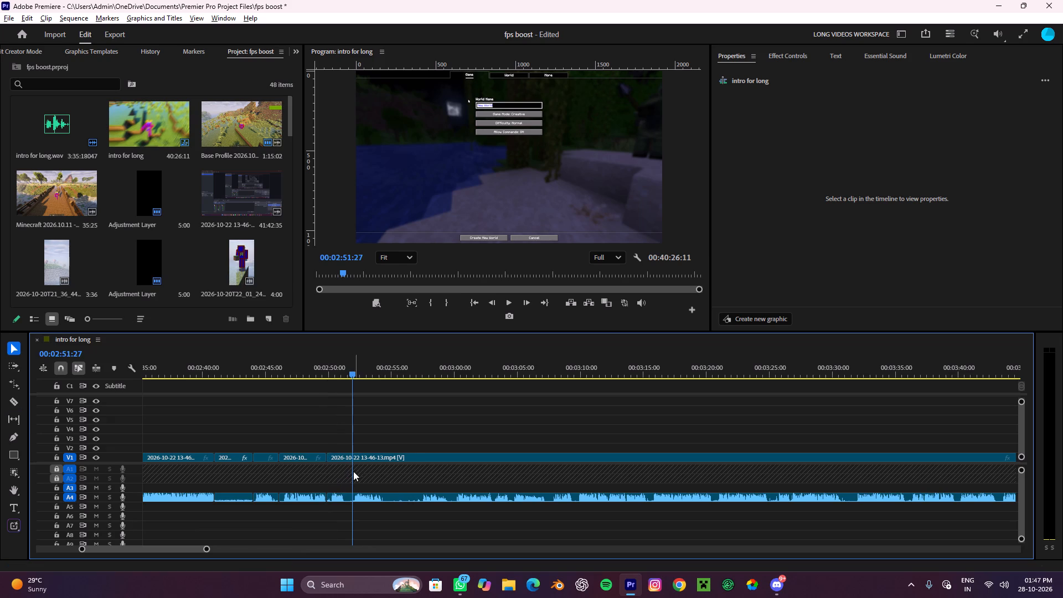
pyautogui.keyDown('alt'); pyautogui.scroll(-1, 353, 471); pyautogui.keyUp('alt')
pyautogui.press('space')
pyautogui.keyDown('alt'); pyautogui.scroll(4, 347, 478); pyautogui.keyUp('alt')
pyautogui.keyDown('alt'); pyautogui.scroll(-7, 348, 474); pyautogui.keyUp('alt')
pyautogui.keyDown('alt'); pyautogui.scroll(4, 348, 474); pyautogui.keyUp('alt')
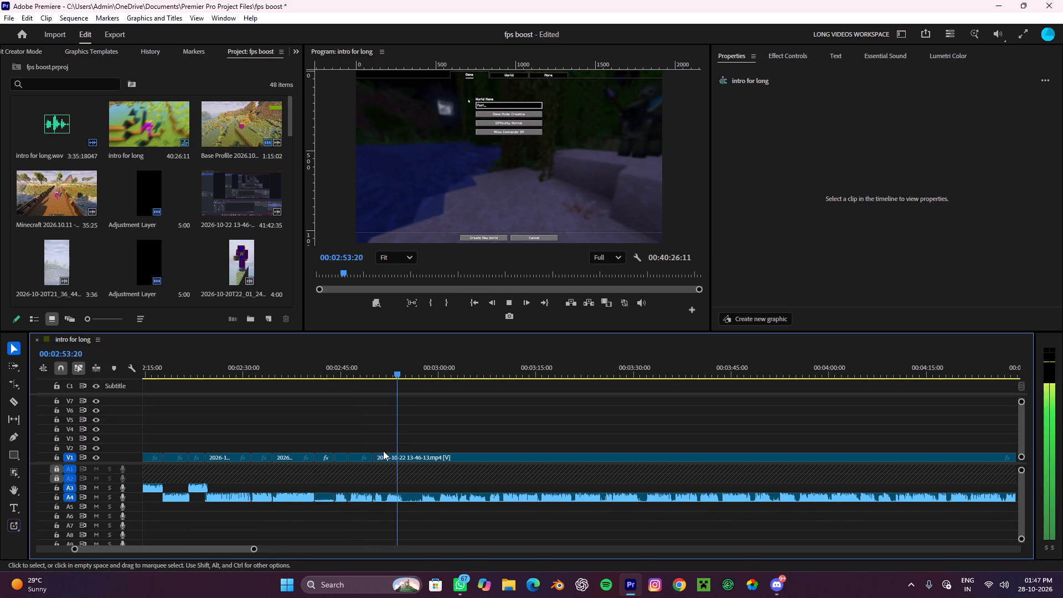
pyautogui.press('space')
pyautogui.moveTo(403, 364); pyautogui.dragTo(438, 470)
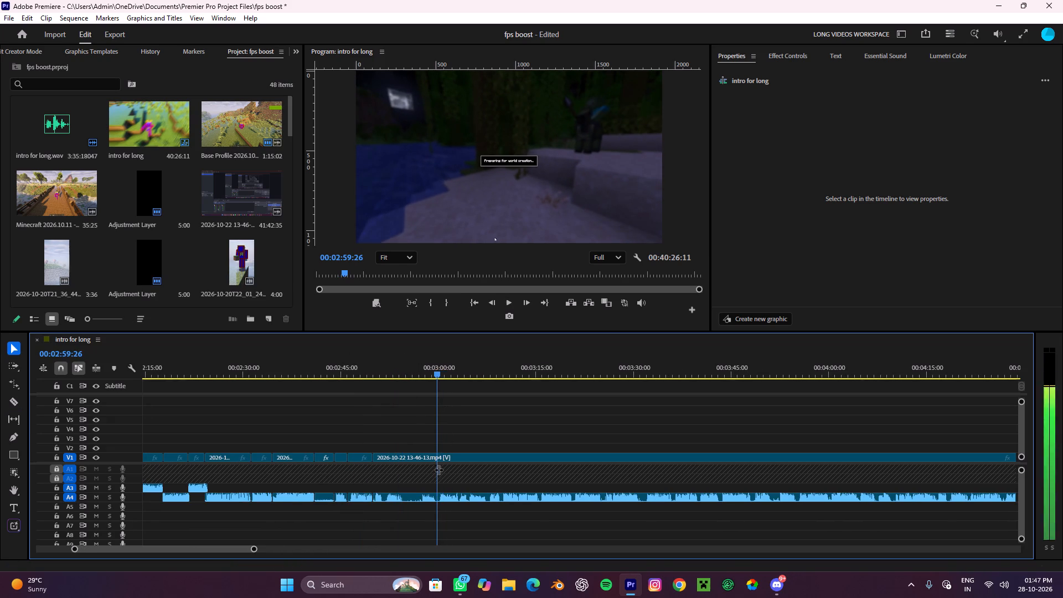
pyautogui.moveTo(438, 470); pyautogui.dragTo(438, 471)
pyautogui.press('space')
pyautogui.keyDown('alt'); pyautogui.scroll(4, 448, 466); pyautogui.keyUp('alt')
pyautogui.moveTo(447, 380); pyautogui.dragTo(348, 463)
pyautogui.press('space')
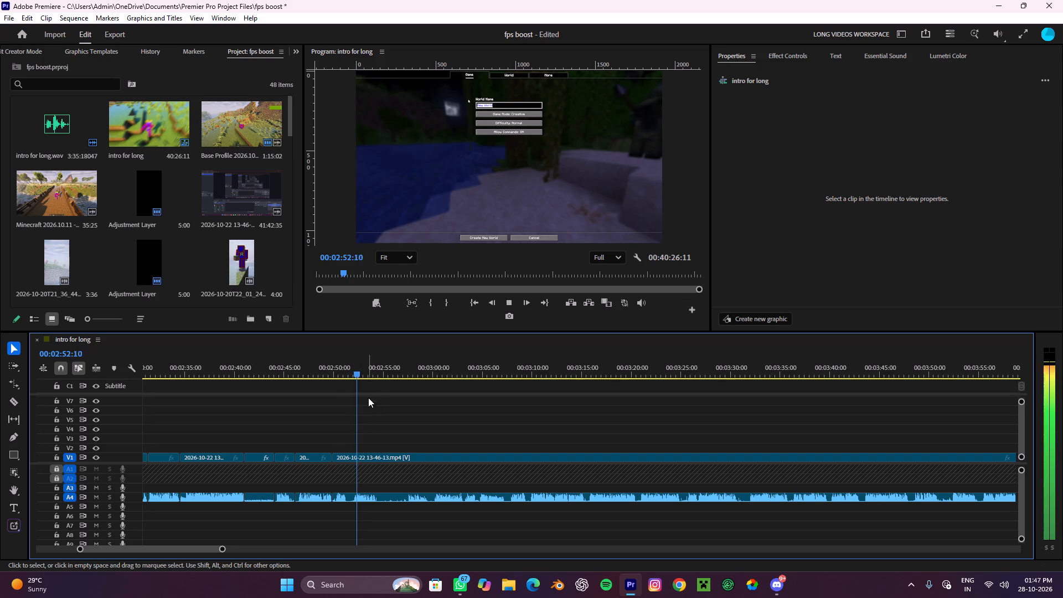
pyautogui.moveTo(363, 379); pyautogui.dragTo(241, 452)
pyautogui.click(371, 424)
pyautogui.press('space')
pyautogui.scroll(-2, 406, 406)
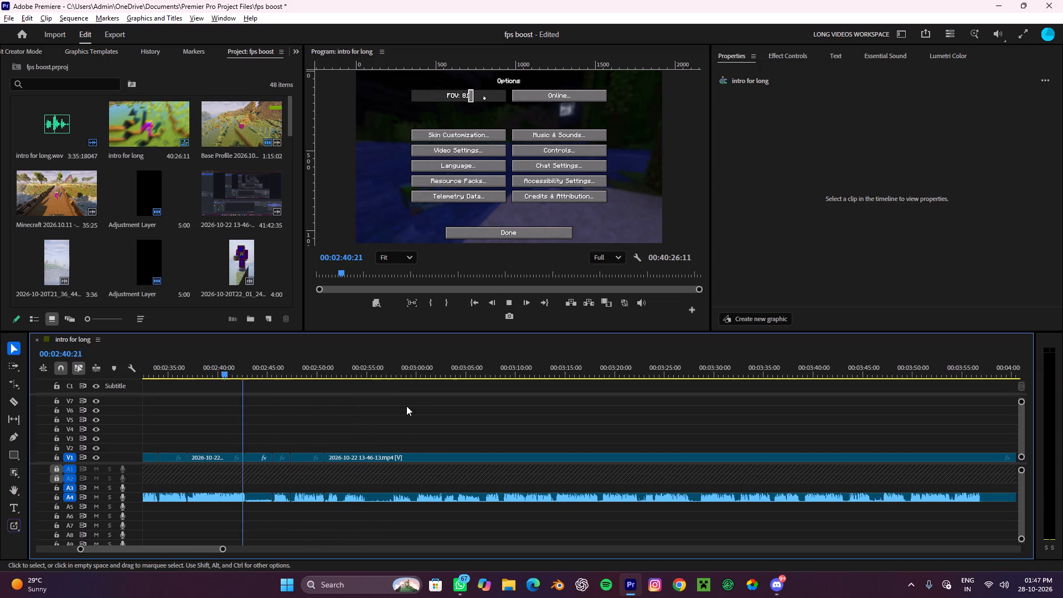
pyautogui.scroll(-6, 406, 406)
pyautogui.click(401, 416)
pyautogui.click(540, 390)
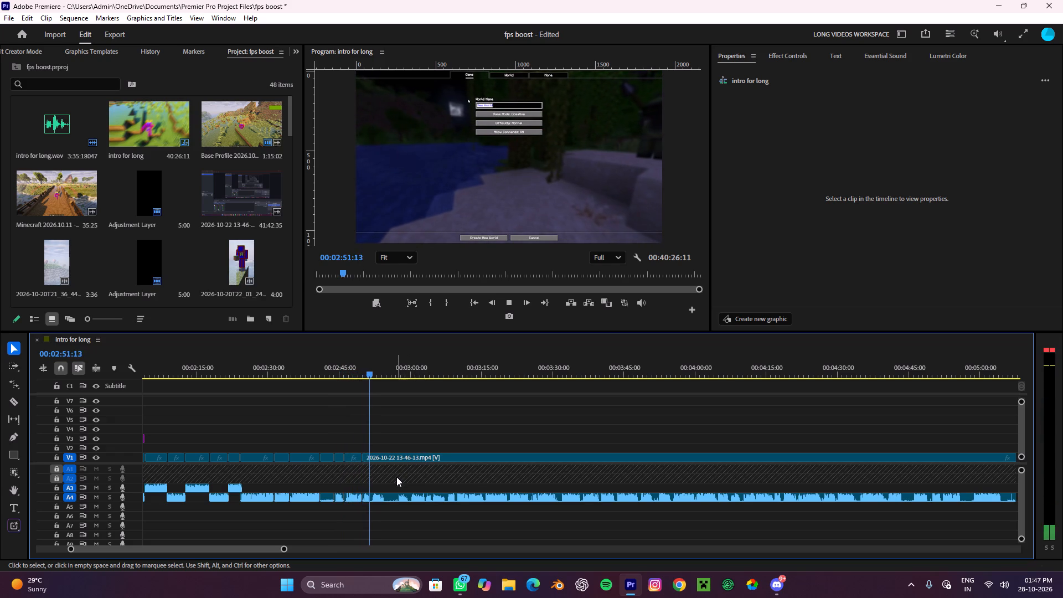
pyautogui.press('space')
# Split the clip at about 00:02:52 and ripple-delete the short section between about 00:02:50 and that split.
pyautogui.keyDown('alt'); pyautogui.scroll(8, 354, 499); pyautogui.keyUp('alt')
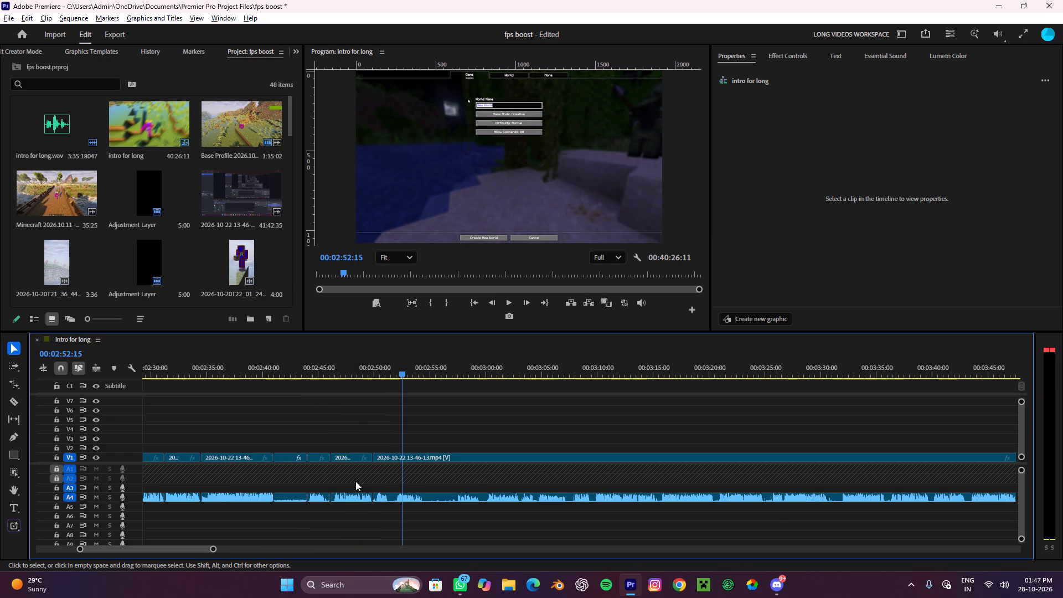
pyautogui.click(381, 498)
pyautogui.click(391, 495)
pyautogui.keyDown('alt'); pyautogui.scroll(2, 406, 498); pyautogui.keyUp('alt')
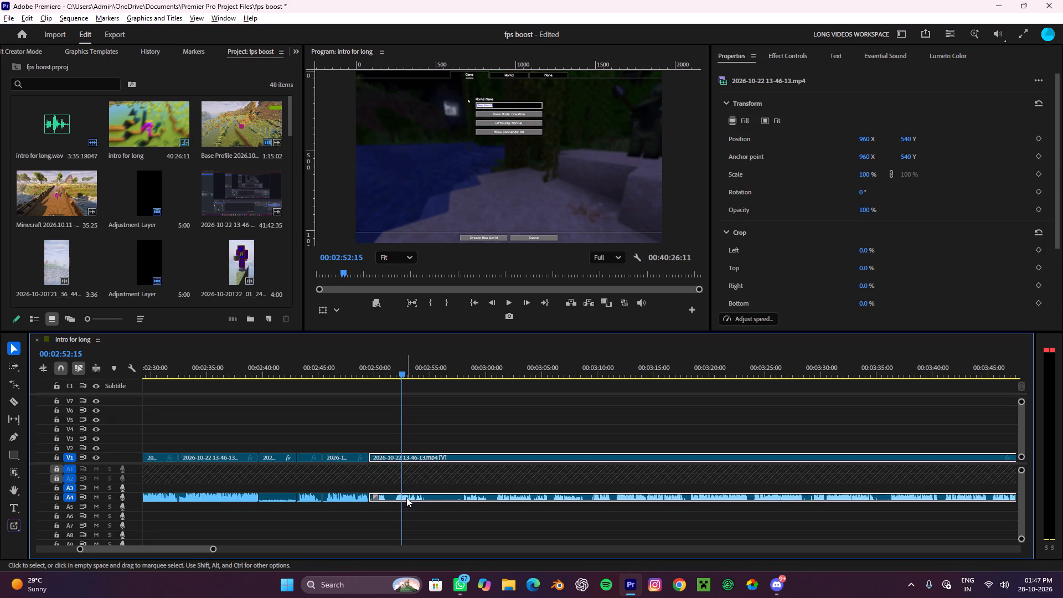
pyautogui.keyDown('alt'); pyautogui.scroll(9, 406, 497); pyautogui.keyUp('alt')
pyautogui.press('c')
pyautogui.click(380, 497)
pyautogui.press('v')
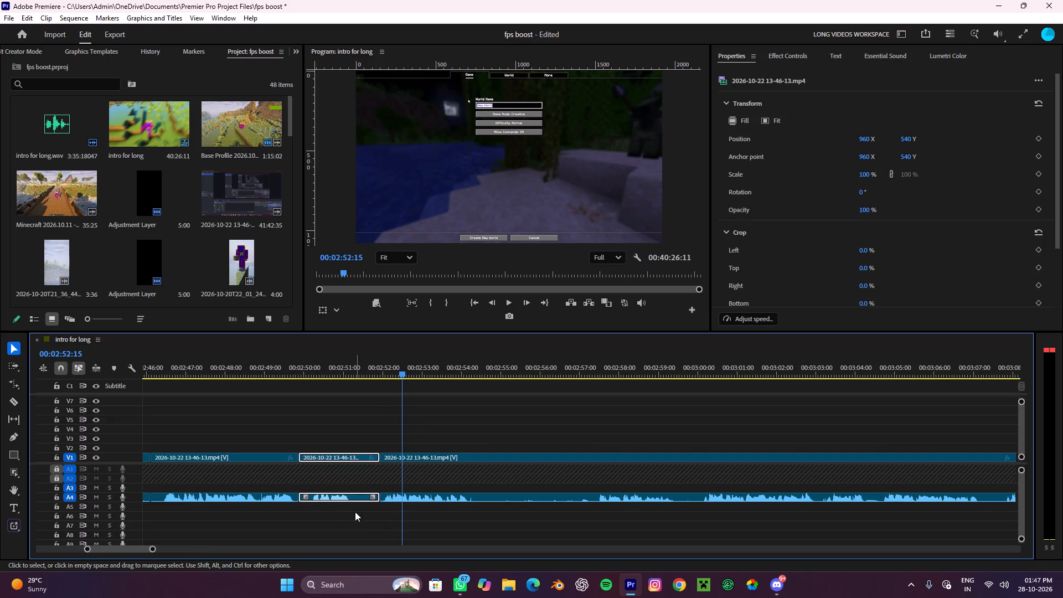
pyautogui.hotkey('ctrl', 'x')
pyautogui.click(365, 452)
pyautogui.click(360, 456)
pyautogui.press('e')
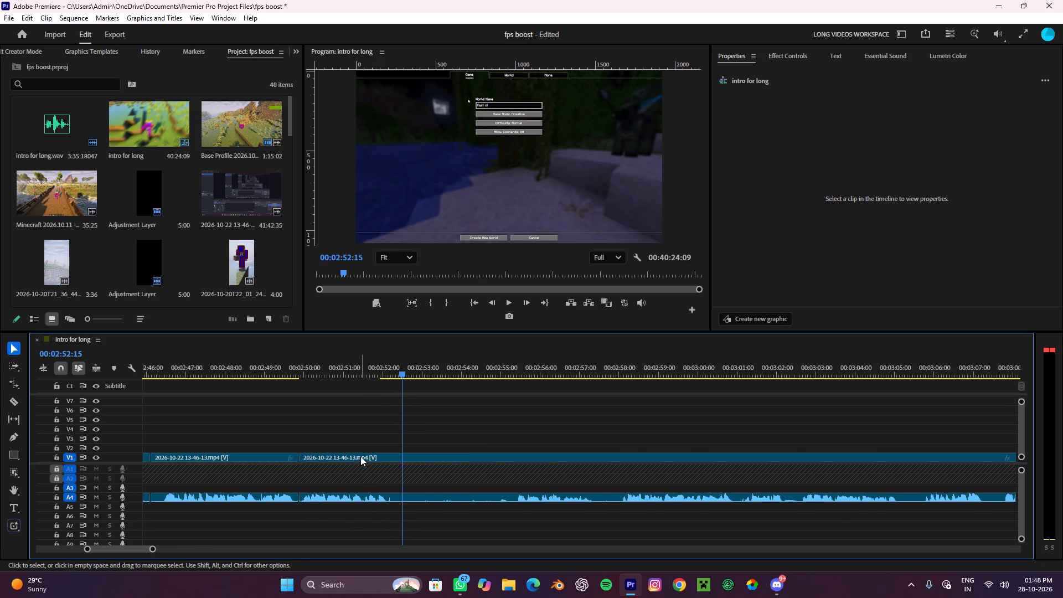
# Play across the new cut from about 00:02:49 and split the clip at 00:02:52:01, where the narration pauses.
pyautogui.scroll(-4, 360, 456)
pyautogui.keyDown('alt'); pyautogui.scroll(-5, 352, 458); pyautogui.keyUp('alt')
pyautogui.moveTo(271, 368); pyautogui.dragTo(255, 385)
pyautogui.press('space')
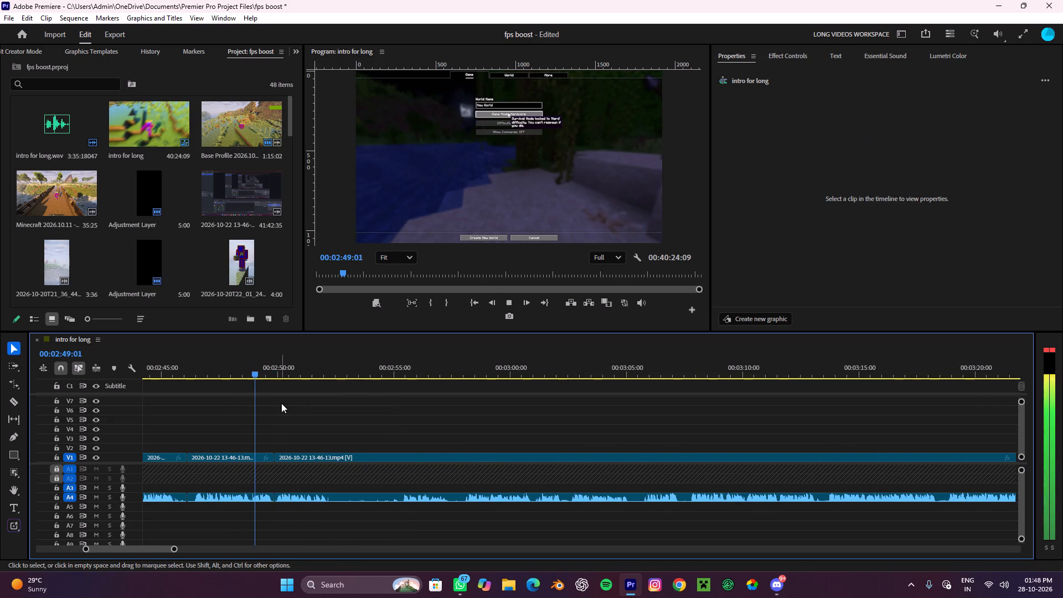
pyautogui.keyDown('alt'); pyautogui.scroll(-4, 286, 422); pyautogui.keyUp('alt')
pyautogui.keyDown('alt'); pyautogui.scroll(4, 286, 422); pyautogui.keyUp('alt')
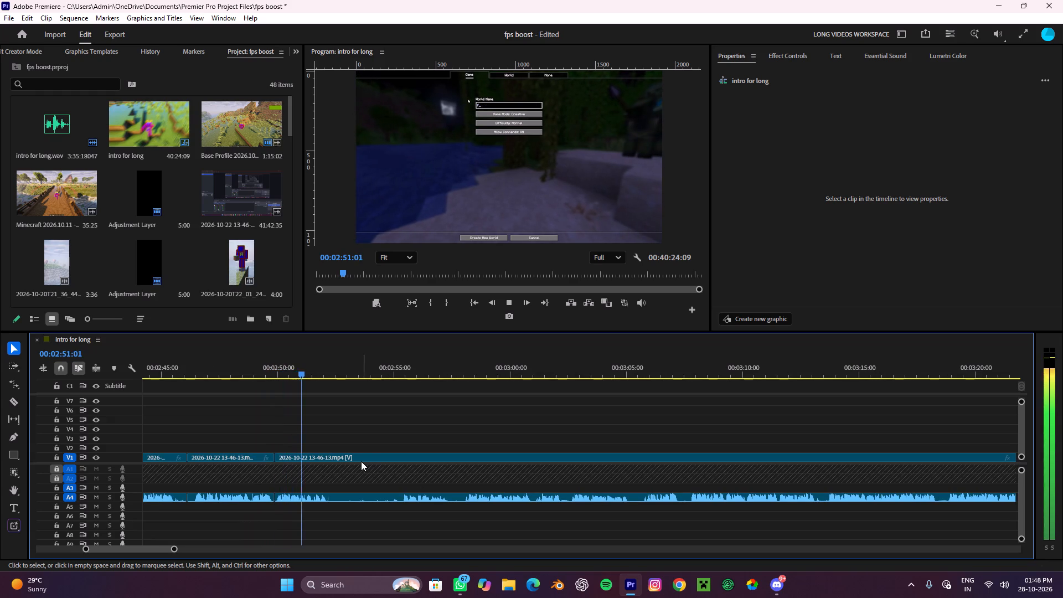
pyautogui.keyDown('alt'); pyautogui.scroll(-3, 360, 461); pyautogui.keyUp('alt')
pyautogui.keyDown('alt'); pyautogui.scroll(2, 360, 461); pyautogui.keyUp('alt')
pyautogui.press('space')
pyautogui.press('c')
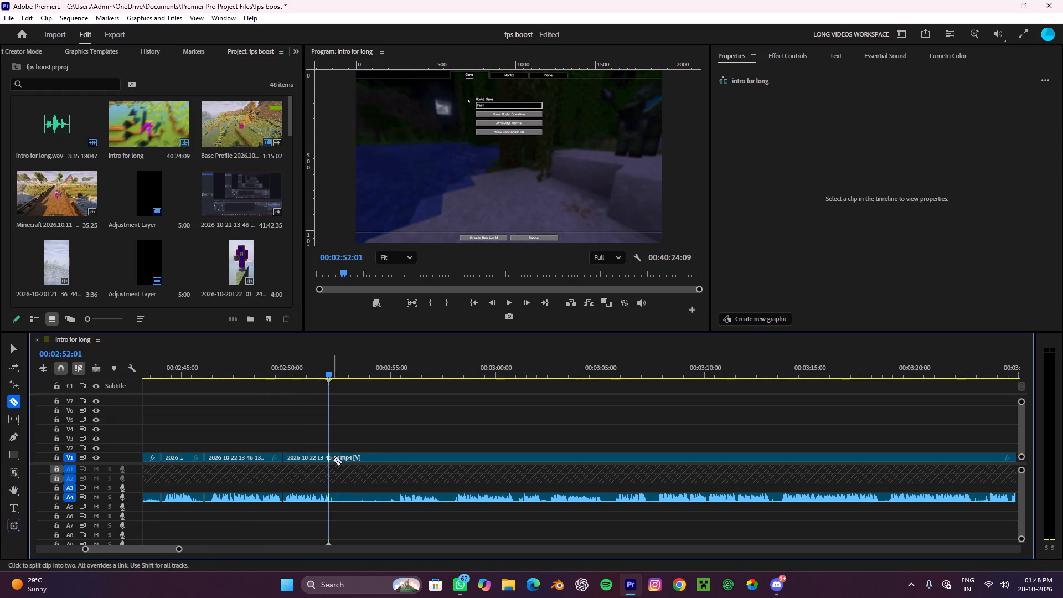
pyautogui.click(333, 460)
pyautogui.press('v')
# Skim ahead to about 00:02:59, split the clip at about 00:02:58, and ripple-delete the section from 00:02:52:01 to that split.
pyautogui.keyDown('alt'); pyautogui.scroll(-4, 355, 434); pyautogui.keyUp('alt')
pyautogui.press('space')
pyautogui.moveTo(355, 365); pyautogui.dragTo(385, 444)
pyautogui.press('space')
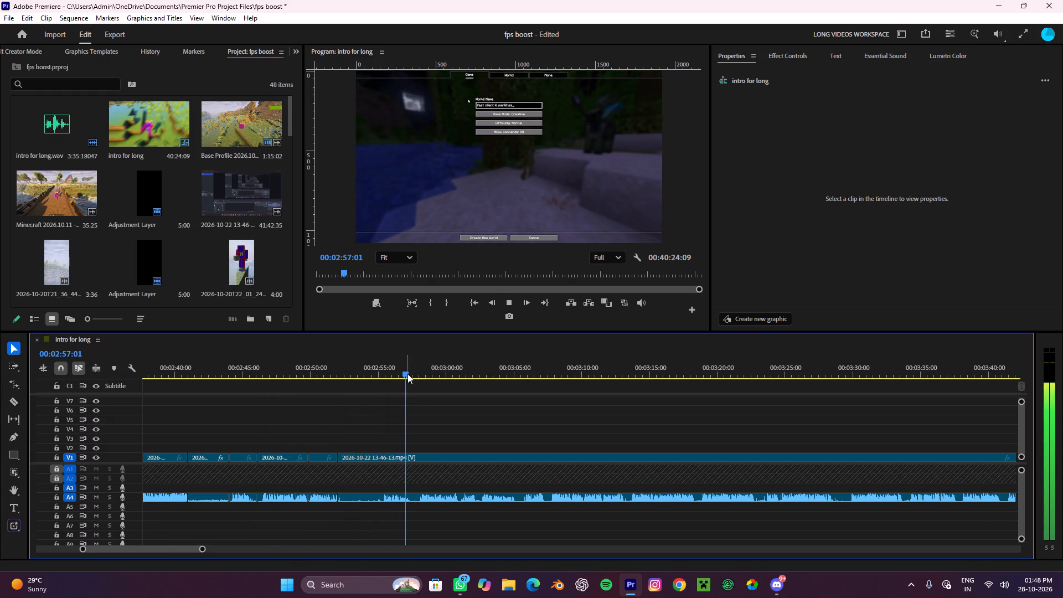
pyautogui.moveTo(412, 370); pyautogui.dragTo(420, 445)
pyautogui.press('space')
pyautogui.keyDown('alt'); pyautogui.scroll(4, 467, 489); pyautogui.keyUp('alt')
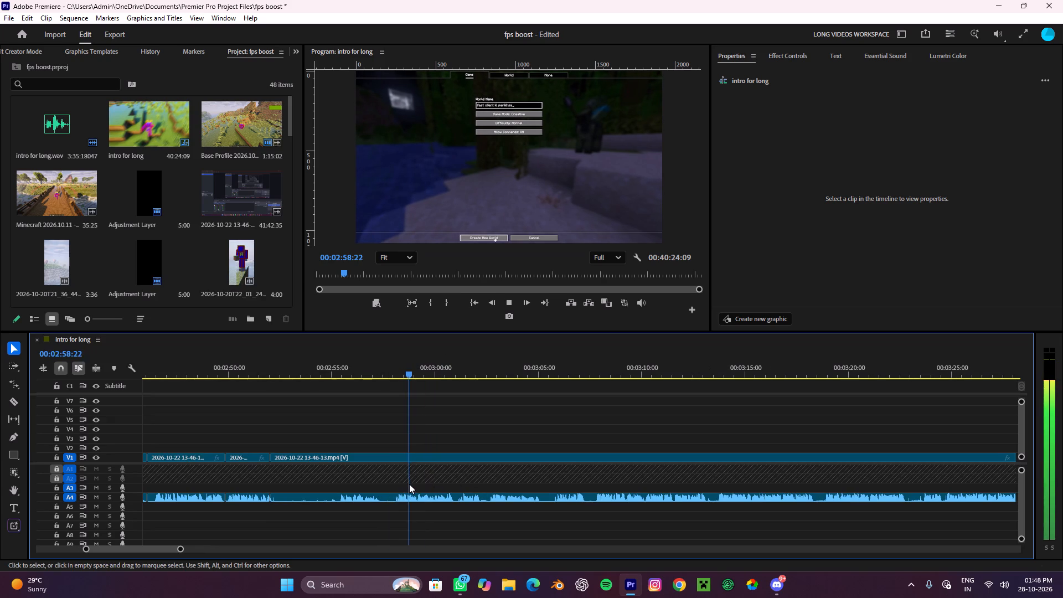
pyautogui.press('space')
pyautogui.press('c')
pyautogui.click(392, 496)
pyautogui.press('v')
pyautogui.moveTo(353, 519); pyautogui.dragTo(340, 444)
pyautogui.press('e')
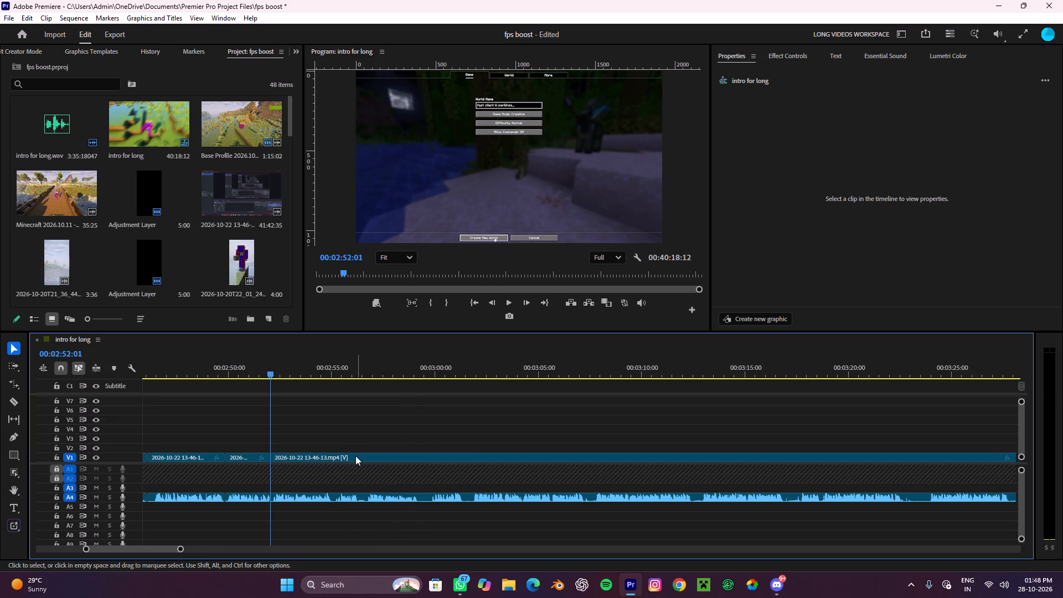
# Replay the join at 00:02:52:01 several times, starting from about 00:02:48 to 00:02:50, to check how the narration flows.
pyautogui.keyDown('alt'); pyautogui.scroll(-8, 326, 461); pyautogui.keyUp('alt')
pyautogui.moveTo(309, 360); pyautogui.dragTo(277, 392)
pyautogui.press('space')
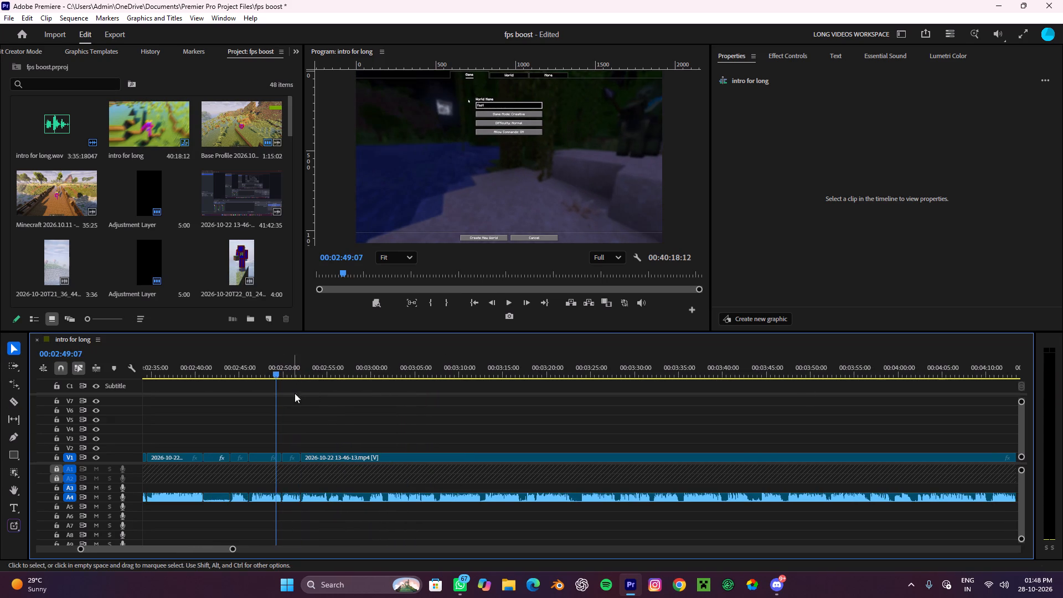
pyautogui.click(339, 415)
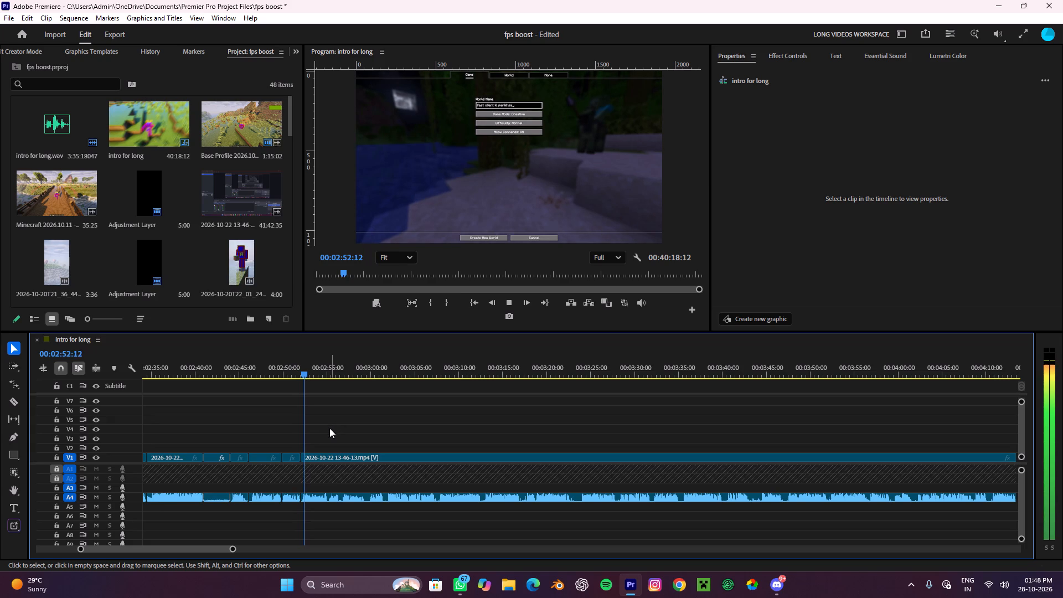
pyautogui.press('space')
pyautogui.moveTo(306, 377); pyautogui.dragTo(287, 395)
pyautogui.click(312, 406)
pyautogui.press('space')
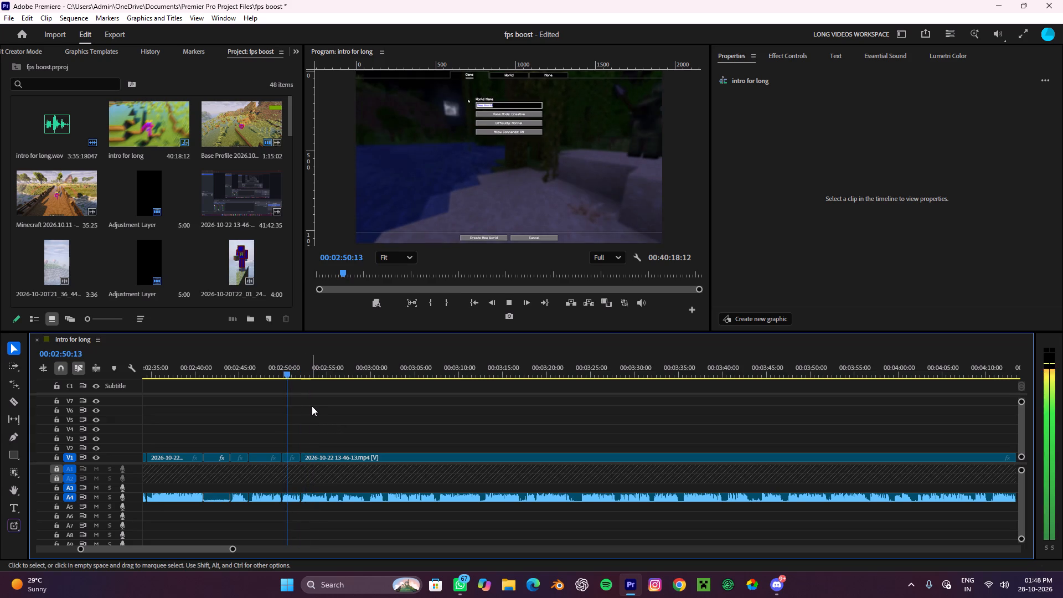
pyautogui.press('space')
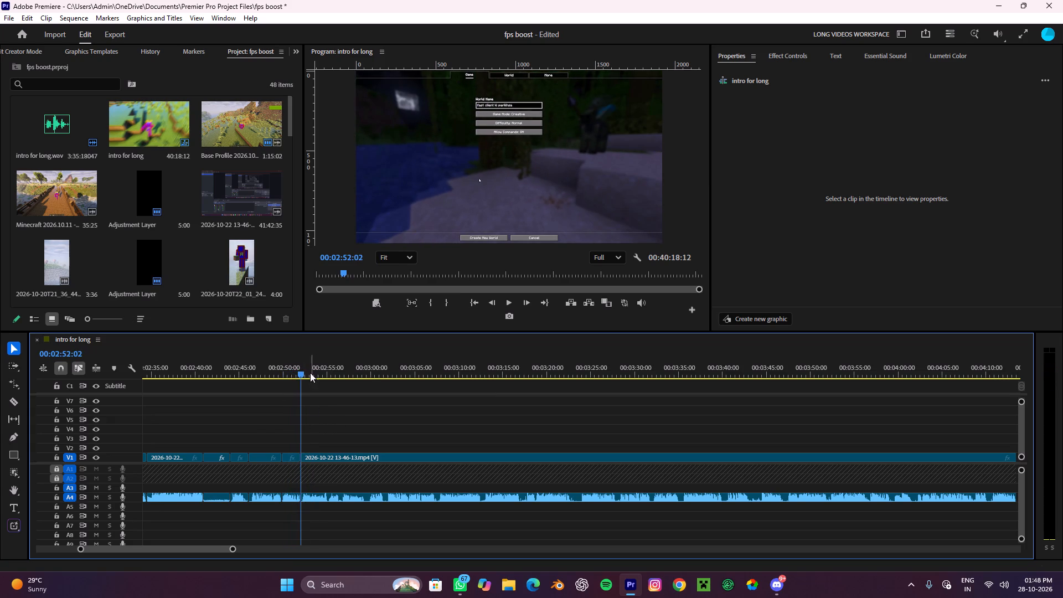
pyautogui.moveTo(301, 362); pyautogui.dragTo(267, 388)
pyautogui.press('space')
pyautogui.click(327, 420)
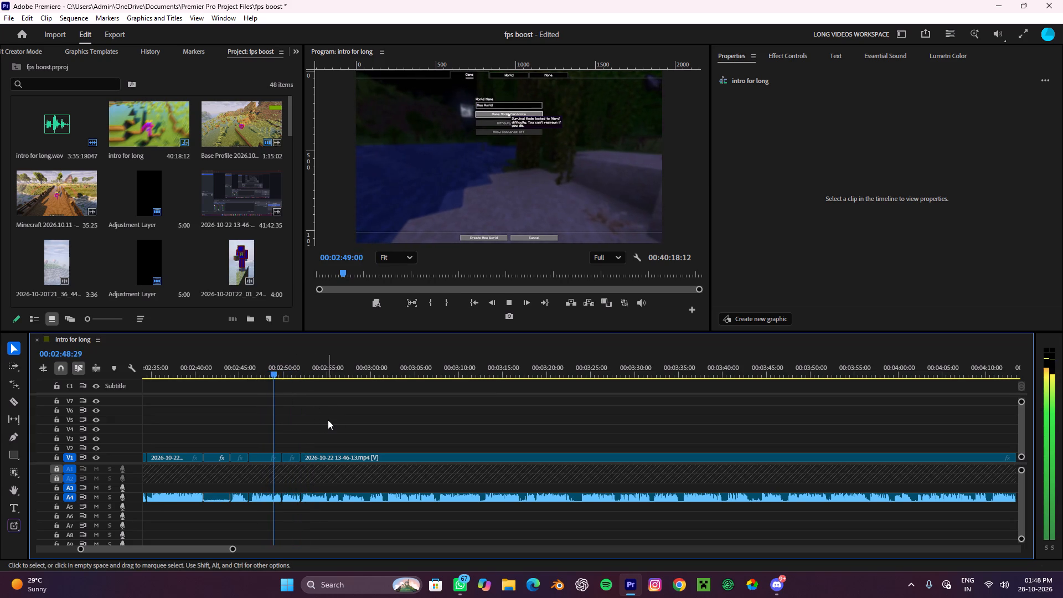
# Play on through the world-loading footage and split the clip at about 00:02:59:06, where the game world appears.
pyautogui.keyDown('alt'); pyautogui.scroll(-8, 308, 440); pyautogui.keyUp('alt')
pyautogui.keyDown('alt'); pyautogui.scroll(3, 299, 450); pyautogui.keyUp('alt')
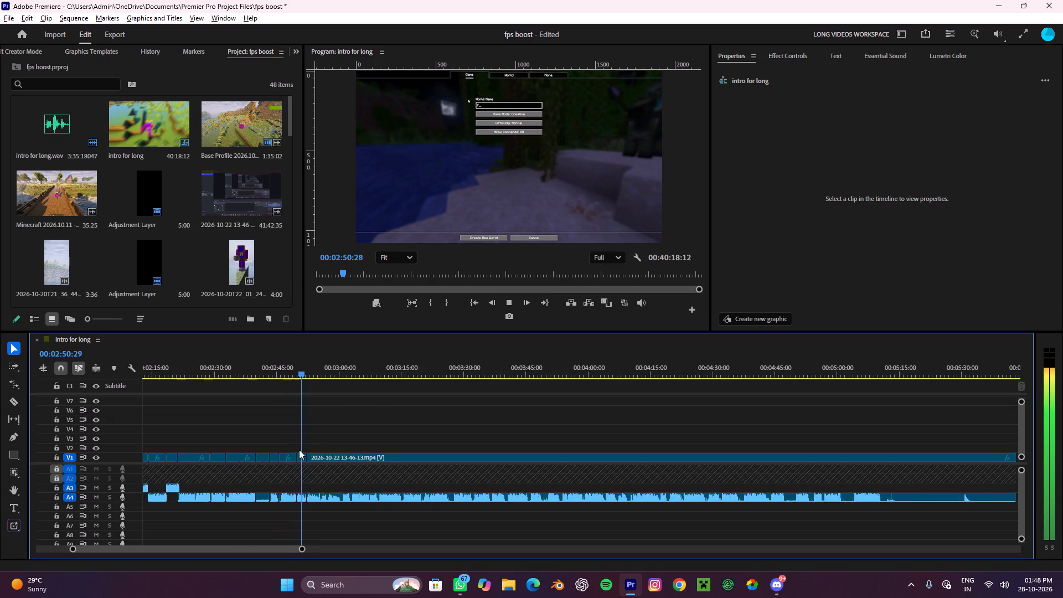
pyautogui.keyDown('alt'); pyautogui.scroll(5, 299, 450); pyautogui.keyUp('alt')
pyautogui.keyDown('alt'); pyautogui.scroll(-4, 299, 450); pyautogui.keyUp('alt')
pyautogui.keyDown('alt'); pyautogui.scroll(5, 299, 450); pyautogui.keyUp('alt')
pyautogui.keyDown('alt'); pyautogui.scroll(-5, 299, 450); pyautogui.keyUp('alt')
pyautogui.keyDown('alt'); pyautogui.scroll(5, 299, 450); pyautogui.keyUp('alt')
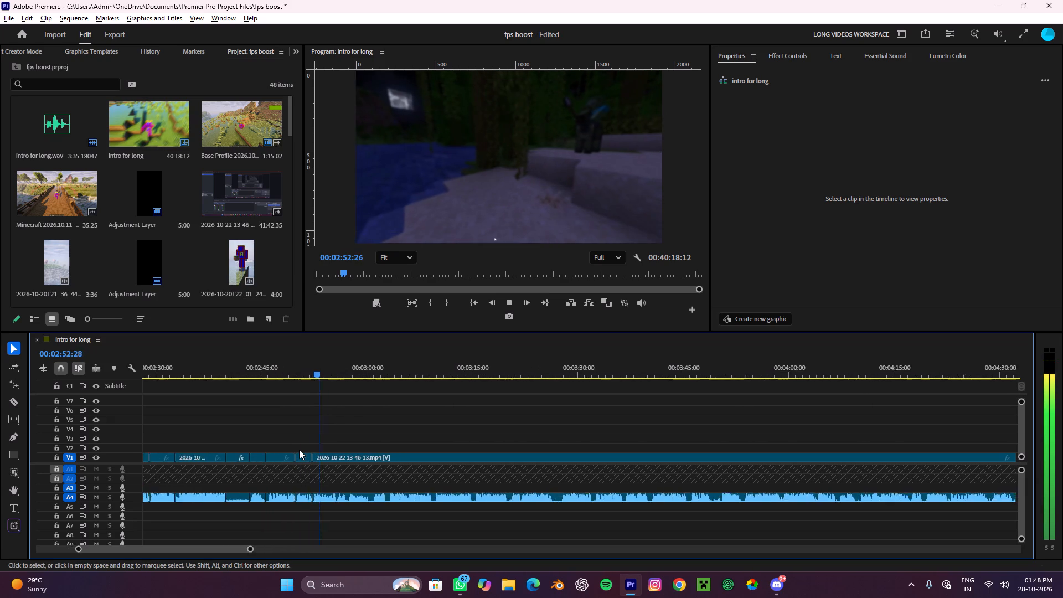
pyautogui.scroll(-5, 299, 450)
pyautogui.keyDown('alt'); pyautogui.scroll(7, 292, 489); pyautogui.keyUp('alt')
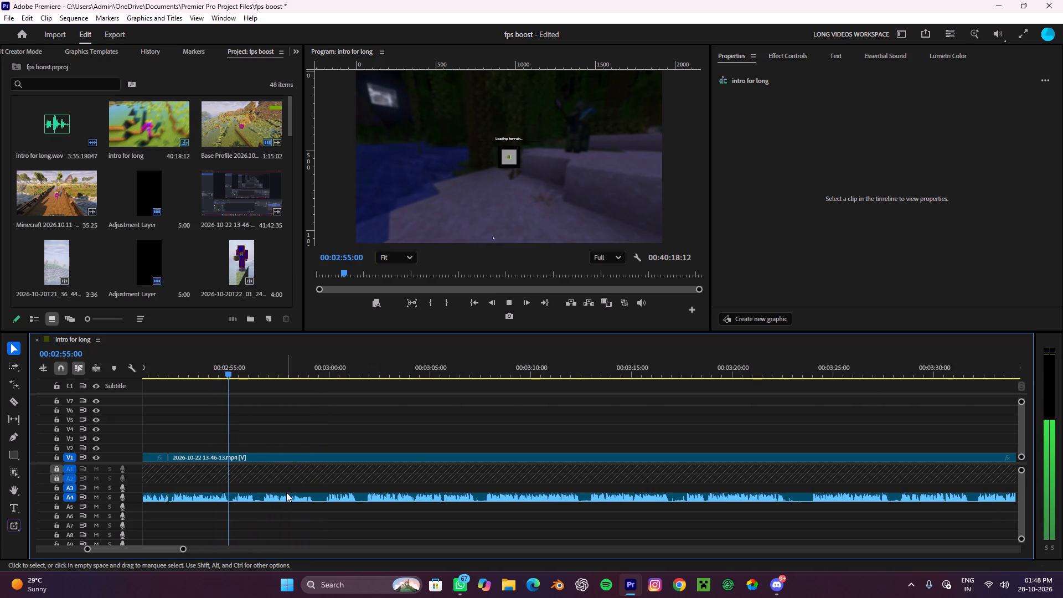
pyautogui.keyDown('alt'); pyautogui.scroll(-3, 287, 485); pyautogui.keyUp('alt')
pyautogui.keyDown('alt'); pyautogui.scroll(4, 287, 485); pyautogui.keyUp('alt')
pyautogui.scroll(-4, 287, 485)
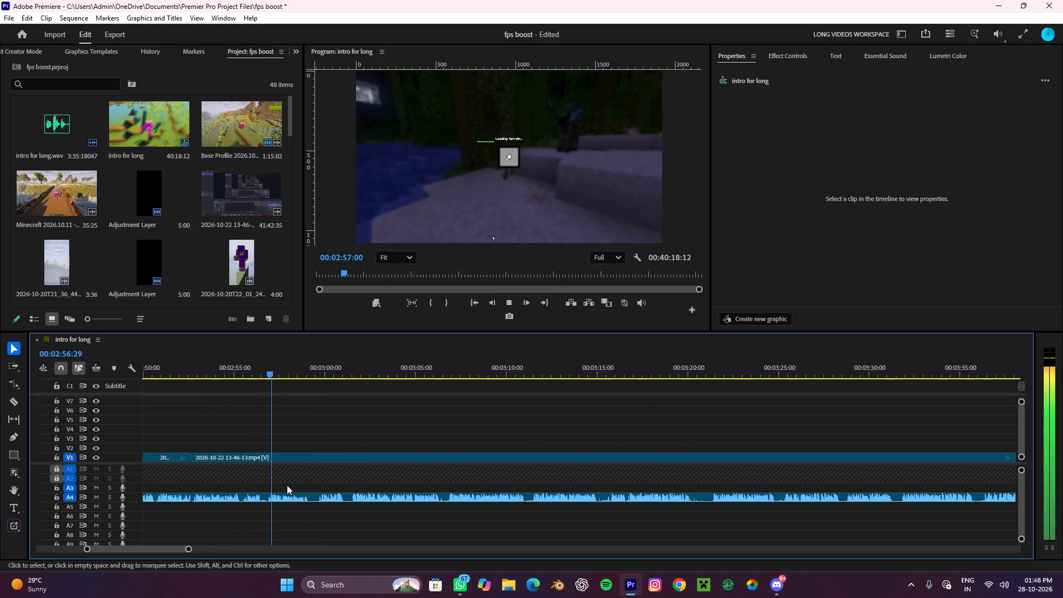
pyautogui.keyDown('alt'); pyautogui.scroll(-4, 287, 485); pyautogui.keyUp('alt')
pyautogui.keyDown('alt'); pyautogui.scroll(4, 287, 485); pyautogui.keyUp('alt')
pyautogui.keyDown('alt'); pyautogui.scroll(-5, 287, 485); pyautogui.keyUp('alt')
pyautogui.keyDown('alt'); pyautogui.scroll(2, 287, 485); pyautogui.keyUp('alt')
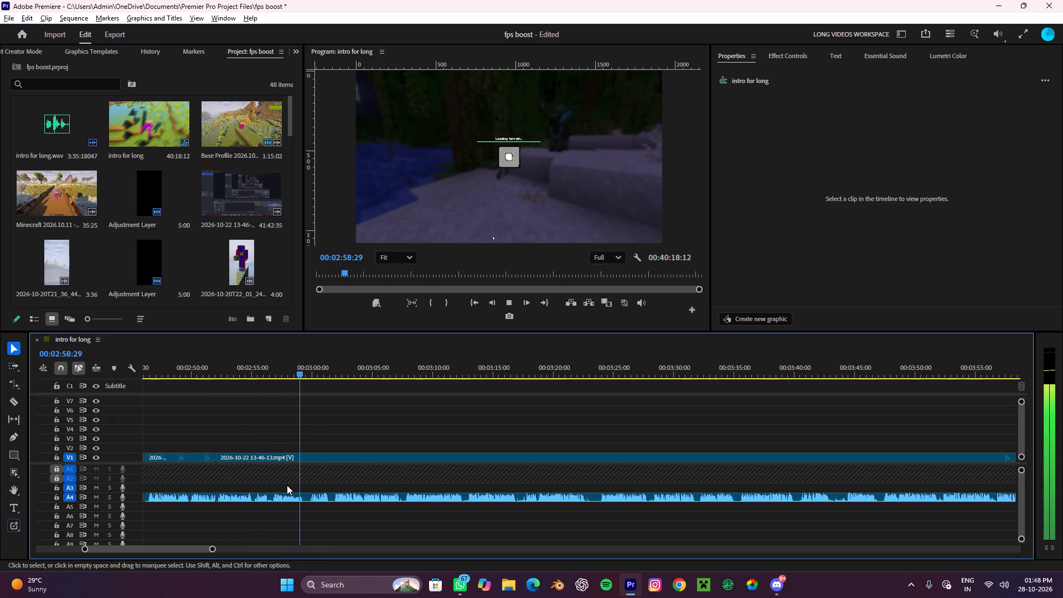
pyautogui.press('space')
pyautogui.press('c')
pyautogui.click(306, 459)
pyautogui.press('v')
# Play the gameplay footage after the split from about 00:02:59 to 00:03:04 and check its narration.
pyautogui.keyDown('alt'); pyautogui.scroll(-4, 322, 437); pyautogui.keyUp('alt')
pyautogui.press('space')
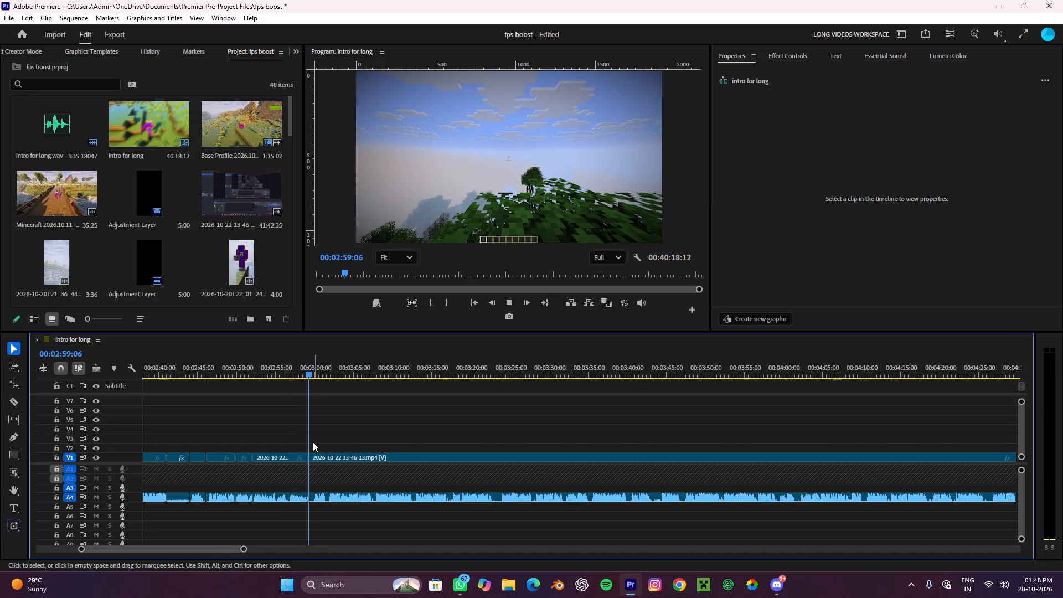
pyautogui.scroll(-5, 313, 442)
pyautogui.keyDown('alt'); pyautogui.scroll(-3, 313, 442); pyautogui.keyUp('alt')
pyautogui.scroll(3, 312, 442)
pyautogui.press('space')
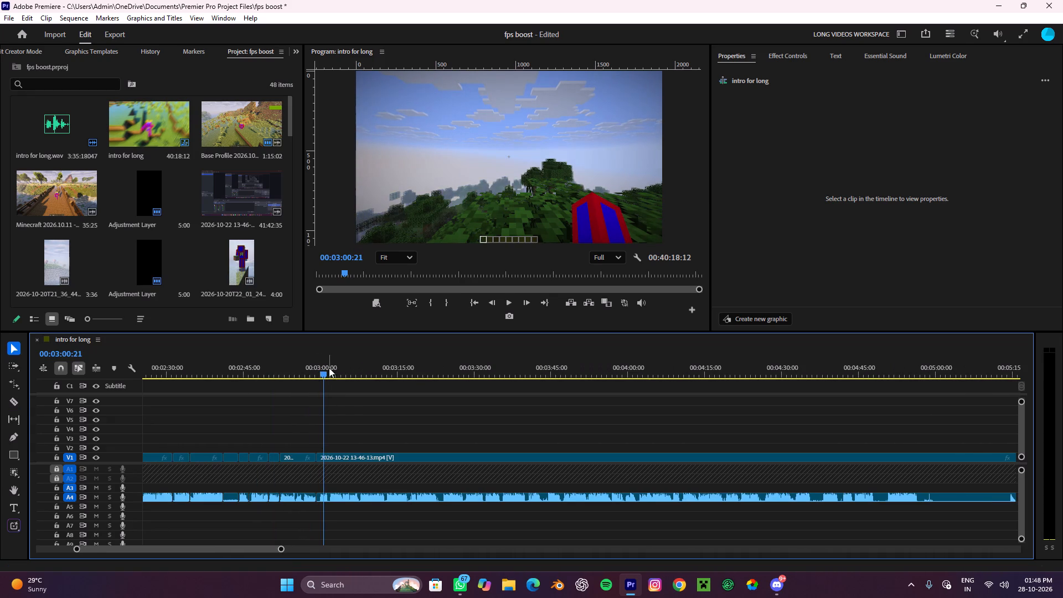
pyautogui.moveTo(329, 368); pyautogui.dragTo(306, 386)
pyautogui.press('space')
pyautogui.click(352, 410)
pyautogui.keyDown('alt'); pyautogui.scroll(4, 352, 410); pyautogui.keyUp('alt')
pyautogui.scroll(-4, 352, 410)
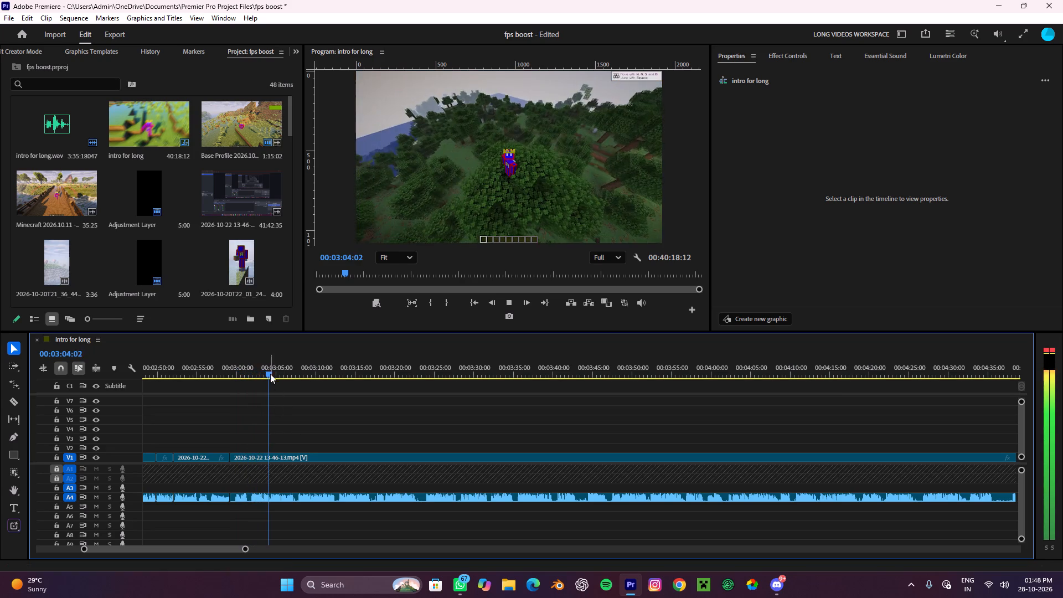
# Replay from 00:02:59:06, split the clip at about 00:03:01:24, and ripple-delete the section between these two points.
pyautogui.moveTo(263, 368); pyautogui.dragTo(227, 420)
pyautogui.press('space')
pyautogui.click(282, 429)
pyautogui.press('space')
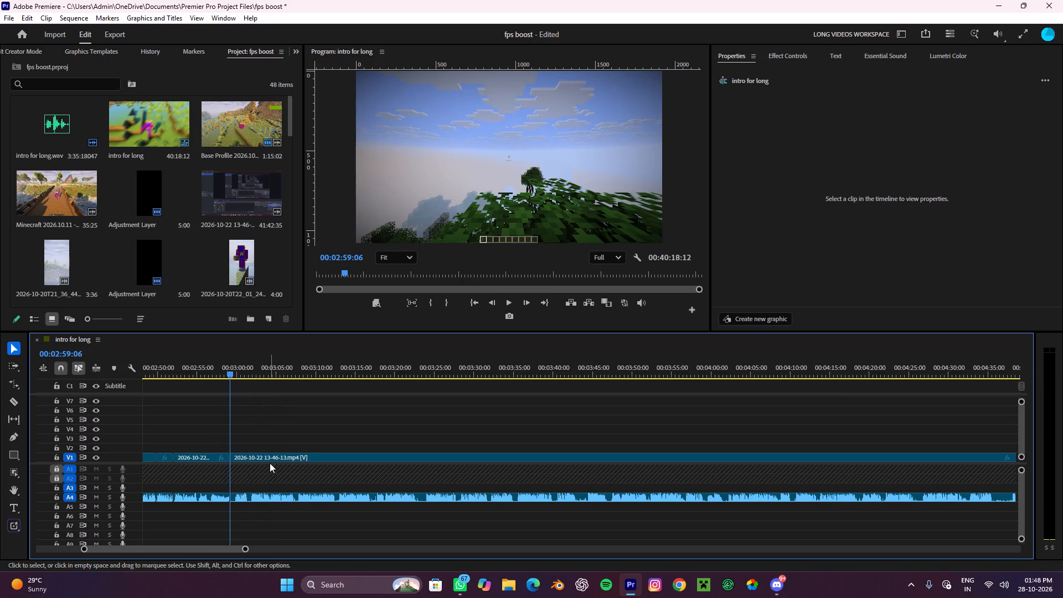
pyautogui.press('c')
pyautogui.click(251, 497)
pyautogui.press('v')
pyautogui.moveTo(241, 513); pyautogui.dragTo(234, 453)
pyautogui.press('e')
# Replay across the join at 00:02:59:06, from about 00:02:57 to 00:03:06, to check the gameplay narration.
pyautogui.moveTo(230, 373); pyautogui.dragTo(213, 389)
pyautogui.press('space')
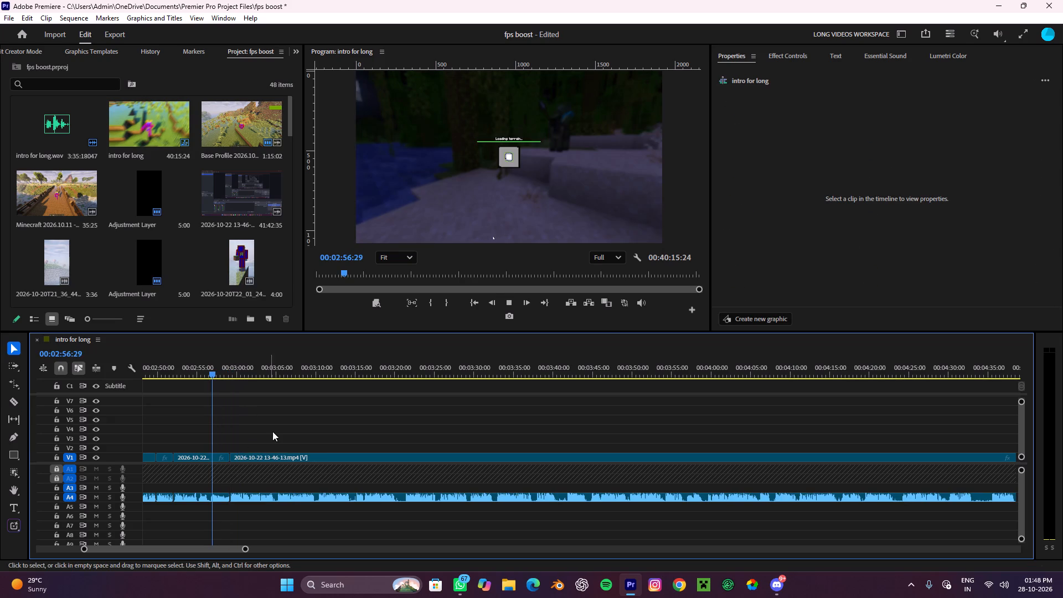
pyautogui.click(275, 434)
pyautogui.keyDown('alt'); pyautogui.scroll(-4, 292, 449); pyautogui.keyUp('alt')
pyautogui.keyDown('alt'); pyautogui.scroll(5, 292, 449); pyautogui.keyUp('alt')
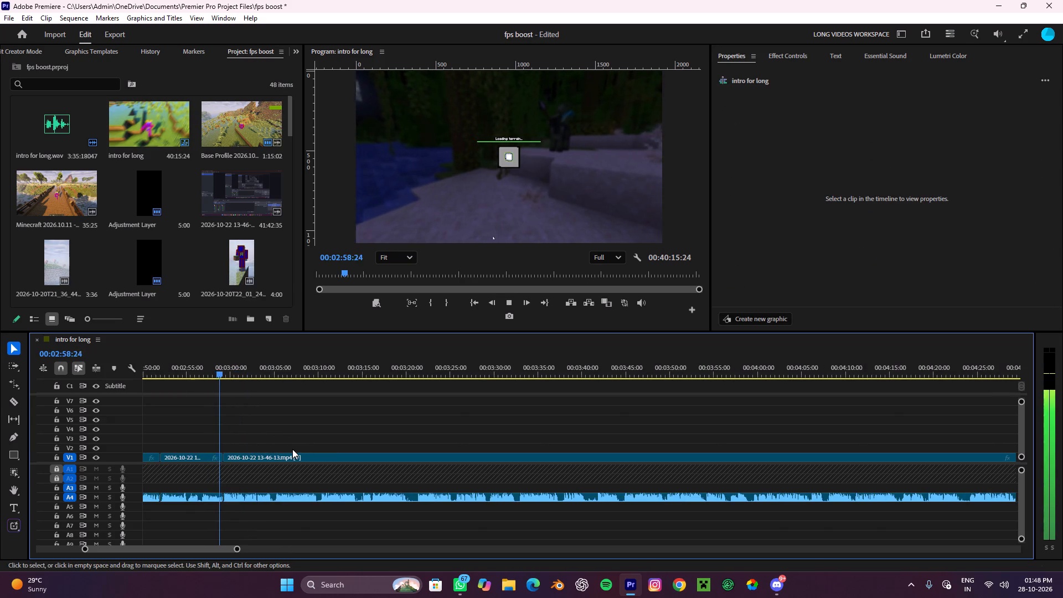
pyautogui.scroll(-4, 292, 449)
pyautogui.keyDown('alt'); pyautogui.scroll(-4, 291, 449); pyautogui.keyUp('alt')
pyautogui.scroll(-4, 291, 449)
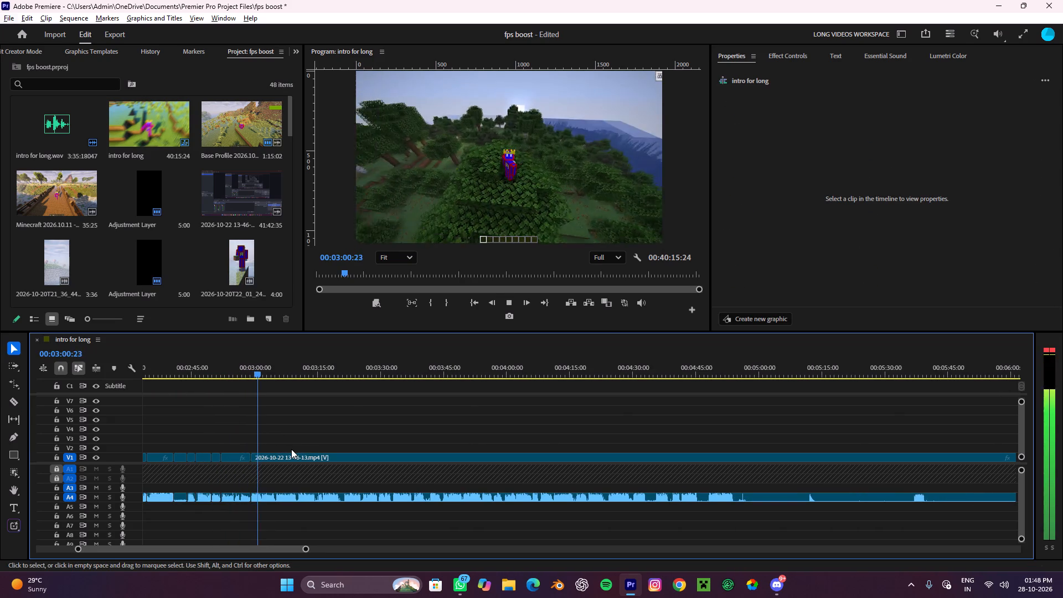
pyautogui.keyDown('alt'); pyautogui.scroll(2, 286, 465); pyautogui.keyUp('alt')
pyautogui.keyDown('alt'); pyautogui.scroll(-3, 286, 465); pyautogui.keyUp('alt')
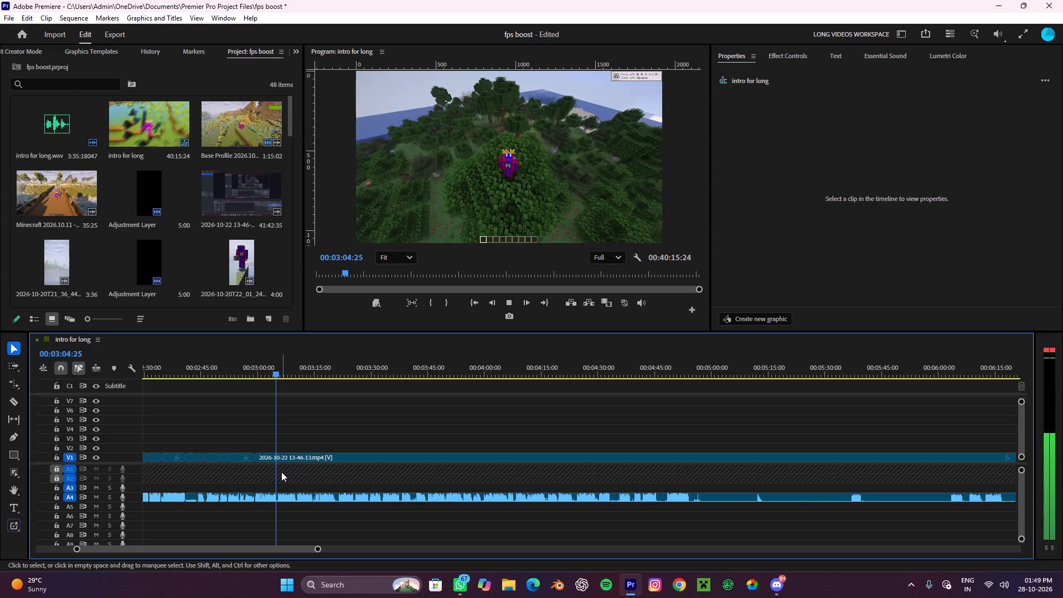
pyautogui.press('space')
# Split the gameplay clip at about 00:03:05 and ripple-delete the section between the 00:02:59:06 join and that cut.
pyautogui.keyDown('alt'); pyautogui.scroll(5, 281, 473); pyautogui.keyUp('alt')
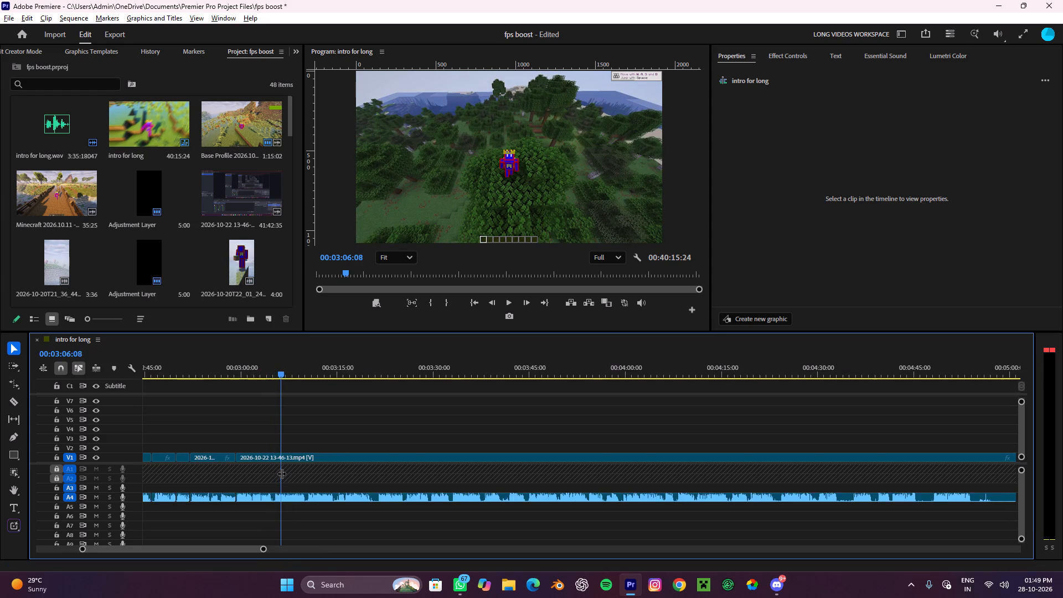
pyautogui.keyDown('alt'); pyautogui.scroll(16, 281, 473); pyautogui.keyUp('alt')
pyautogui.scroll(5, 281, 467)
pyautogui.press('c')
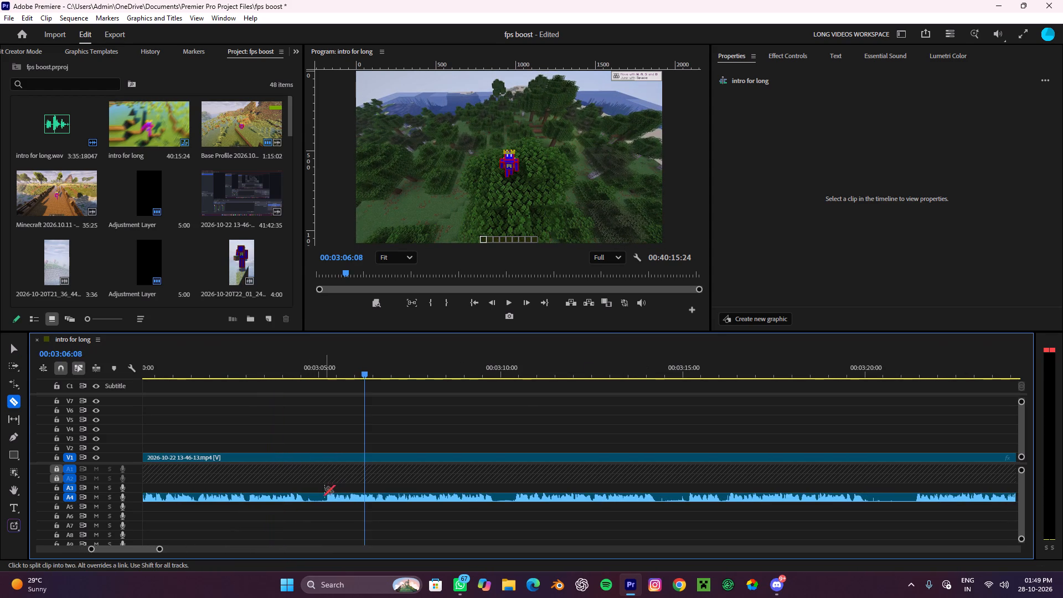
pyautogui.click(321, 498)
pyautogui.press('v')
pyautogui.click(291, 461)
pyautogui.press('e')
# Replay from just before the join at 00:02:59:06 through to about 00:03:14 to check how the gameplay narration flows.
pyautogui.keyDown('alt'); pyautogui.scroll(-8, 289, 452); pyautogui.keyUp('alt')
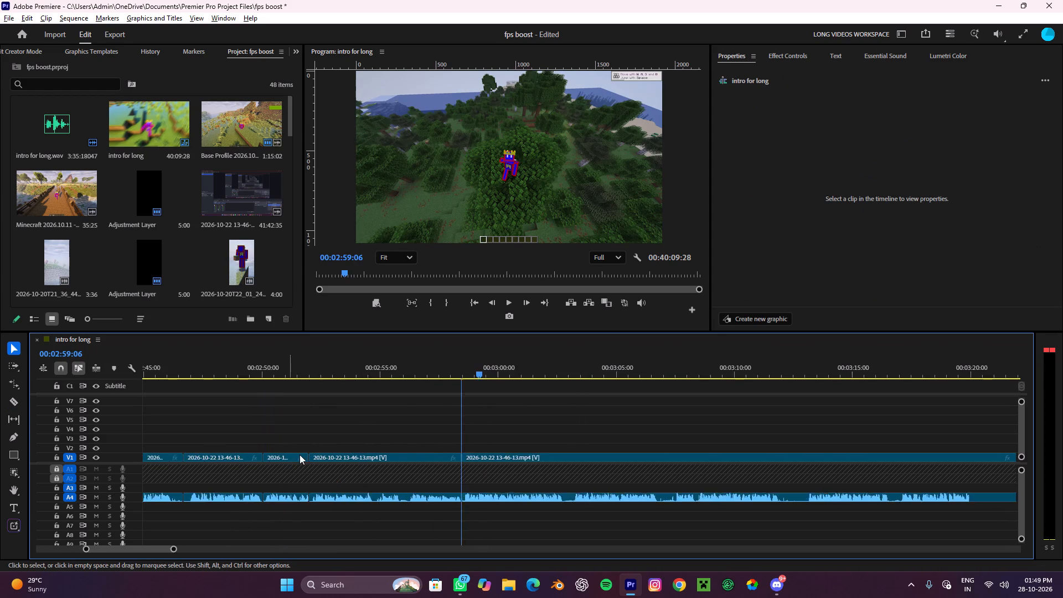
pyautogui.keyDown('alt'); pyautogui.scroll(-1, 300, 455); pyautogui.keyUp('alt')
pyautogui.moveTo(410, 366); pyautogui.dragTo(385, 401)
pyautogui.press('space')
pyautogui.click(432, 406)
pyautogui.keyDown('alt'); pyautogui.scroll(-5, 433, 406); pyautogui.keyUp('alt')
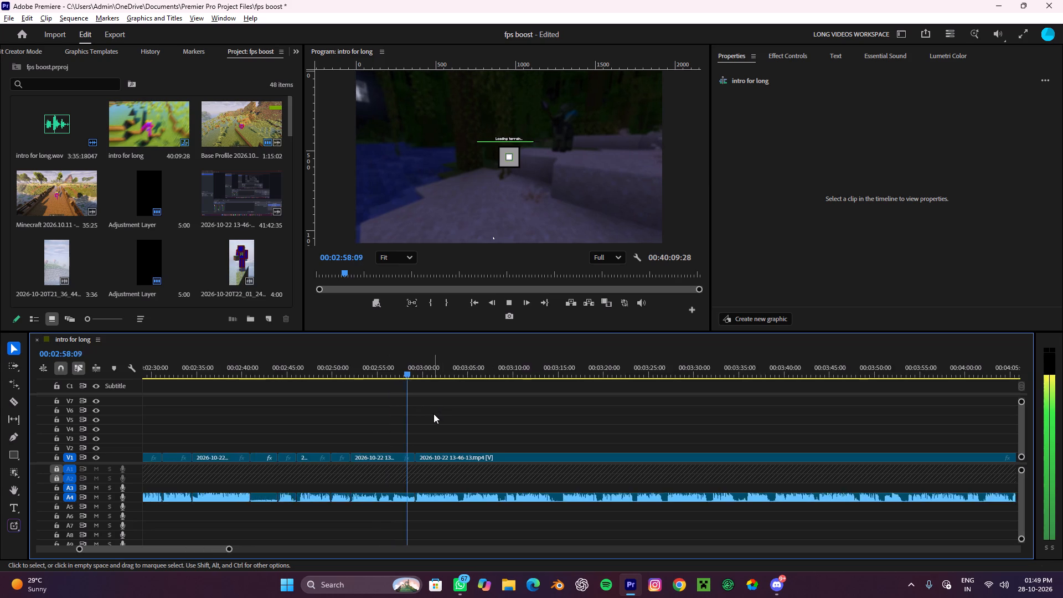
pyautogui.keyDown('alt'); pyautogui.scroll(-3, 434, 414); pyautogui.keyUp('alt')
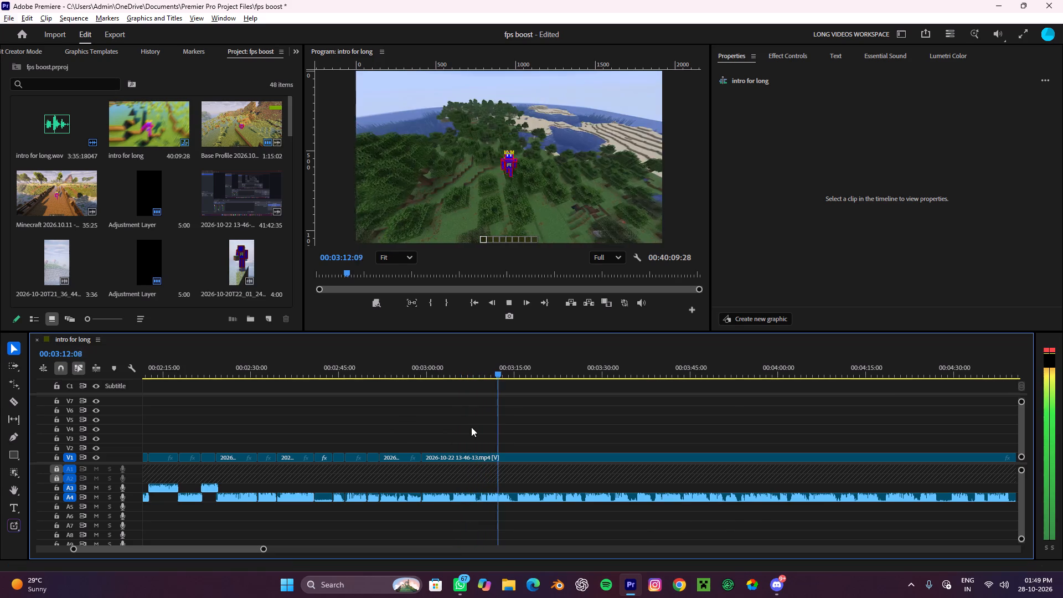
pyautogui.keyDown('alt'); pyautogui.scroll(8, 530, 475); pyautogui.keyUp('alt')
pyautogui.press('space')
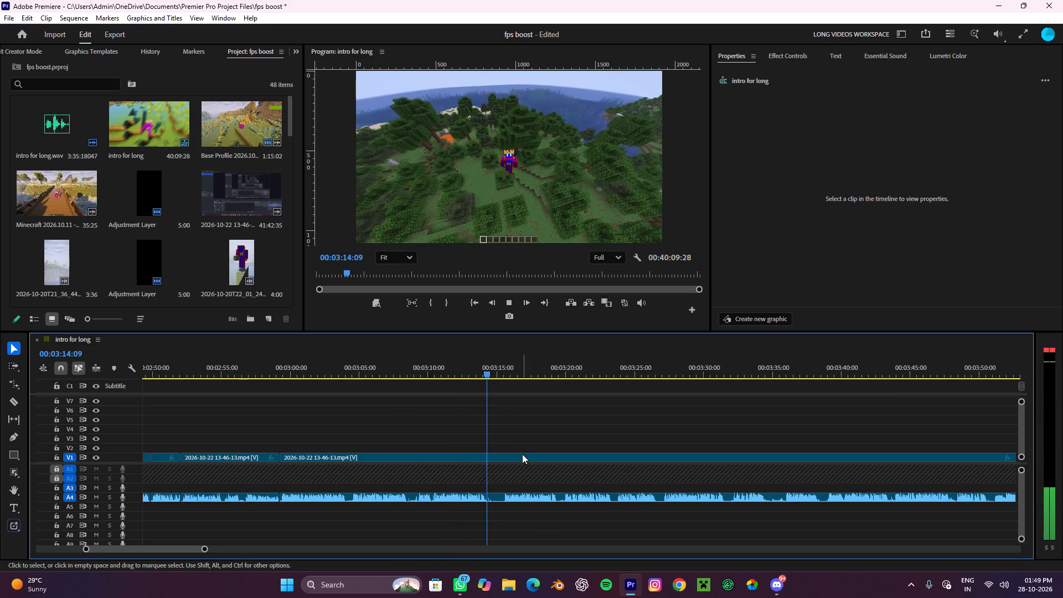
# Replay the gameplay narration from about 00:03:04 to 00:03:08 and split the clip in the pause at about 00:03:08:16.
pyautogui.scroll(5, 483, 464)
pyautogui.moveTo(559, 367); pyautogui.dragTo(424, 425)
pyautogui.press('space')
pyautogui.click(509, 403)
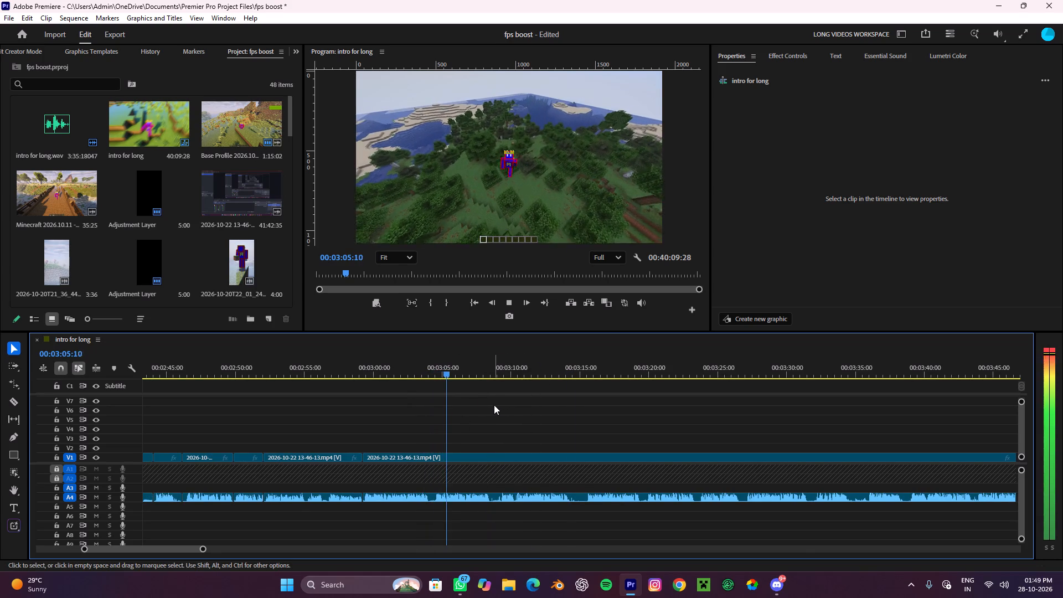
pyautogui.keyDown('alt'); pyautogui.scroll(7, 490, 448); pyautogui.keyUp('alt')
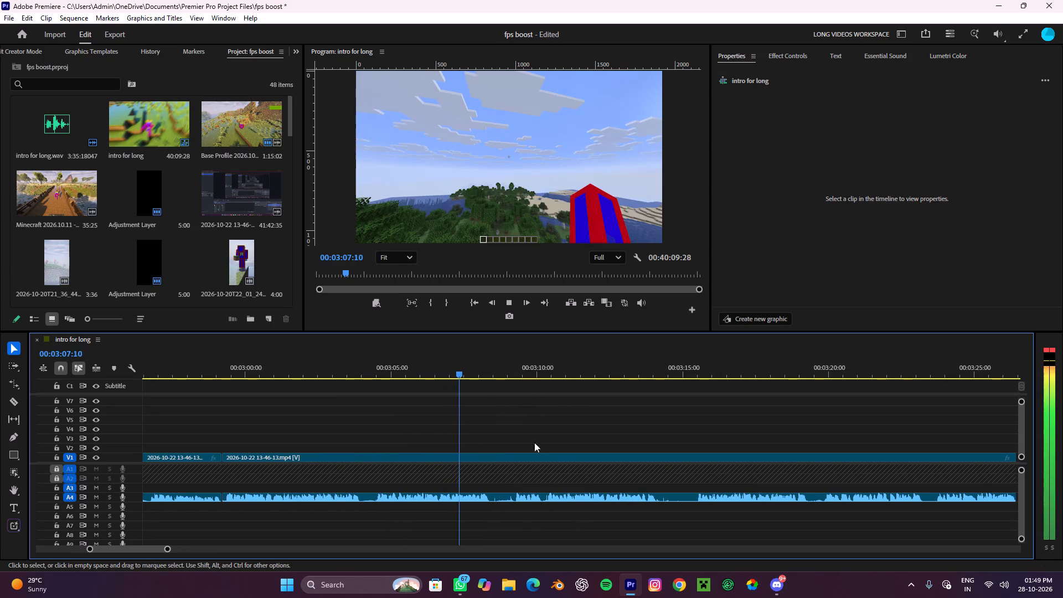
pyautogui.press('space')
pyautogui.press('c')
pyautogui.click(494, 496)
pyautogui.press('v')
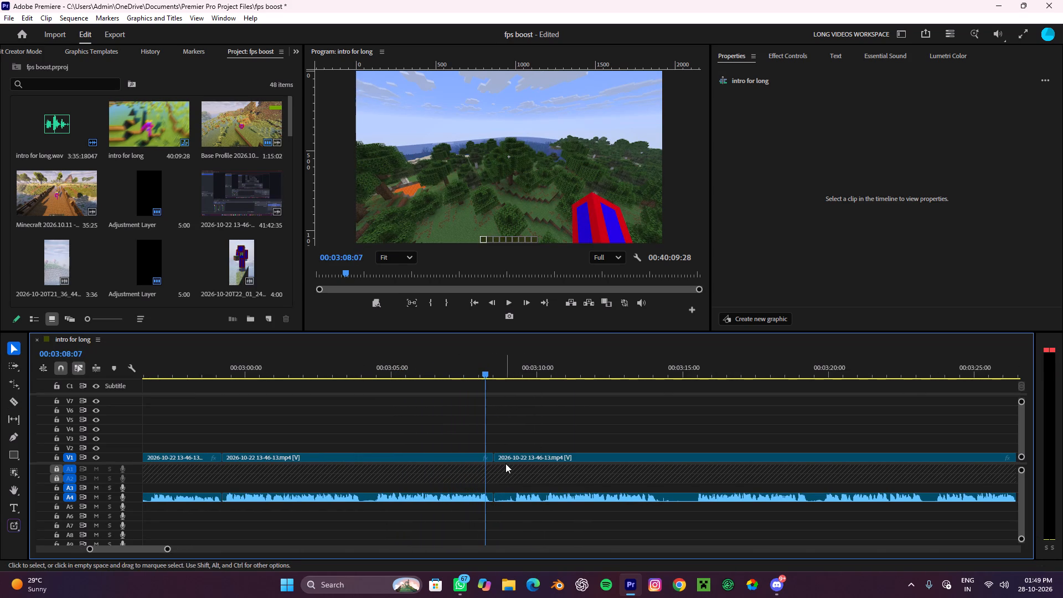
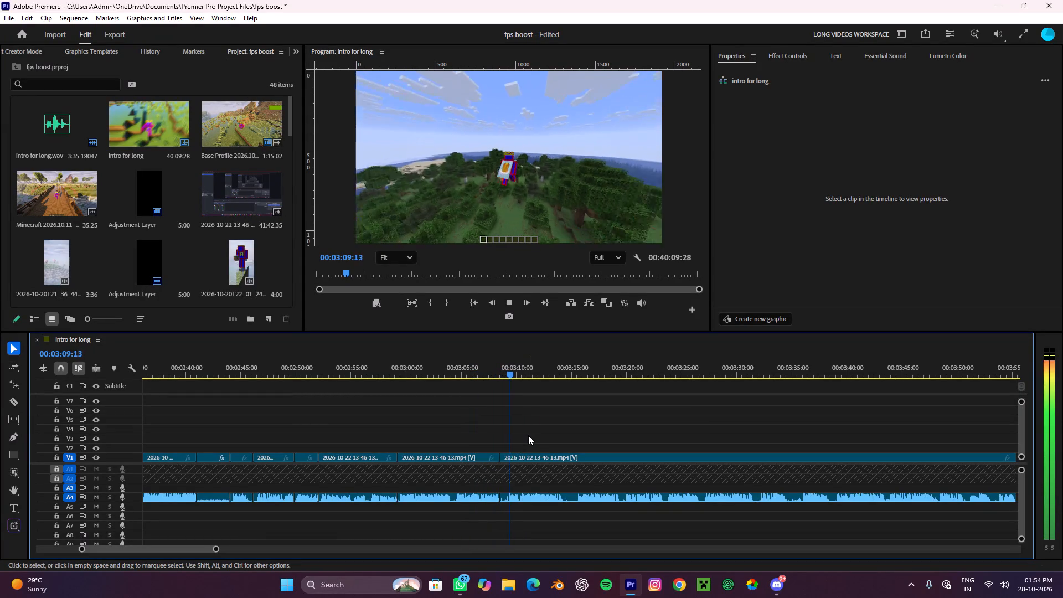
# Listen to the gameplay narration from about 00:03:09 to 00:03:21 and split the clip before the phrase at about 00:03:15:15.
pyautogui.keyDown('alt'); pyautogui.scroll(-3, 528, 436); pyautogui.keyUp('alt')
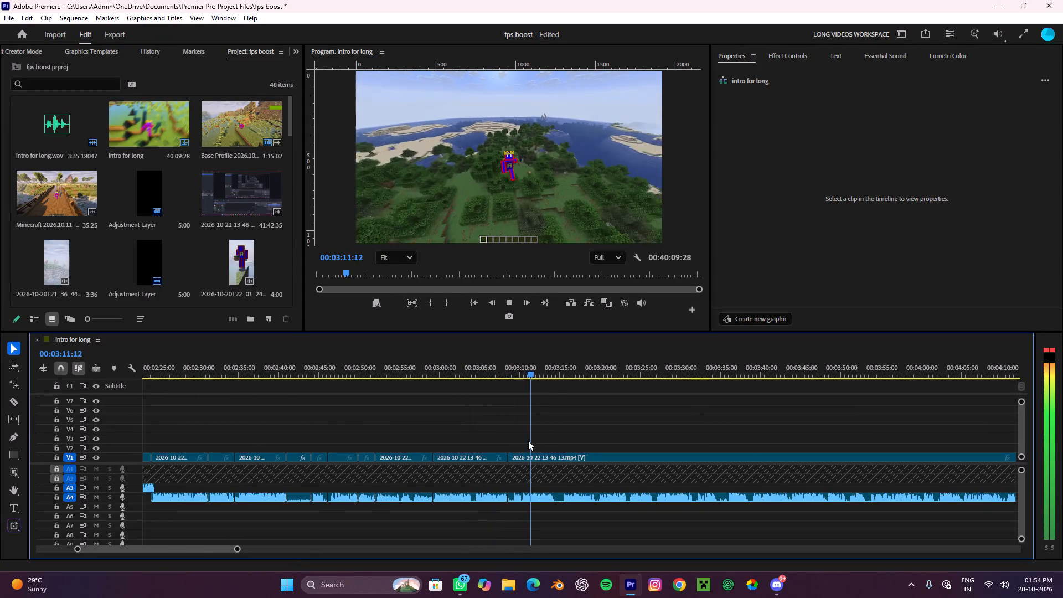
pyautogui.moveTo(546, 369); pyautogui.dragTo(564, 459)
pyautogui.press('space')
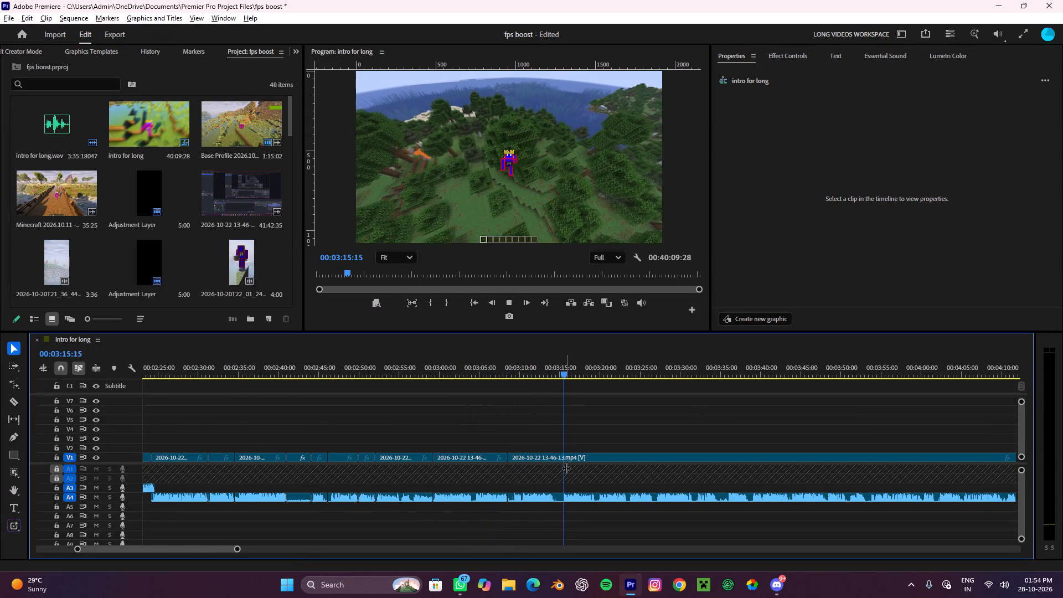
pyautogui.keyDown('alt'); pyautogui.scroll(3, 566, 468); pyautogui.keyUp('alt')
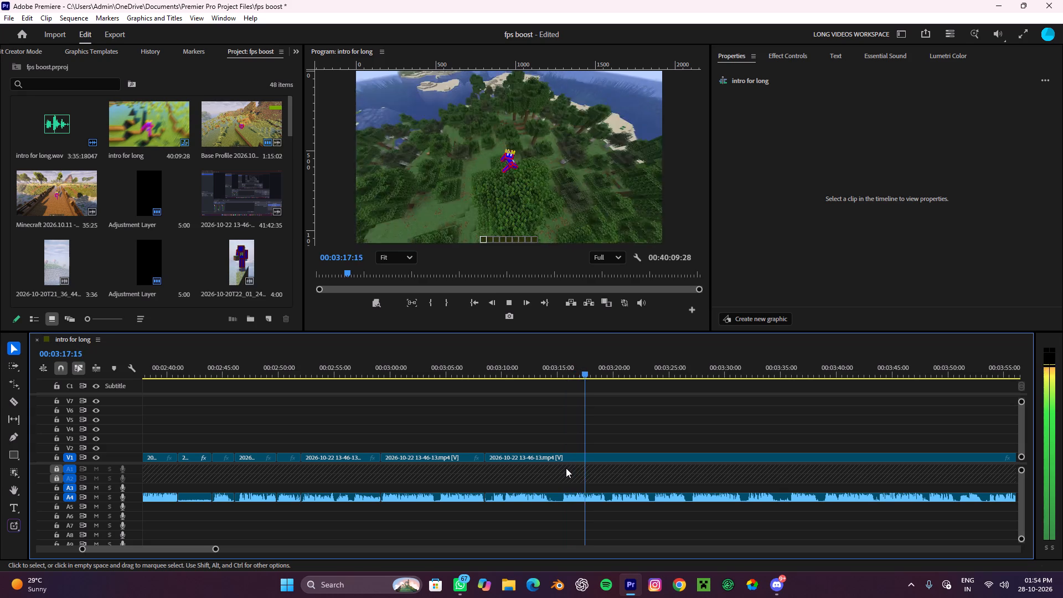
pyautogui.keyDown('alt'); pyautogui.scroll(-8, 581, 464); pyautogui.keyUp('alt')
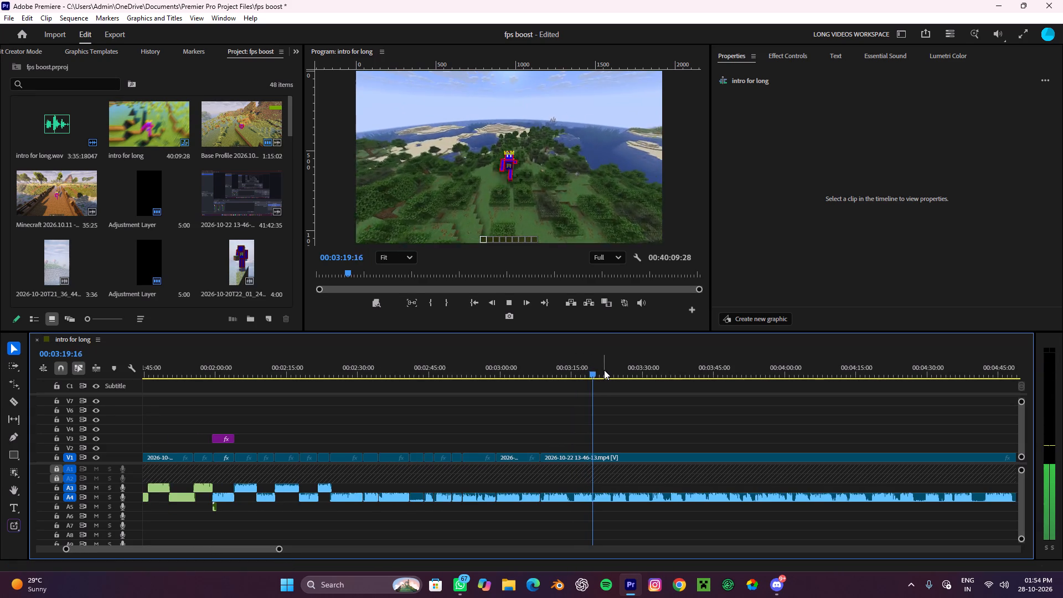
pyautogui.keyDown('alt'); pyautogui.scroll(5, 597, 493); pyautogui.keyUp('alt')
pyautogui.press('space')
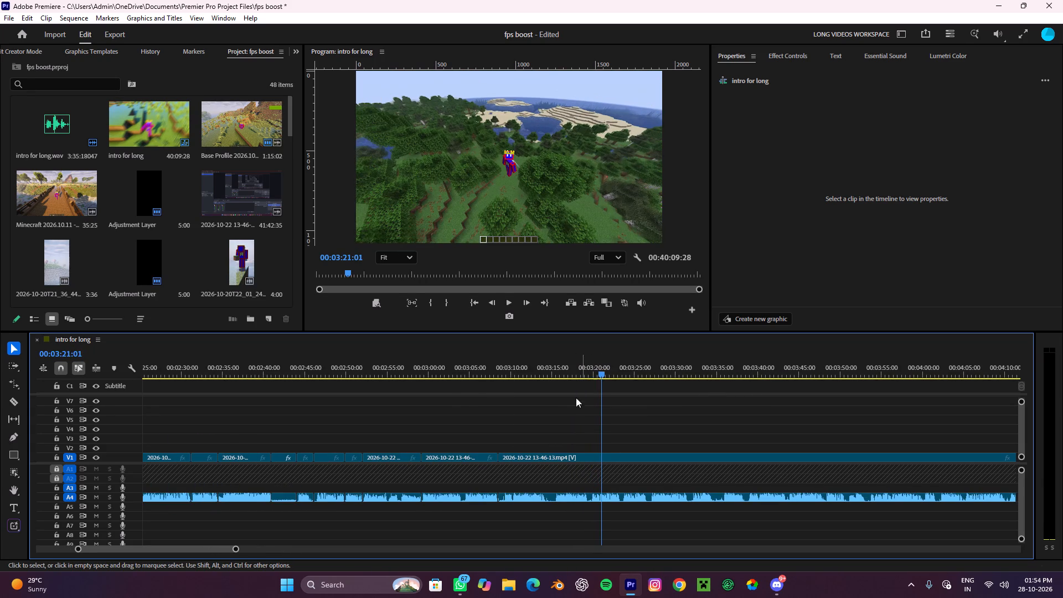
pyautogui.moveTo(589, 365); pyautogui.dragTo(558, 434)
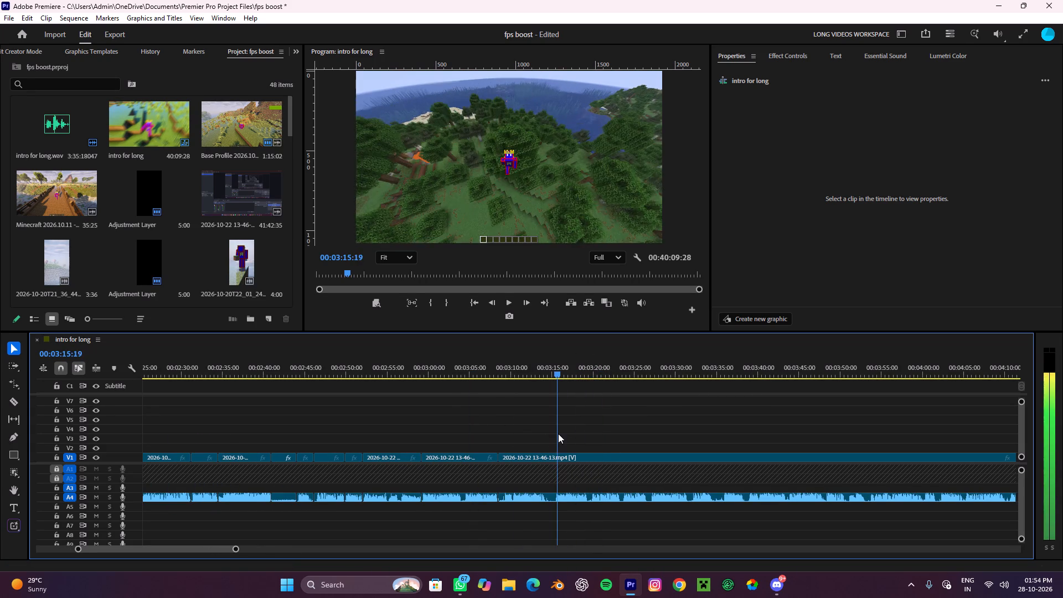
pyautogui.moveTo(558, 434); pyautogui.dragTo(554, 439)
pyautogui.press('space')
pyautogui.keyDown('alt'); pyautogui.scroll(6, 555, 447); pyautogui.keyUp('alt')
pyautogui.press('c')
pyautogui.click(556, 454)
pyautogui.press('v')
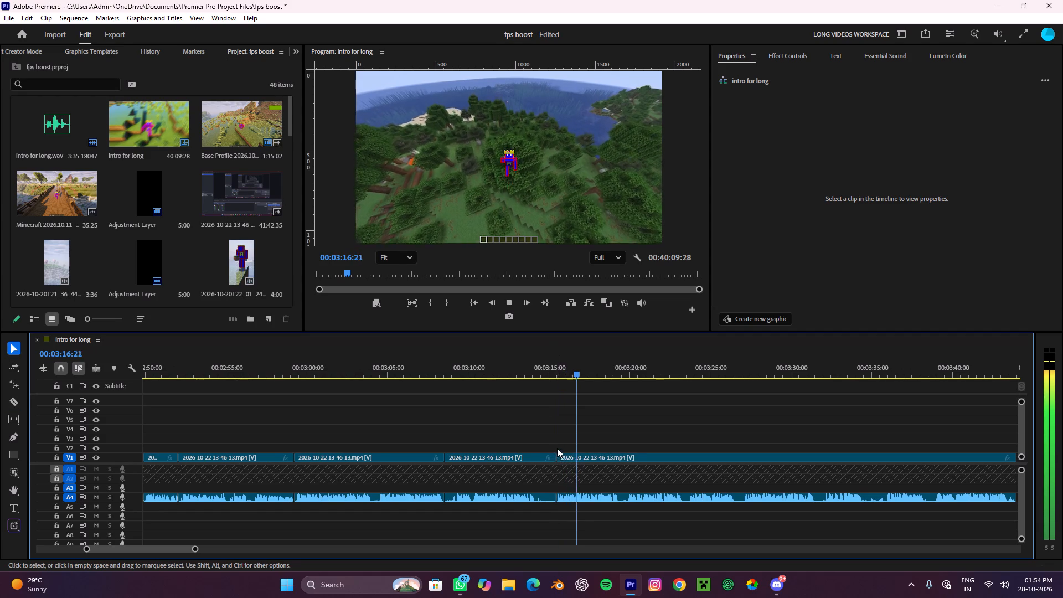
# Cut out the gameplay section between the splits at about 00:03:08:16 and 00:03:15:15, leaving the gap open.
pyautogui.keyDown('alt'); pyautogui.scroll(-8, 554, 452); pyautogui.keyUp('alt')
pyautogui.click(528, 456)
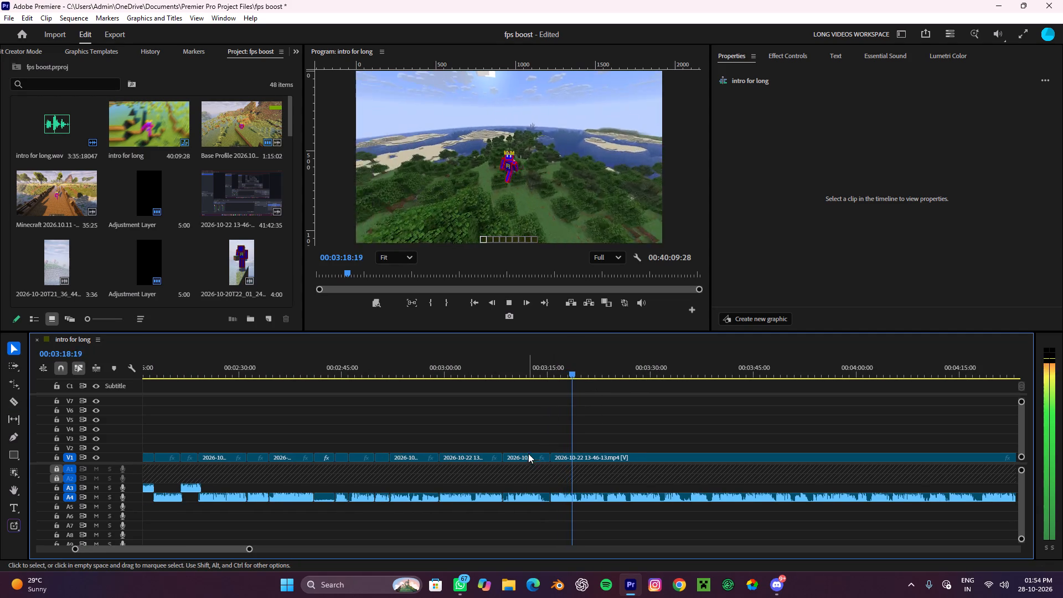
pyautogui.moveTo(534, 523); pyautogui.dragTo(519, 441)
pyautogui.hotkey('ctrl', 'x')
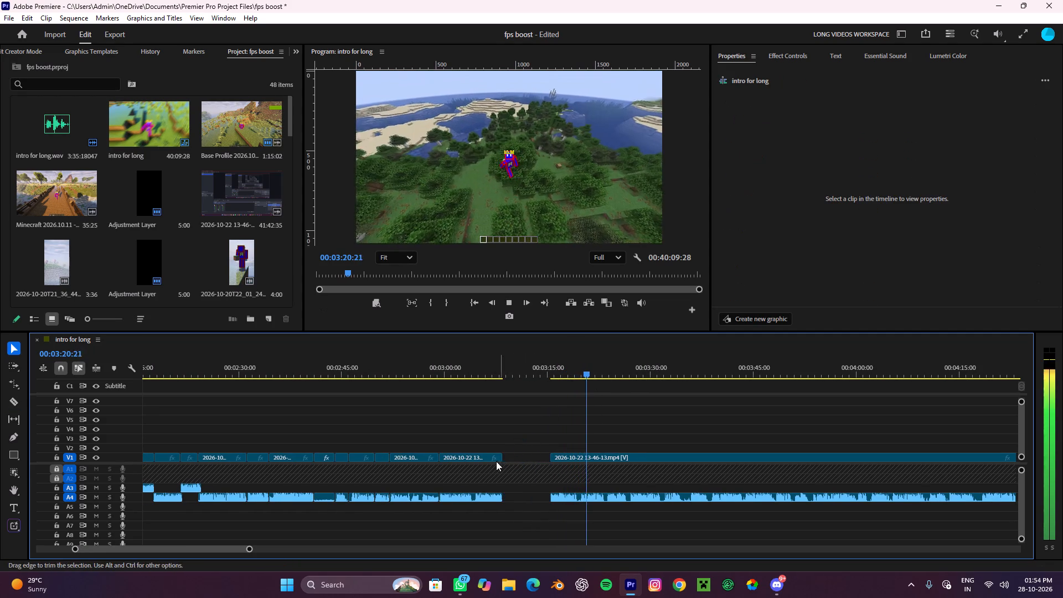
# Replay from about 00:02:58 to 00:03:05 and split the gameplay clip in the narration pause at about 00:03:04.
pyautogui.press('space')
pyautogui.moveTo(574, 370); pyautogui.dragTo(438, 439)
pyautogui.press('space')
pyautogui.keyDown('alt'); pyautogui.scroll(4, 483, 435); pyautogui.keyUp('alt')
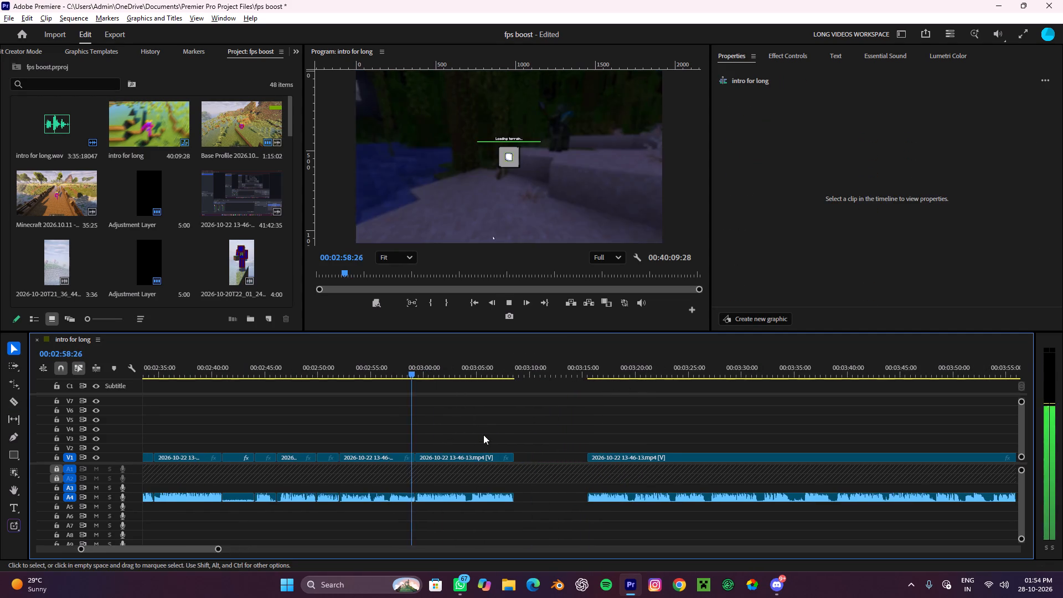
pyautogui.click(497, 421)
pyautogui.keyDown('alt'); pyautogui.scroll(9, 481, 466); pyautogui.keyUp('alt')
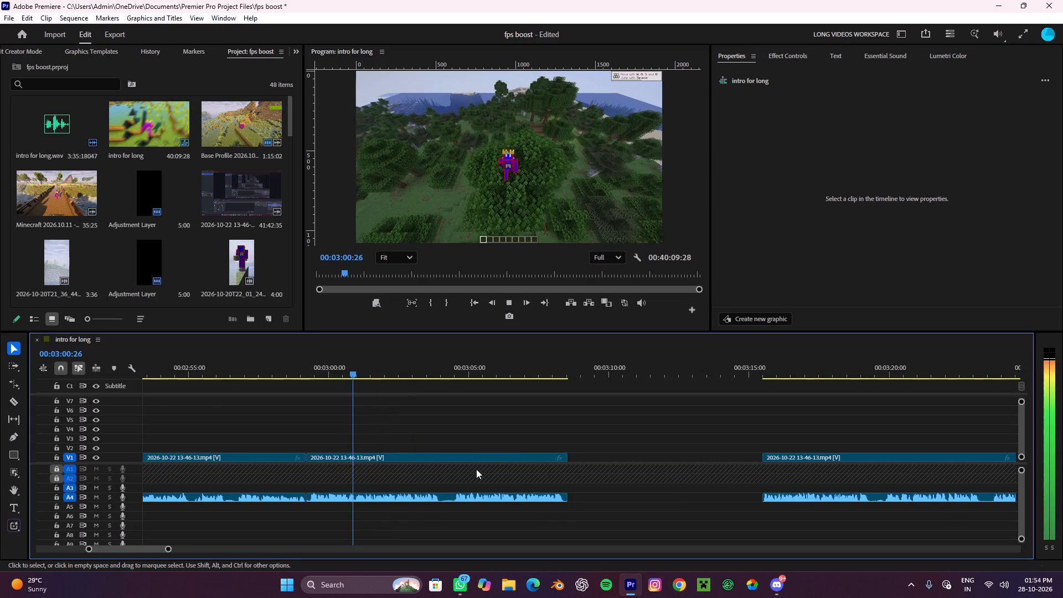
pyautogui.press('space')
pyautogui.press('c')
pyautogui.click(440, 499)
pyautogui.press('v')
pyautogui.keyDown('alt'); pyautogui.scroll(-4, 479, 441); pyautogui.keyUp('alt')
pyautogui.press('space')
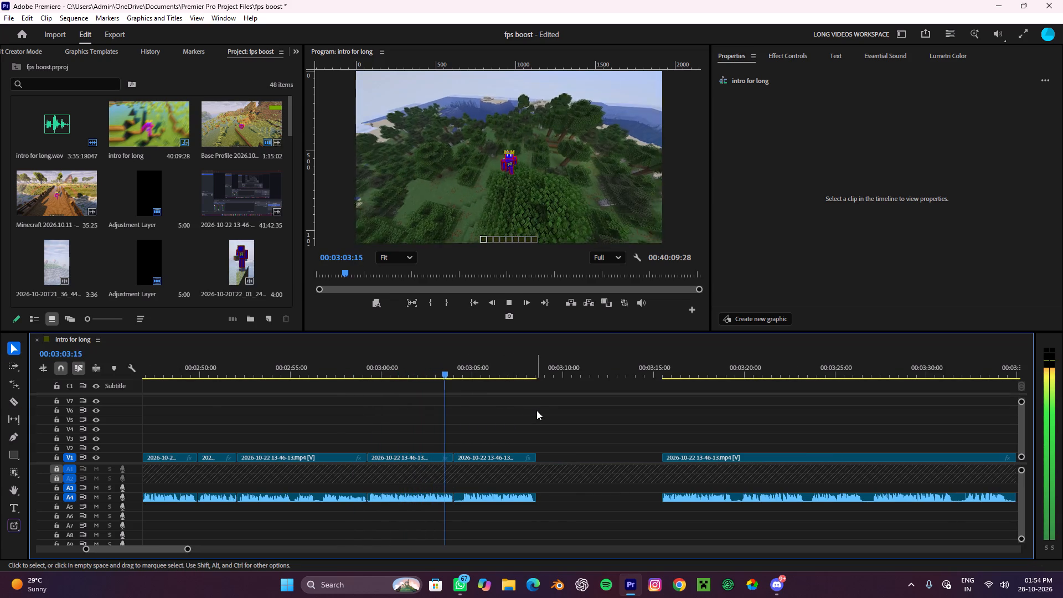
pyautogui.press('space')
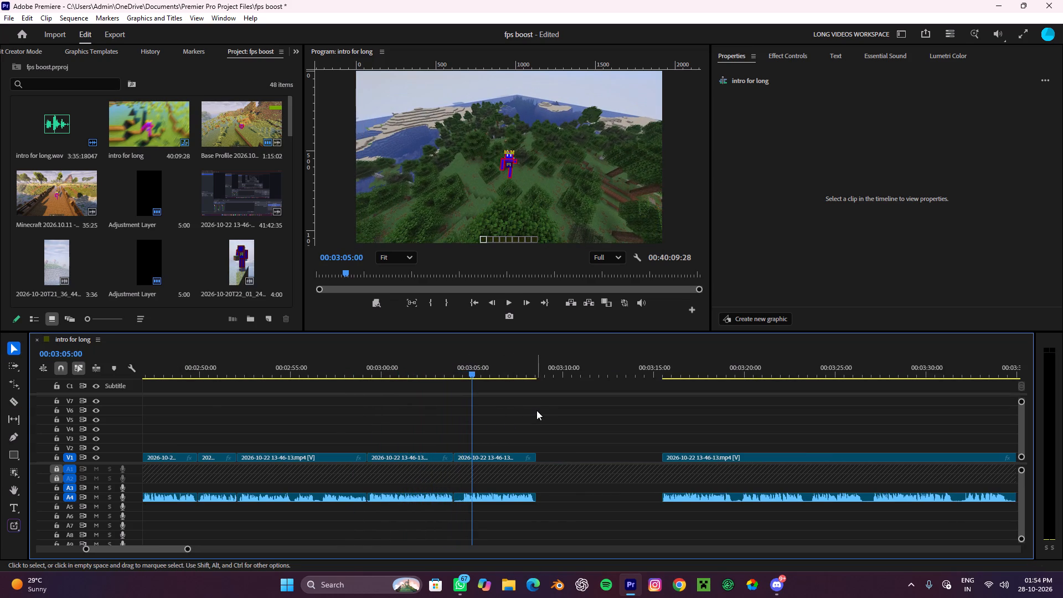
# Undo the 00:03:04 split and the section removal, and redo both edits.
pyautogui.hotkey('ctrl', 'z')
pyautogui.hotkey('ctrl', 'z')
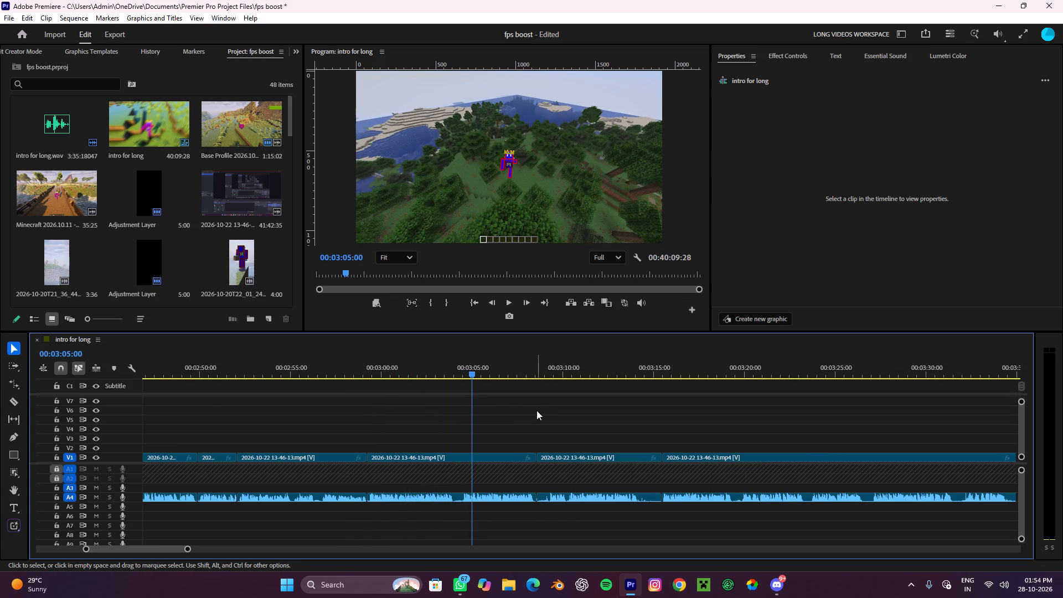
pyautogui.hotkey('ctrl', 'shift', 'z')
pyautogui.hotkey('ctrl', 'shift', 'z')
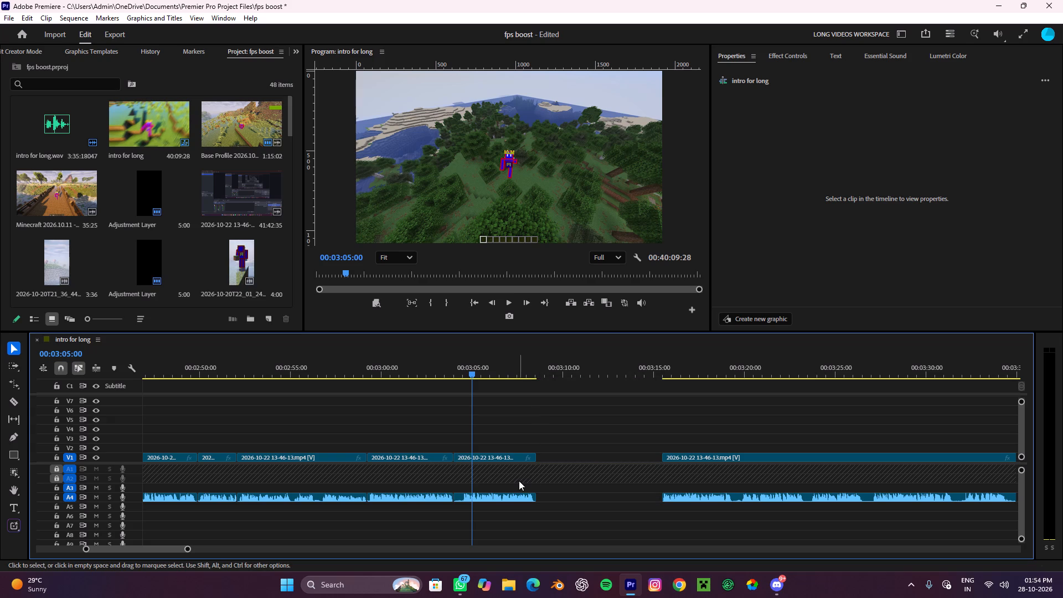
# Split the gameplay clip after the gap in the narration pause at about 00:03:19:20.
pyautogui.click(716, 496)
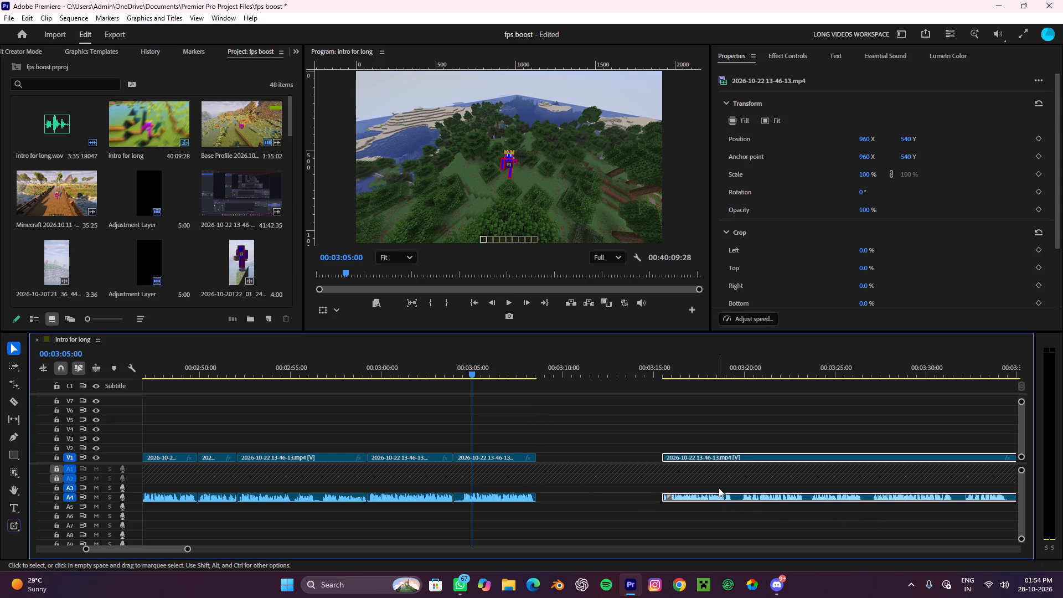
pyautogui.press('c')
pyautogui.click(739, 496)
pyautogui.press('v')
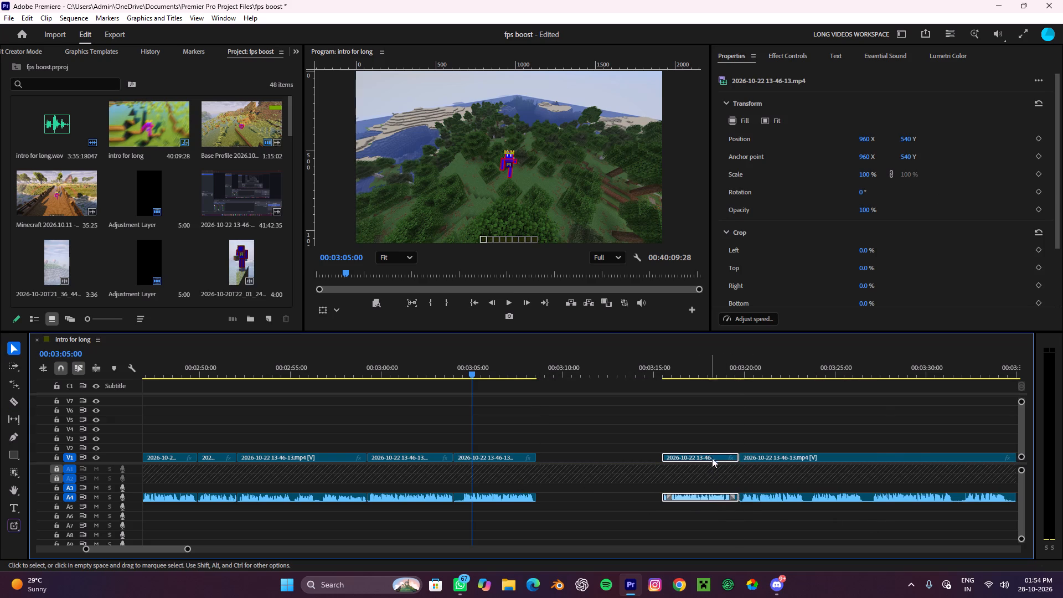
pyautogui.rightClick(713, 453)
pyautogui.click(661, 488)
# Duplicate the short clip after the gap onto V2 and A5, with its end aligned to the clip end at about 00:03:08:16.
pyautogui.click(695, 496)
pyautogui.keyDown('alt'); pyautogui.moveTo(695, 496); pyautogui.dragTo(570, 499); pyautogui.keyUp('alt')
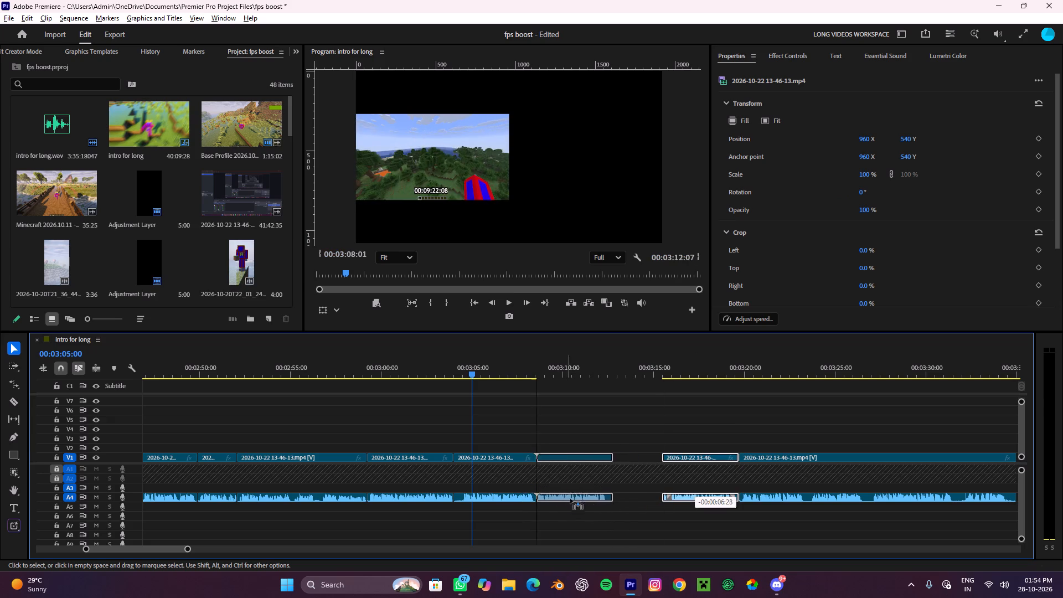
pyautogui.keyDown('alt'); pyautogui.moveTo(570, 499); pyautogui.dragTo(579, 504); pyautogui.keyUp('alt')
pyautogui.moveTo(575, 458); pyautogui.dragTo(575, 452)
pyautogui.moveTo(575, 448); pyautogui.dragTo(481, 449)
pyautogui.moveTo(498, 448); pyautogui.dragTo(504, 451)
# Replay the overlap from about 00:03:03, unlink the V1 clip beneath the duplicate and remove that clip's audio from A4.
pyautogui.keyDown('alt'); pyautogui.scroll(6, 455, 473); pyautogui.keyUp('alt')
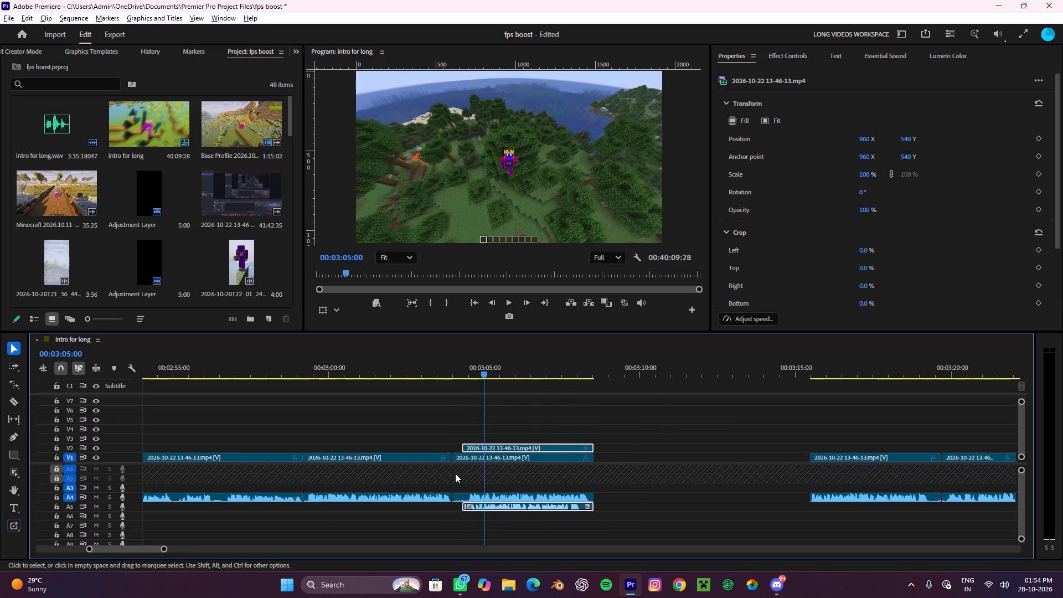
pyautogui.keyDown('alt'); pyautogui.scroll(2, 455, 473); pyautogui.keyUp('alt')
pyautogui.moveTo(490, 365); pyautogui.dragTo(422, 399)
pyautogui.click(481, 395)
pyautogui.press('space')
pyautogui.keyDown('alt'); pyautogui.scroll(-3, 518, 402); pyautogui.keyUp('alt')
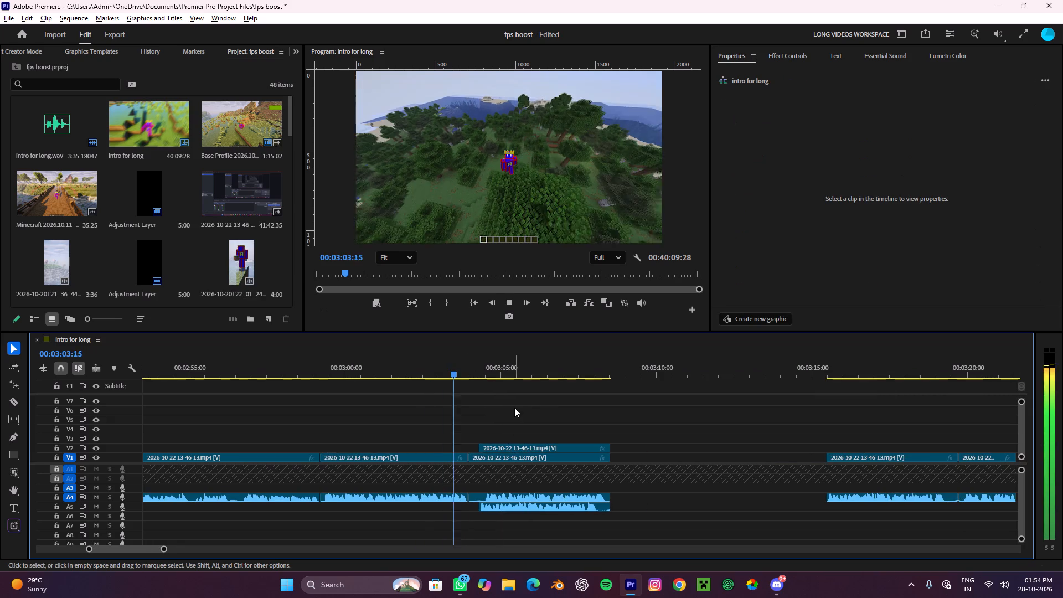
pyautogui.click(543, 400)
pyautogui.press('space')
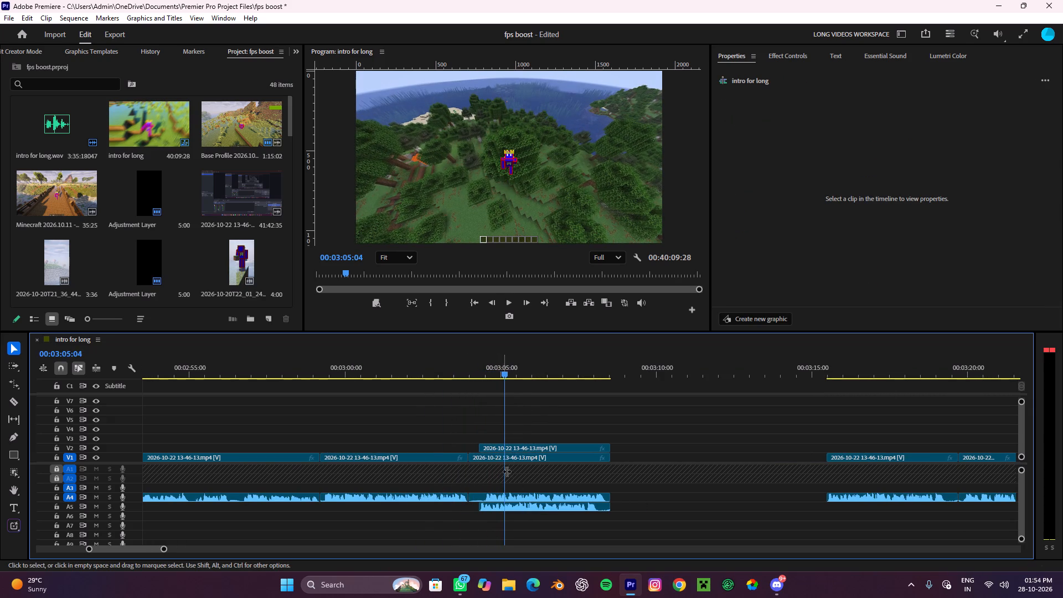
pyautogui.click(510, 499)
pyautogui.rightClick(510, 495)
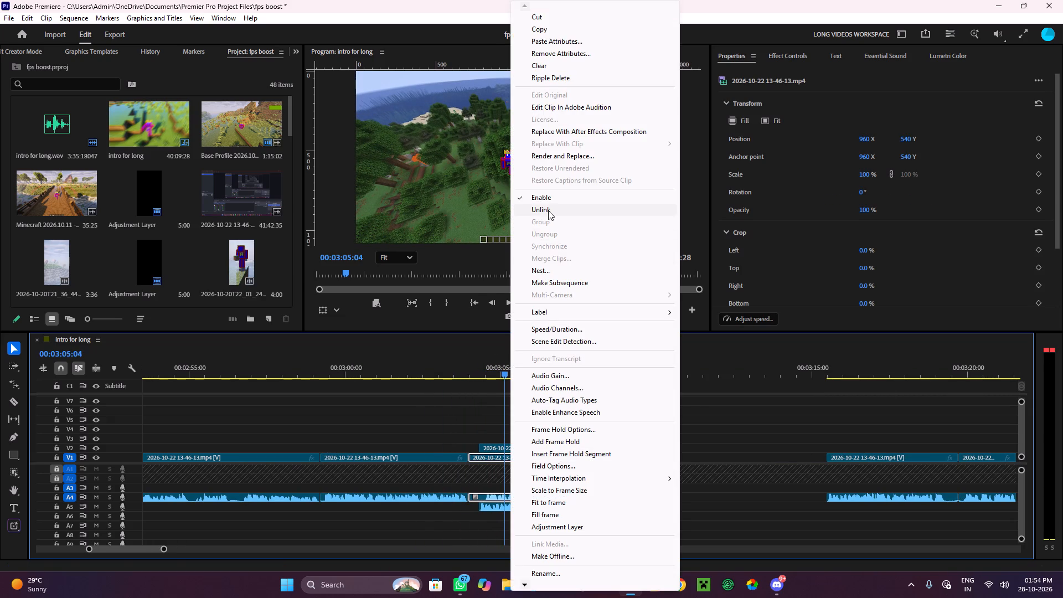
pyautogui.click(548, 210)
pyautogui.click(583, 496)
pyautogui.hotkey('ctrl', 'x')
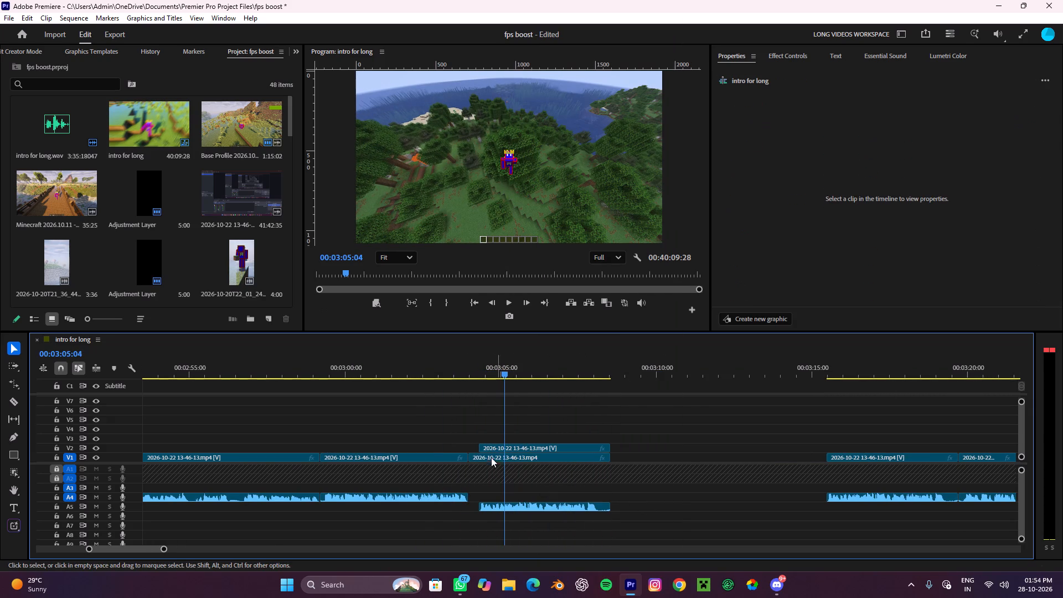
# Replay into the duplicated narration and move the duplicate 19 frames earlier, starting at about 00:03:03:20.
pyautogui.click(490, 458)
pyautogui.click(519, 447)
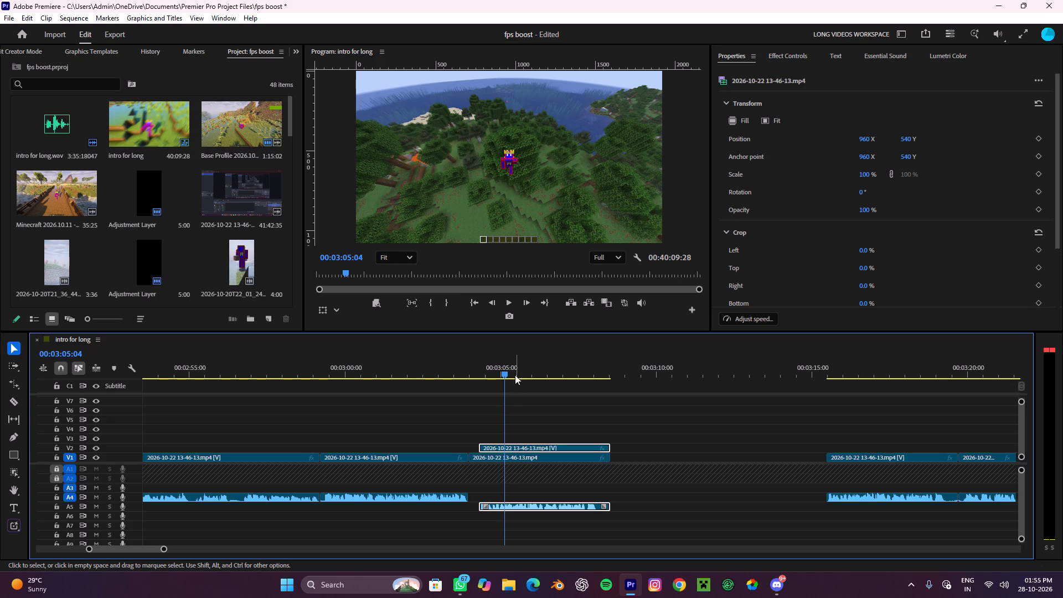
pyautogui.moveTo(496, 368); pyautogui.dragTo(466, 389)
pyautogui.click(461, 393)
pyautogui.press('space')
pyautogui.click(531, 402)
pyautogui.press('space')
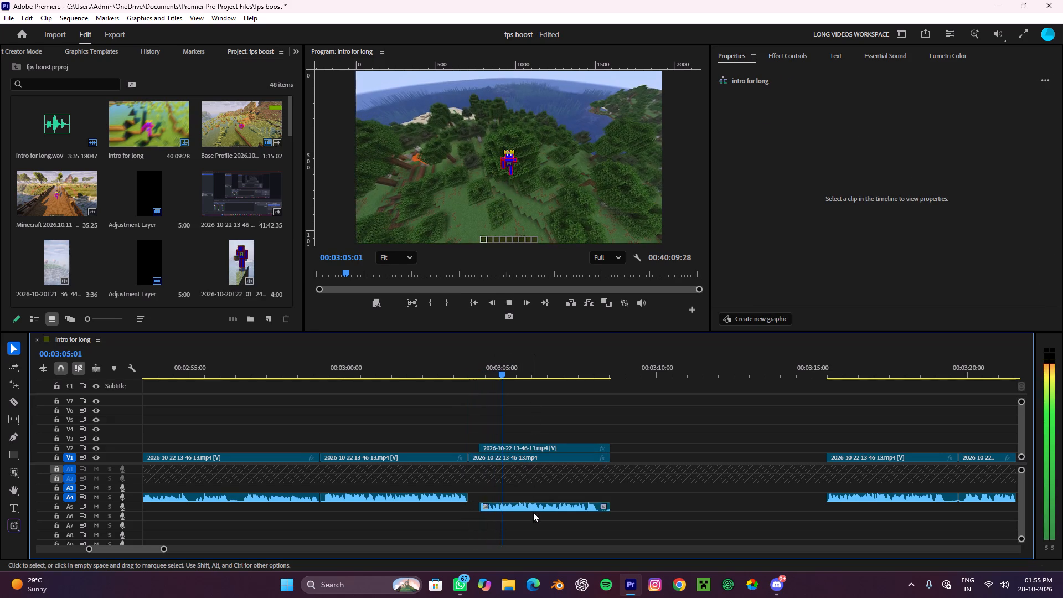
pyautogui.moveTo(533, 511); pyautogui.dragTo(514, 509)
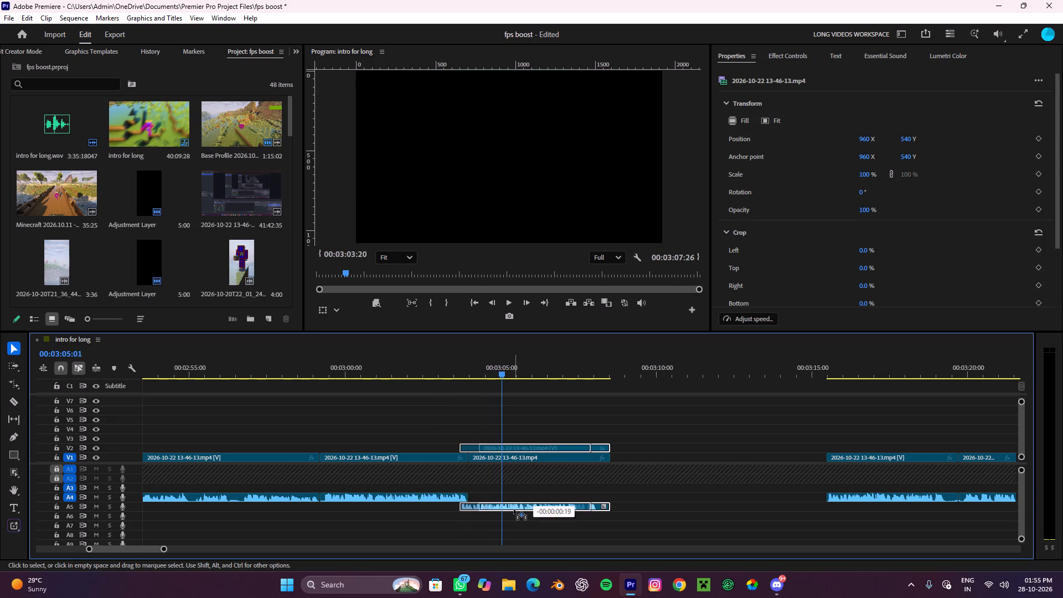
pyautogui.moveTo(514, 509); pyautogui.dragTo(514, 508)
# Replay the join from about 00:03:02:23 and move the duplicate's audio from A5 up to A3.
pyautogui.moveTo(517, 359); pyautogui.dragTo(432, 398)
pyautogui.click(520, 395)
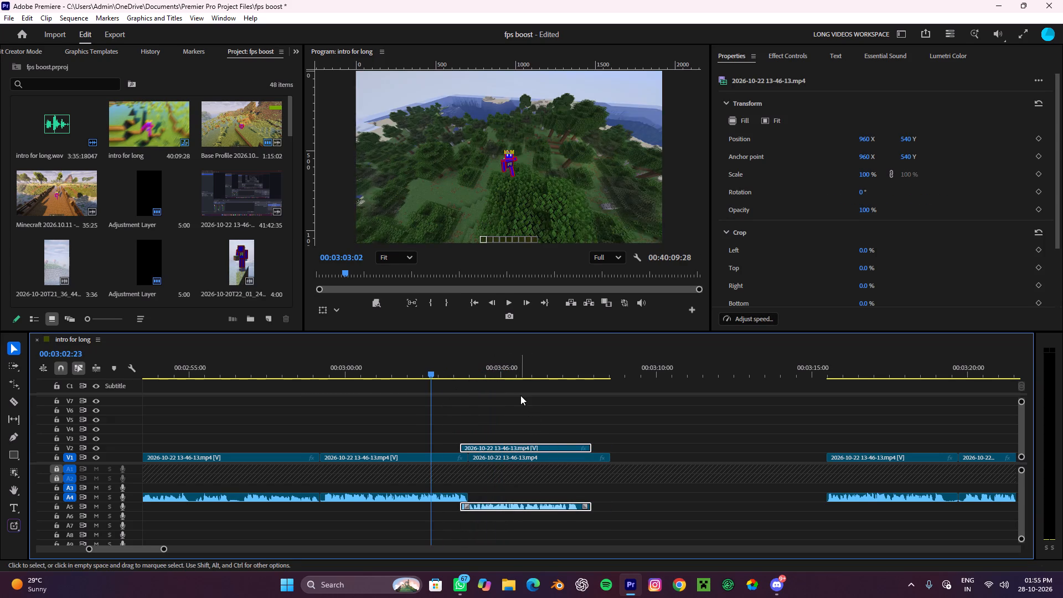
pyautogui.press('space')
pyautogui.keyDown('alt'); pyautogui.scroll(3, 594, 435); pyautogui.keyUp('alt')
pyautogui.keyDown('alt'); pyautogui.scroll(-8, 594, 435); pyautogui.keyUp('alt')
pyautogui.keyDown('alt'); pyautogui.scroll(4, 544, 468); pyautogui.keyUp('alt')
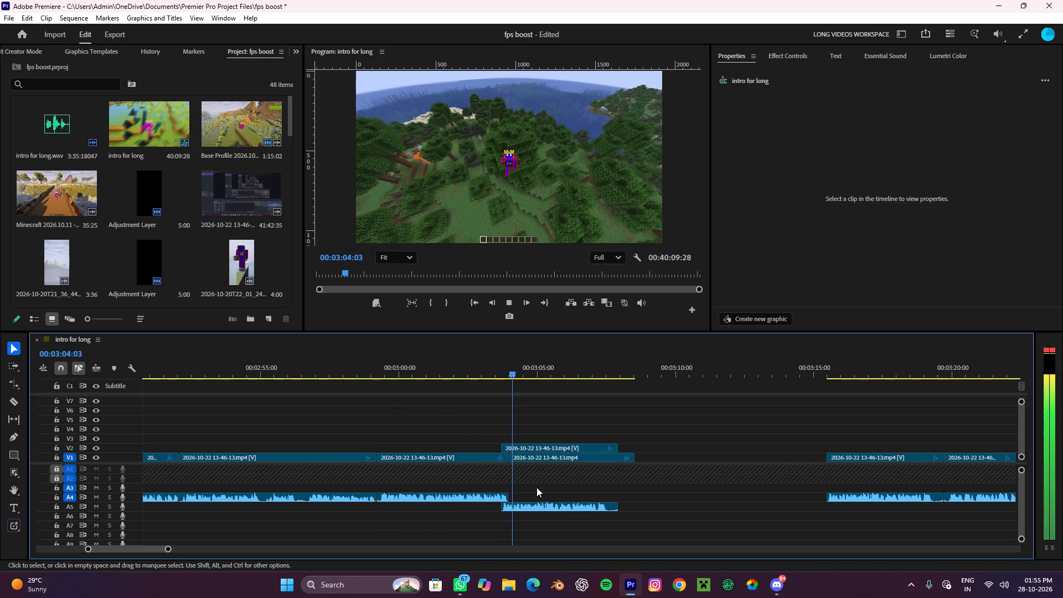
pyautogui.press('space')
pyautogui.moveTo(518, 511); pyautogui.dragTo(522, 486)
# Replay from about 00:03:03:10 to 00:03:07, unlink the duplicated clip and remove its video from V2, keeping its narration on A3.
pyautogui.moveTo(526, 373); pyautogui.dragTo(492, 381)
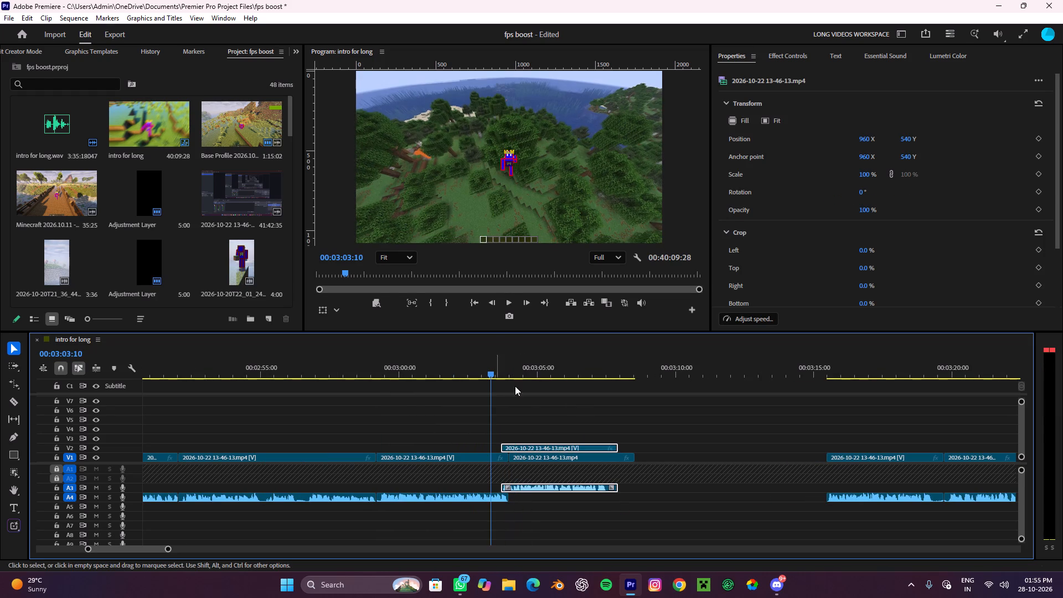
pyautogui.click(584, 405)
pyautogui.press('space')
pyautogui.keyDown('alt'); pyautogui.scroll(-7, 611, 443); pyautogui.keyUp('alt')
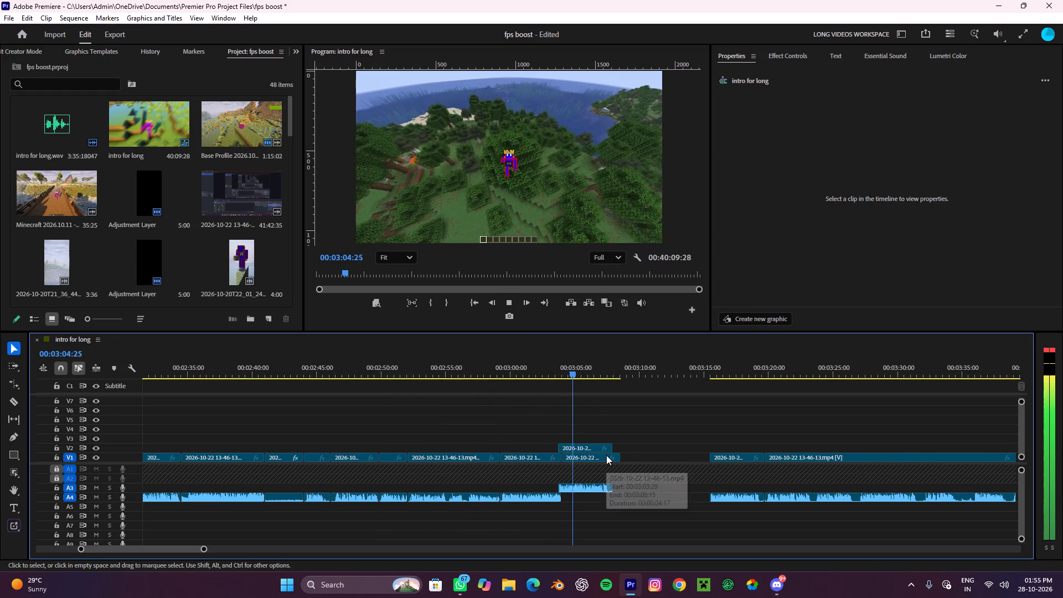
pyautogui.keyDown('alt'); pyautogui.scroll(4, 606, 455); pyautogui.keyUp('alt')
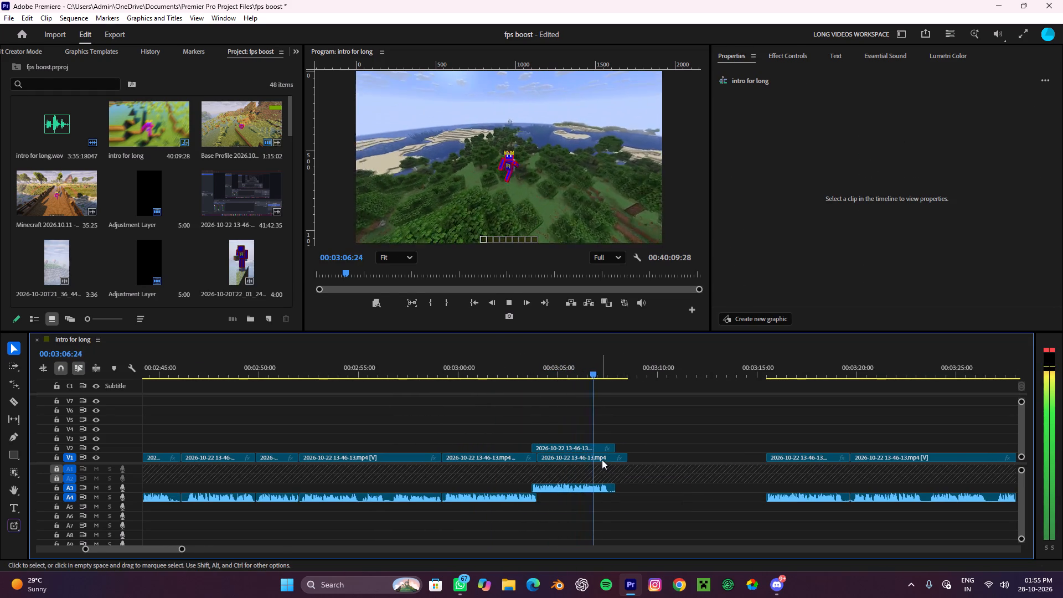
pyautogui.press('space')
pyautogui.click(574, 445)
pyautogui.rightClick(574, 445)
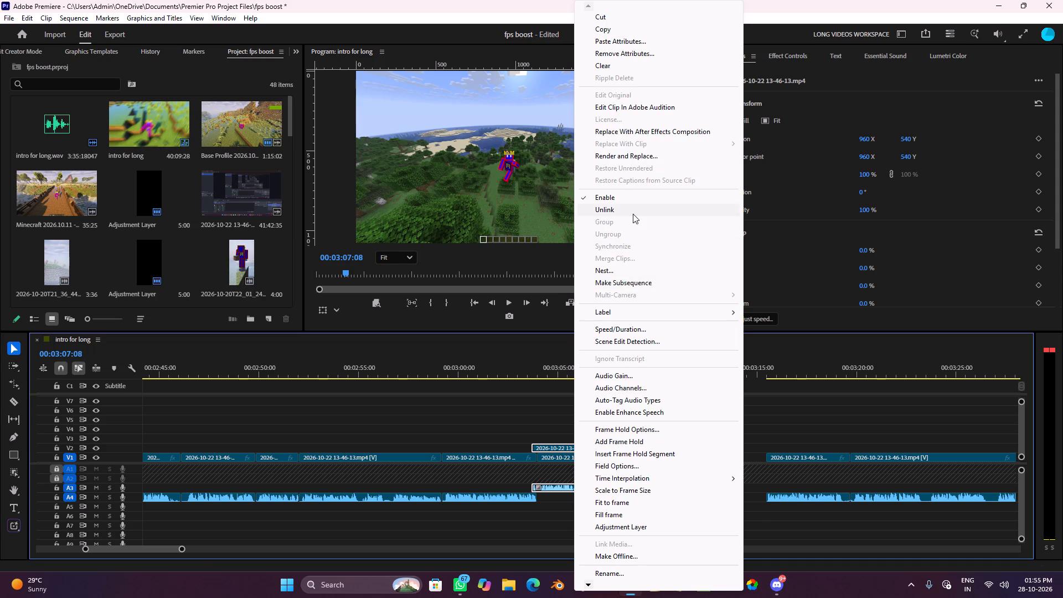
pyautogui.click(633, 214)
pyautogui.hotkey('ctrl', 'x')
# Replay from about 00:03:00:23 and trim the last V1 clip before the gap to end with the A3 narration, near 00:03:08.
pyautogui.moveTo(589, 375); pyautogui.dragTo(474, 407)
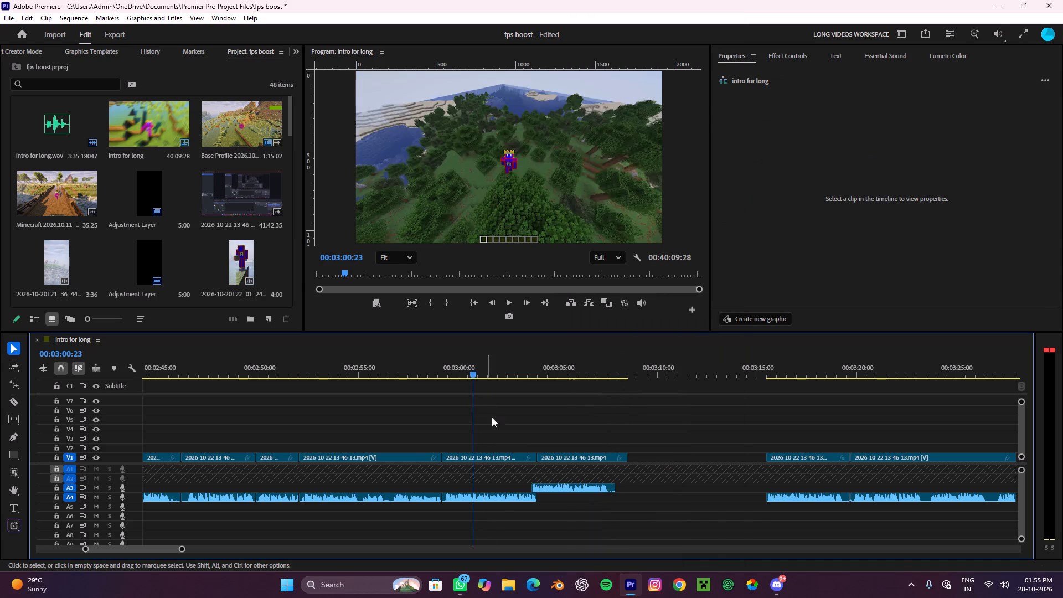
pyautogui.press('space')
pyautogui.keyDown('alt'); pyautogui.scroll(-8, 565, 453); pyautogui.keyUp('alt')
pyautogui.click(615, 436)
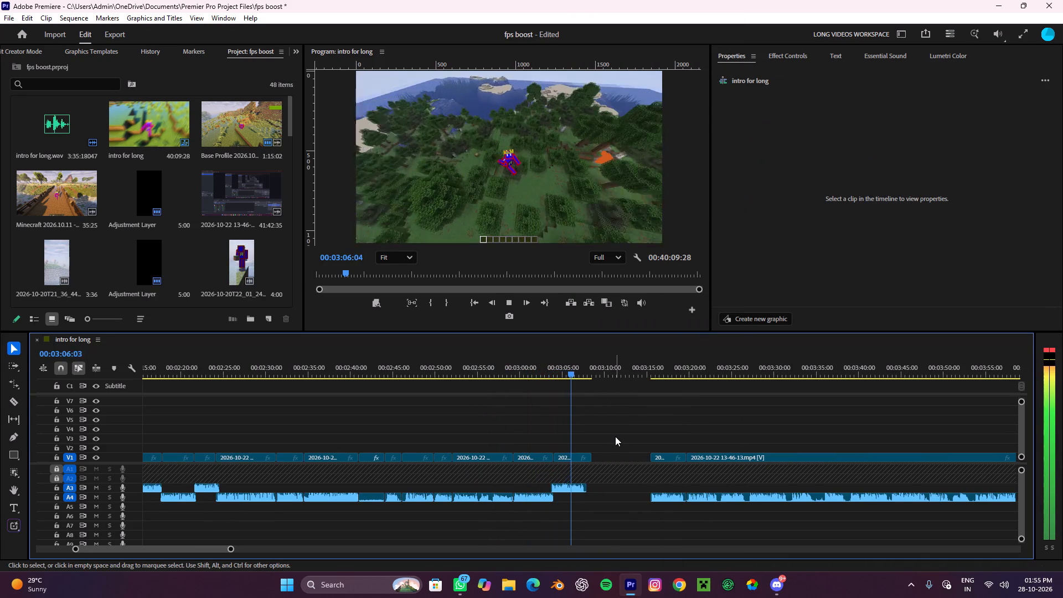
pyautogui.press('space')
pyautogui.keyDown('alt'); pyautogui.scroll(4, 617, 468); pyautogui.keyUp('alt')
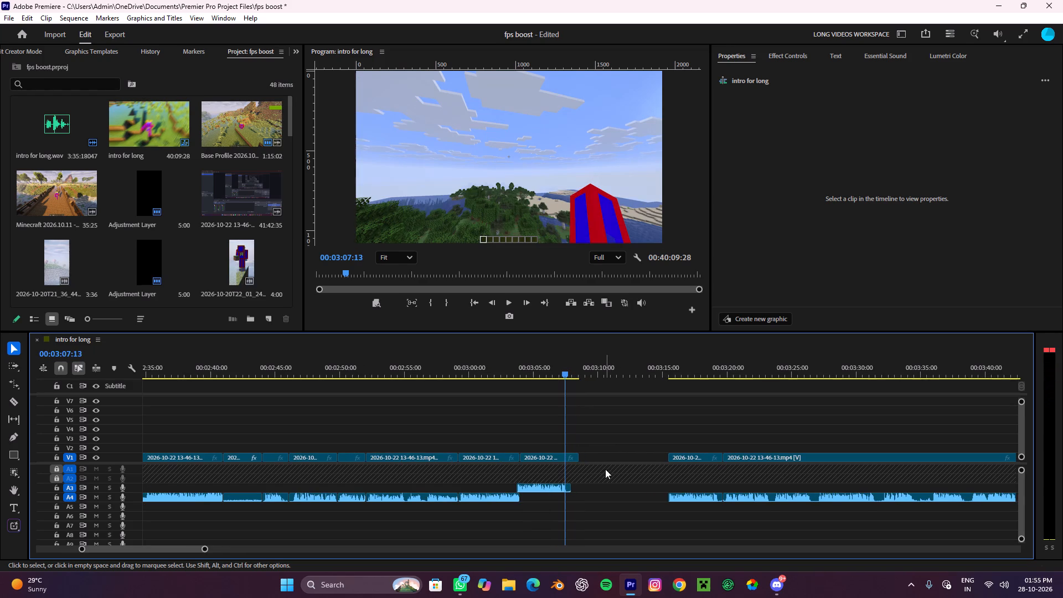
pyautogui.moveTo(581, 461); pyautogui.dragTo(571, 476)
# Play past the gap, cut out the short clip from about 00:03:15 to 00:03:20, and move the following long clip earlier to about 00:03:08.
pyautogui.press('space')
pyautogui.keyDown('alt'); pyautogui.scroll(-7, 598, 453); pyautogui.keyUp('alt')
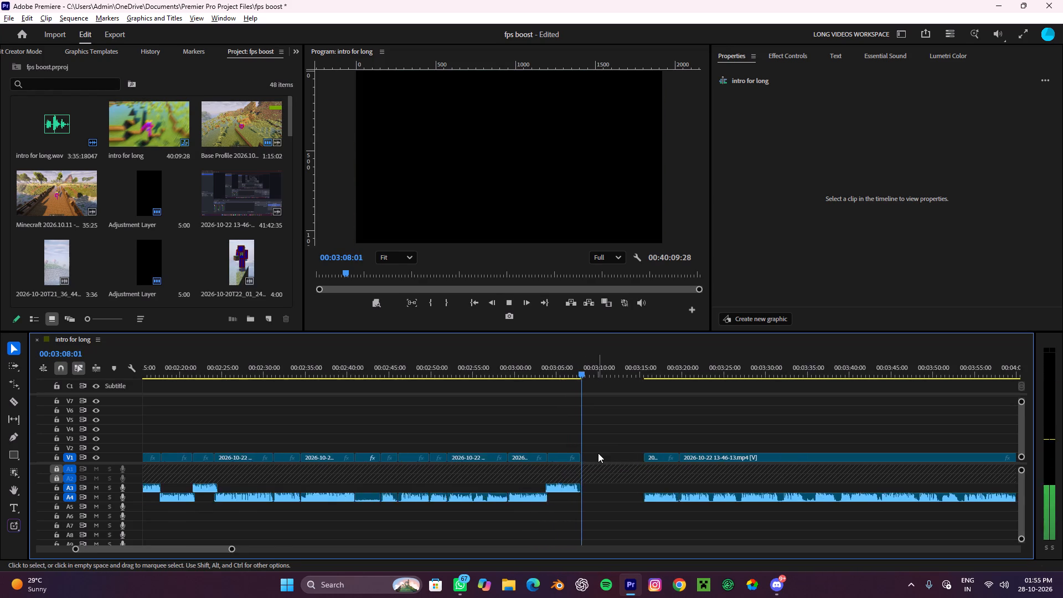
pyautogui.keyDown('alt'); pyautogui.scroll(-2, 598, 453); pyautogui.keyUp('alt')
pyautogui.press('space')
pyautogui.moveTo(598, 370); pyautogui.dragTo(639, 426)
pyautogui.press('space')
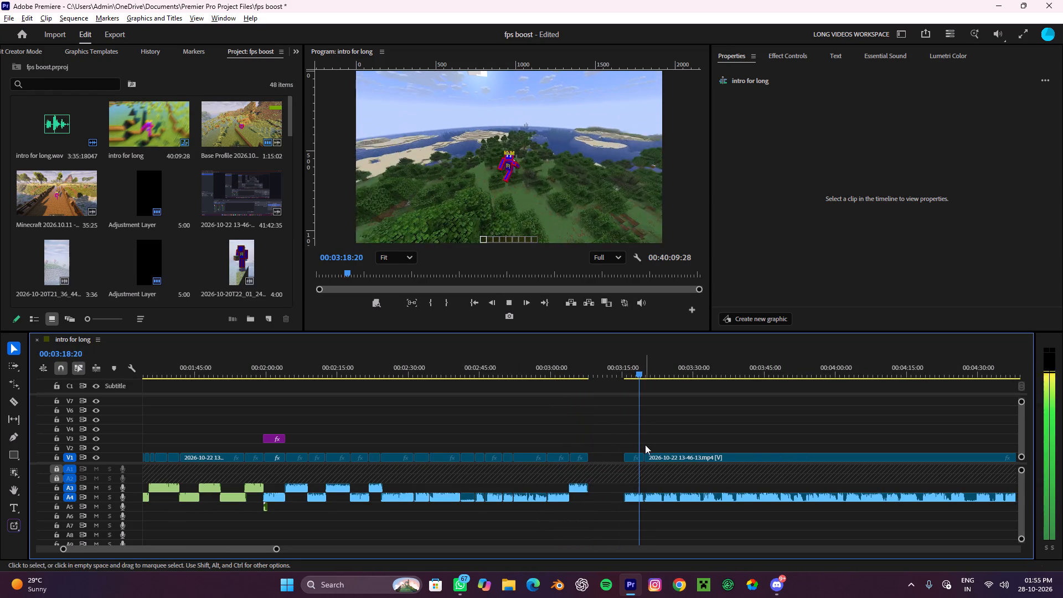
pyautogui.keyDown('alt'); pyautogui.scroll(-3, 645, 448); pyautogui.keyUp('alt')
pyautogui.keyDown('alt'); pyautogui.scroll(3, 645, 454); pyautogui.keyUp('alt')
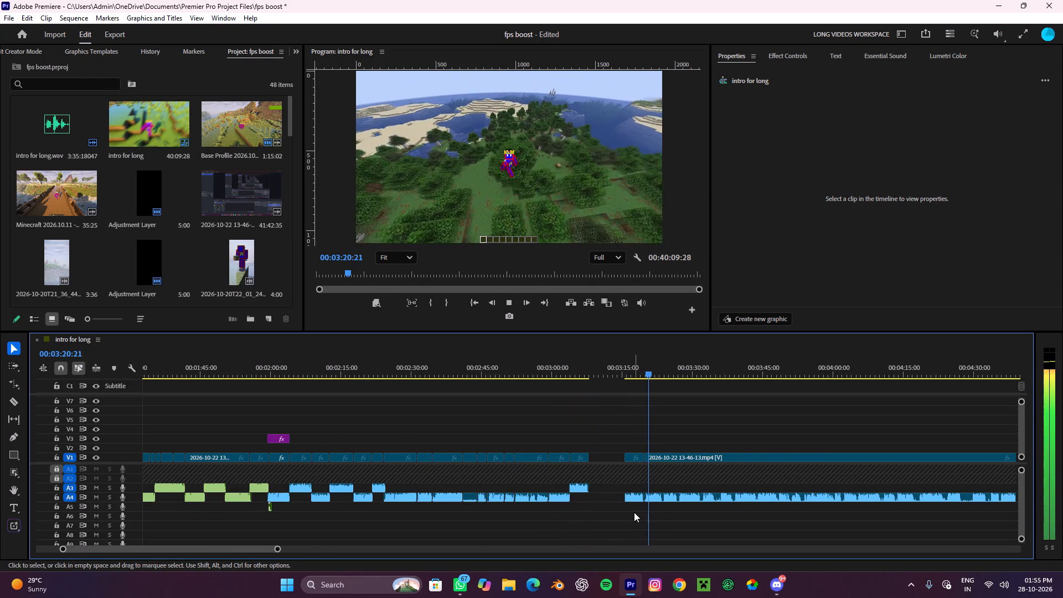
pyautogui.moveTo(634, 512); pyautogui.dragTo(641, 448)
pyautogui.hotkey('ctrl', 'x')
pyautogui.press('space')
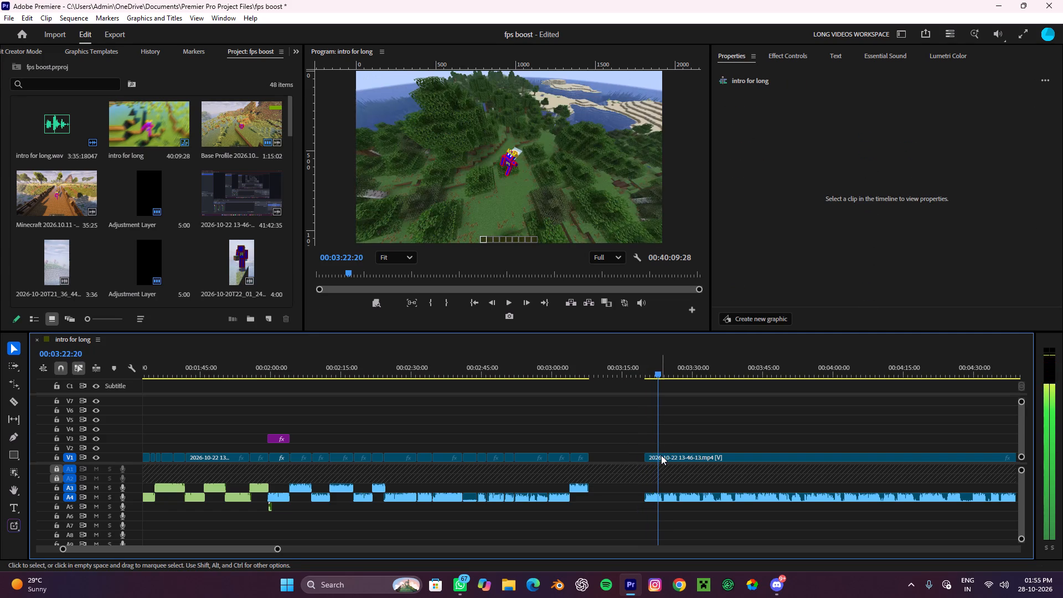
pyautogui.moveTo(661, 455); pyautogui.dragTo(604, 467)
# Trim the V1 clip above the A3 narration to end at about 00:03:07:03 and extend the following clip's video back to meet it.
pyautogui.keyDown('alt'); pyautogui.scroll(9, 599, 469); pyautogui.keyUp('alt')
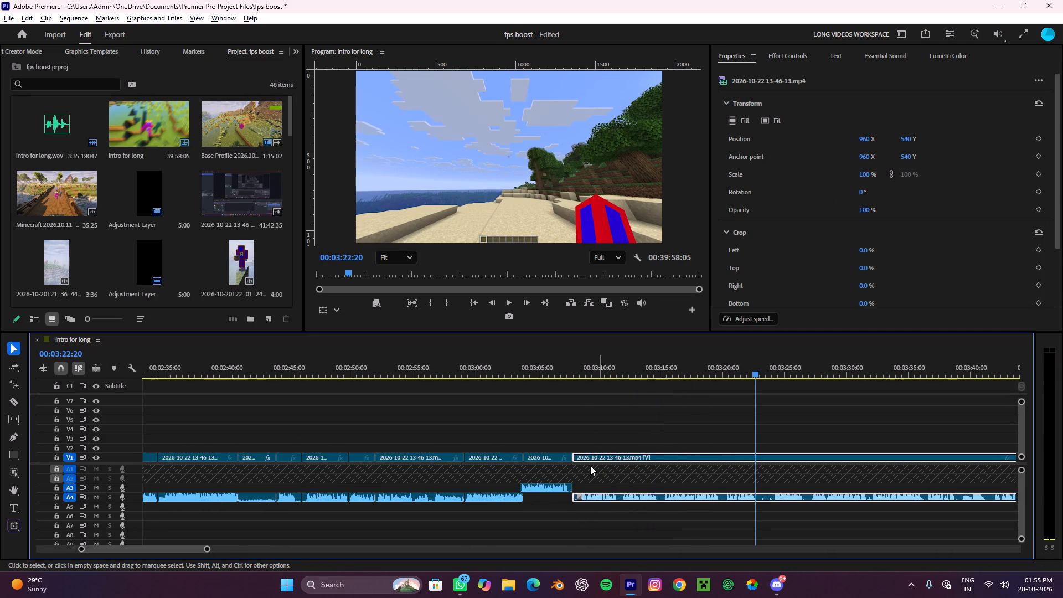
pyautogui.moveTo(567, 459); pyautogui.dragTo(552, 476)
pyautogui.click(570, 454)
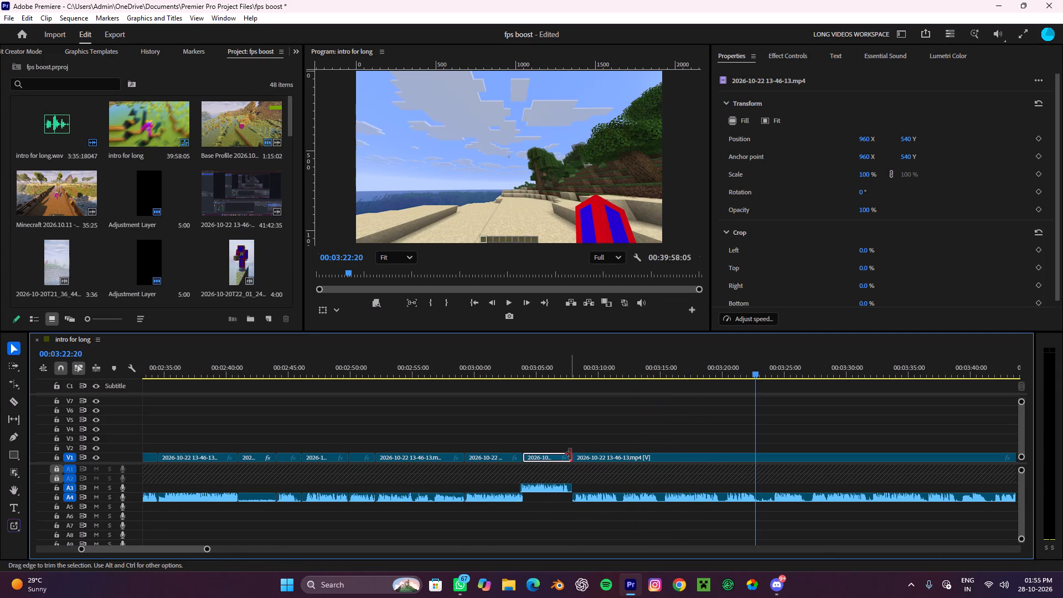
pyautogui.moveTo(570, 454); pyautogui.dragTo(560, 464)
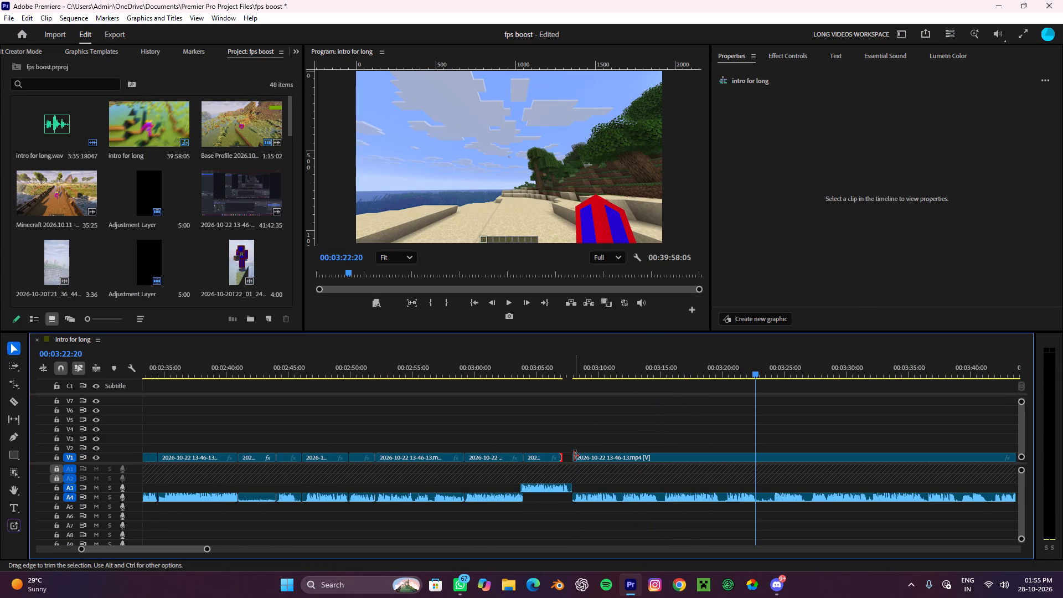
pyautogui.keyDown('alt'); pyautogui.moveTo(574, 456); pyautogui.dragTo(561, 460); pyautogui.keyUp('alt')
# Replay the new join and trim the end of the A3 narration to about 00:03:07:16.
pyautogui.moveTo(736, 368); pyautogui.dragTo(679, 381)
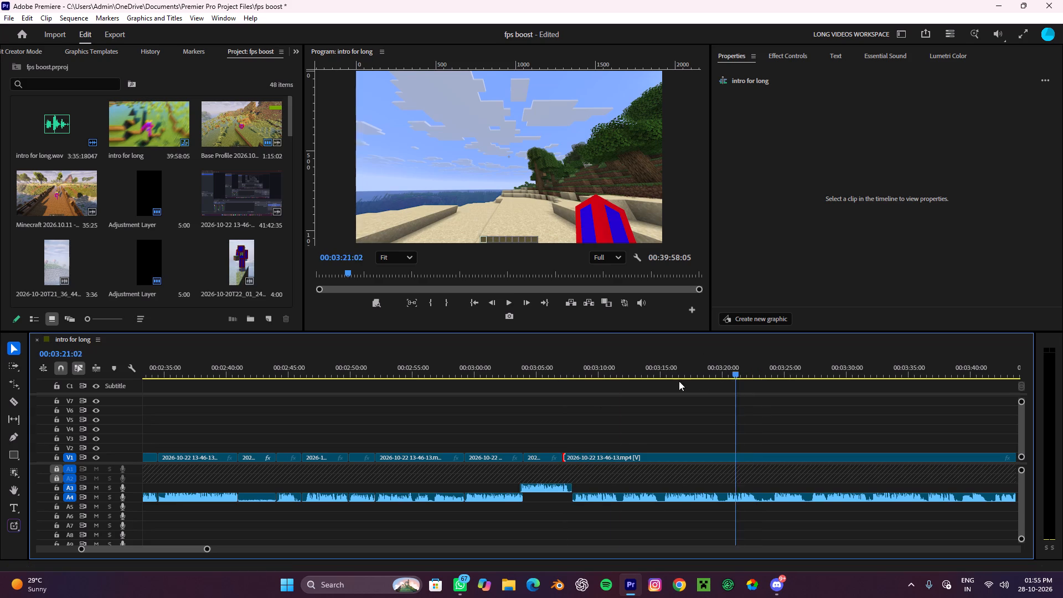
pyautogui.moveTo(679, 381); pyautogui.dragTo(555, 424)
pyautogui.click(601, 412)
pyautogui.press('space')
pyautogui.keyDown('alt'); pyautogui.scroll(9, 610, 437); pyautogui.keyUp('alt')
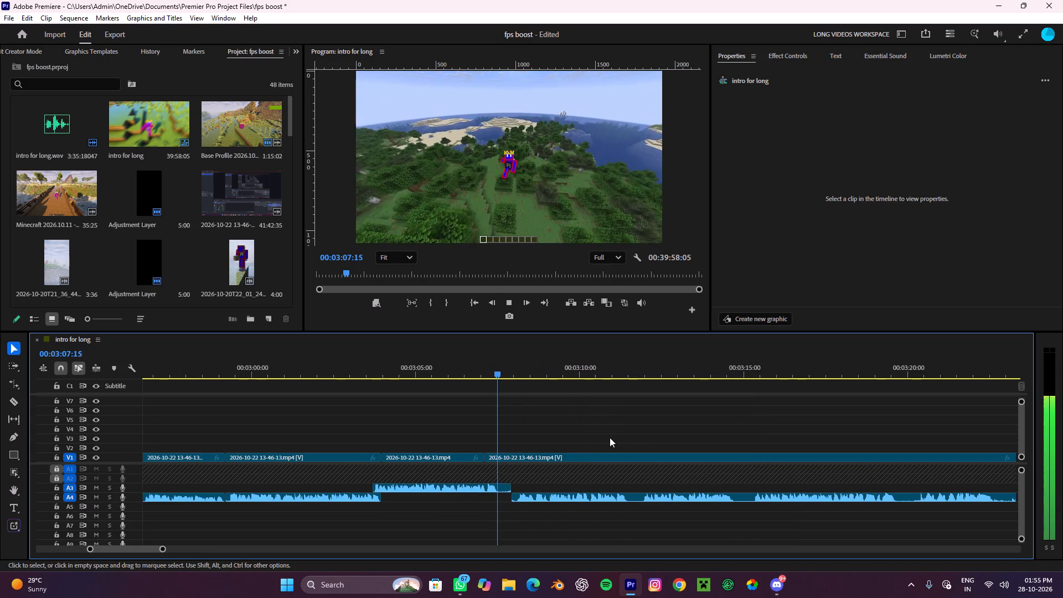
pyautogui.press('space')
pyautogui.moveTo(510, 486); pyautogui.dragTo(501, 492)
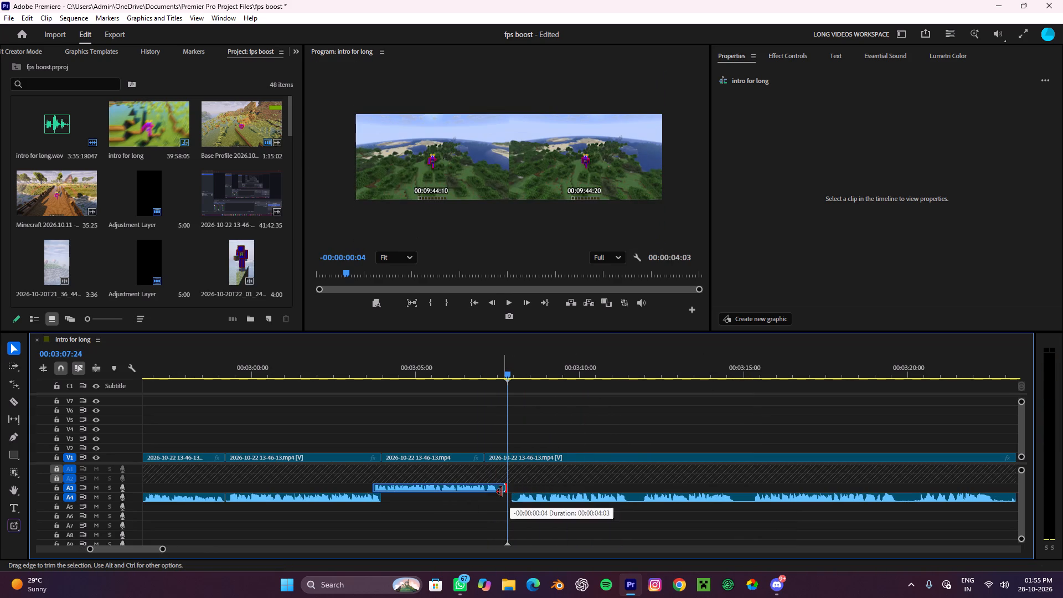
pyautogui.moveTo(501, 492); pyautogui.dragTo(497, 496)
# Split the long clip's V1 video where its A4 audio begins, unlink the short leading piece and remove it.
pyautogui.moveTo(487, 455); pyautogui.dragTo(503, 481)
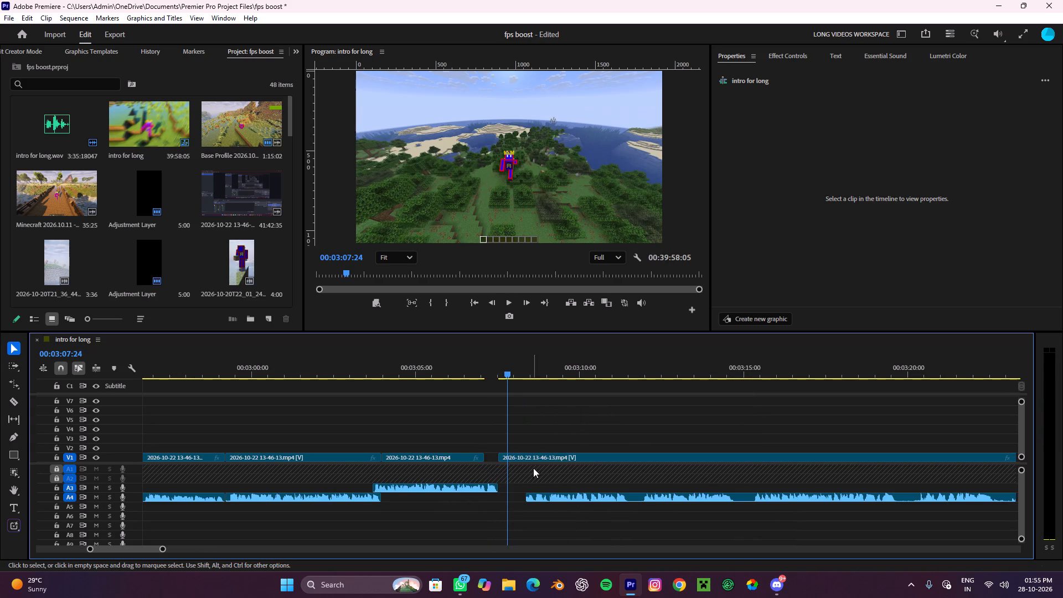
pyautogui.moveTo(538, 454); pyautogui.dragTo(528, 457)
pyautogui.press('c')
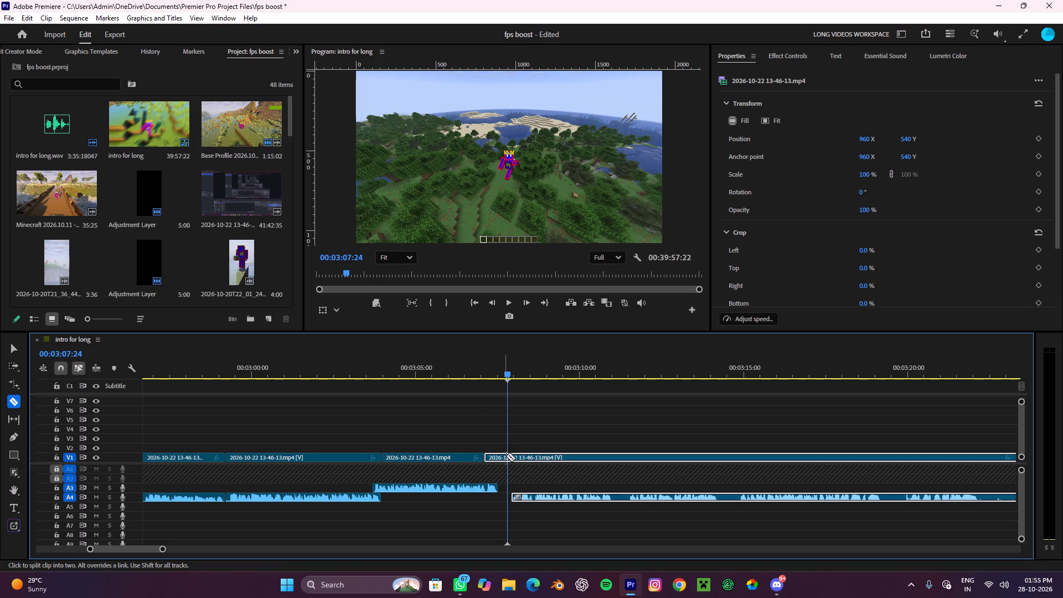
pyautogui.click(512, 455)
pyautogui.press('v')
pyautogui.hotkey('ctrl', 'x')
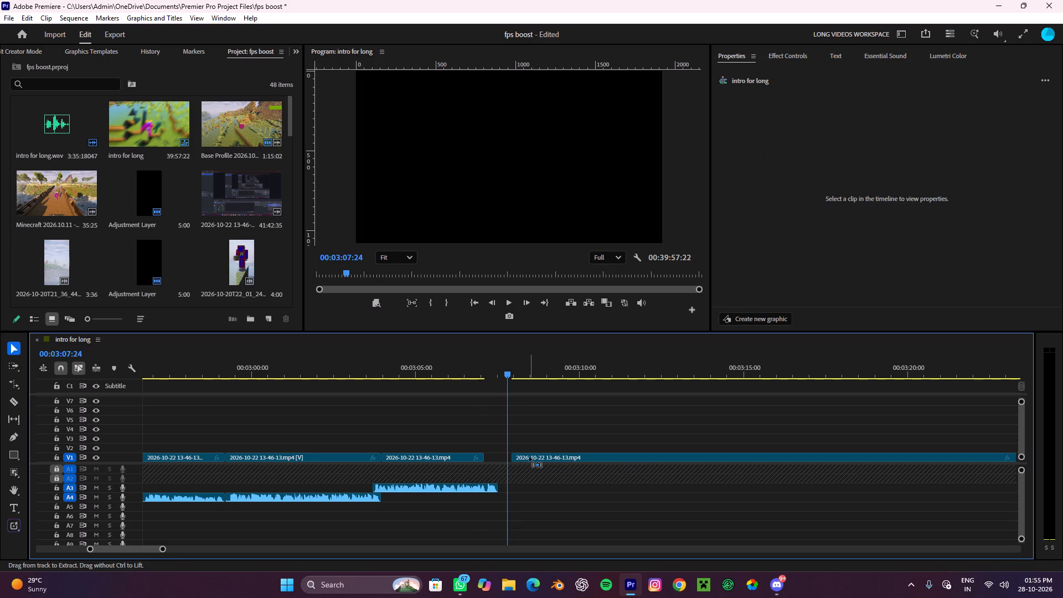
pyautogui.hotkey('ctrl', 'z')
pyautogui.click(491, 459)
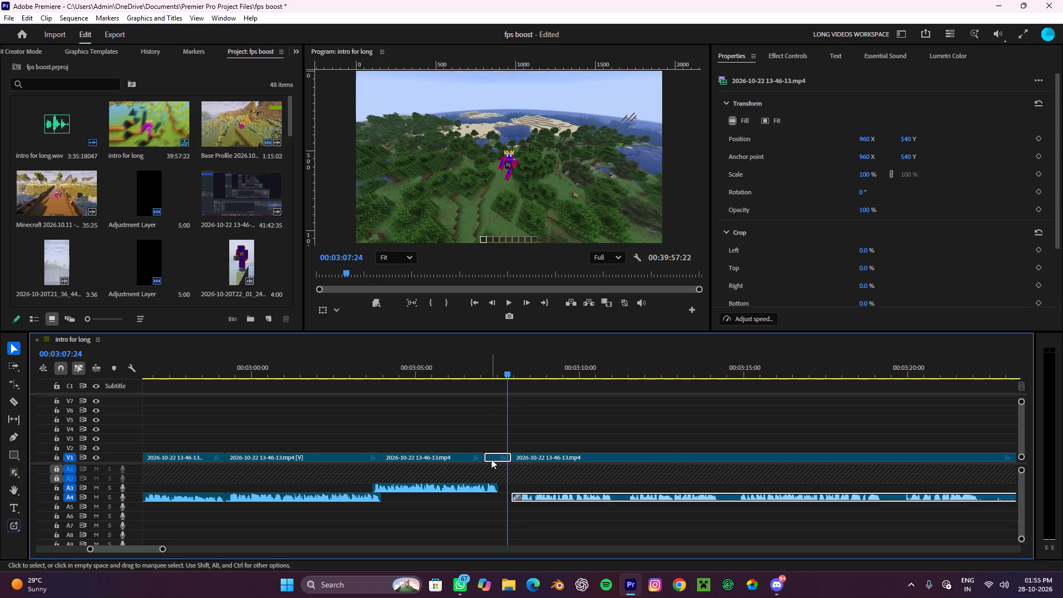
pyautogui.rightClick(491, 459)
pyautogui.click(539, 207)
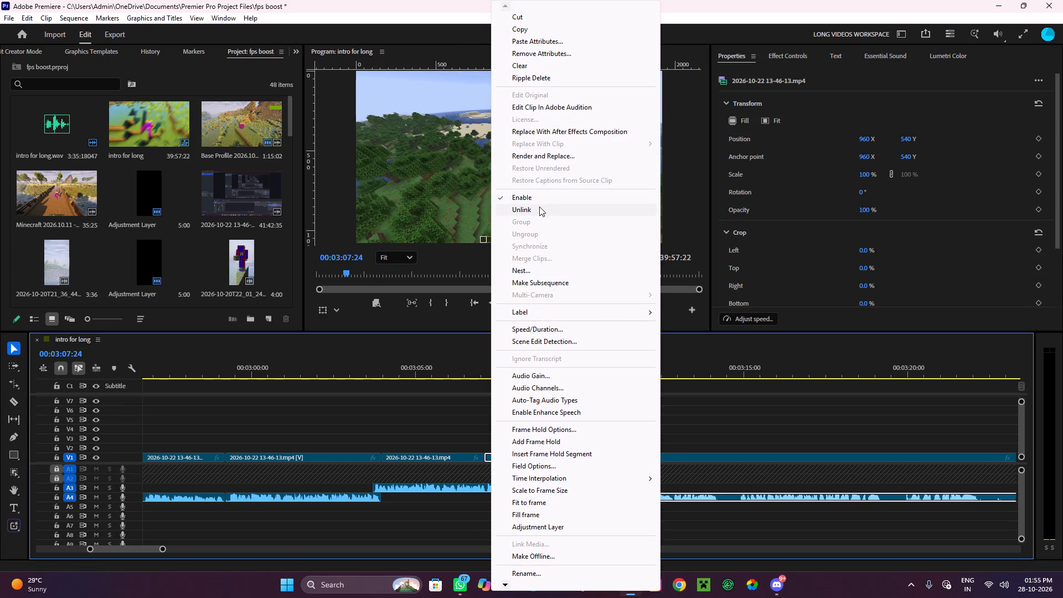
pyautogui.hotkey('ctrl', 'x')
# Link the remaining long V1 video to its A4 narration.
pyautogui.moveTo(575, 524); pyautogui.dragTo(577, 444)
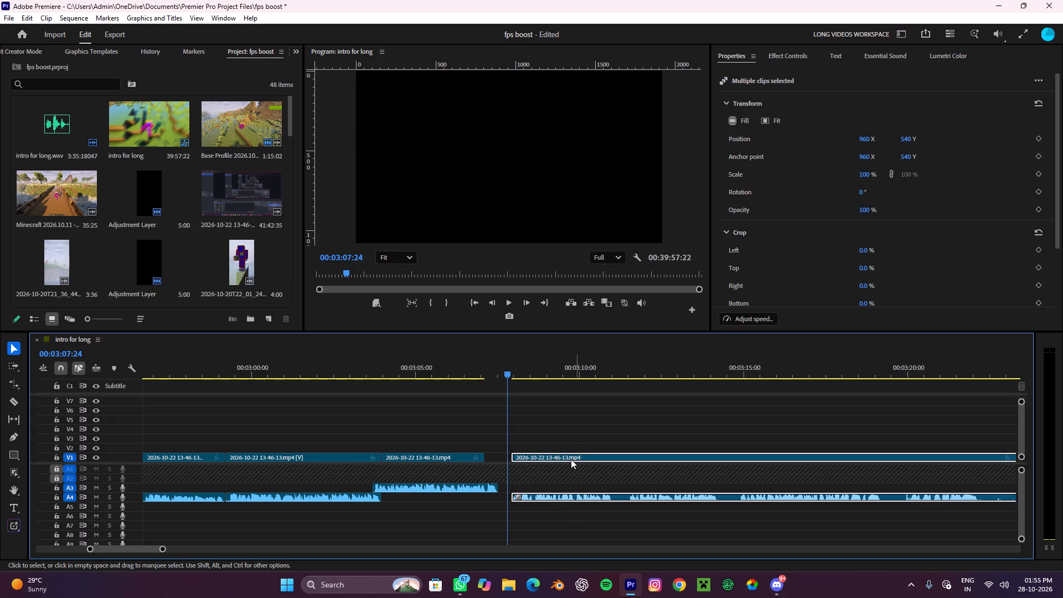
pyautogui.rightClick(570, 453)
pyautogui.click(618, 214)
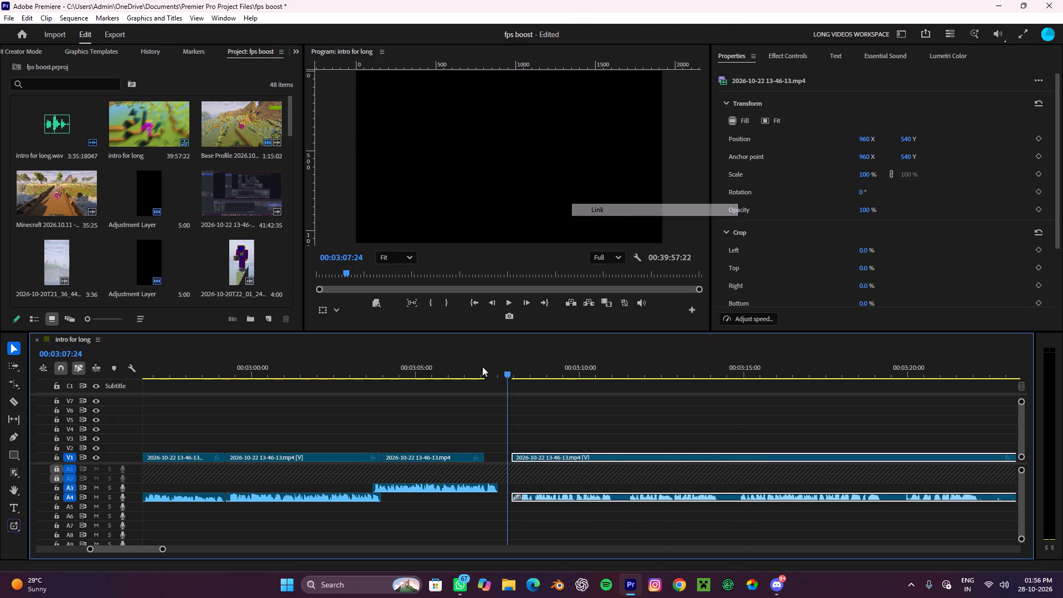
# Move the linked clip earlier to start at about 00:03:07:10 and extend the preceding V1 clip's end to meet it.
pyautogui.moveTo(538, 456); pyautogui.dragTo(519, 461)
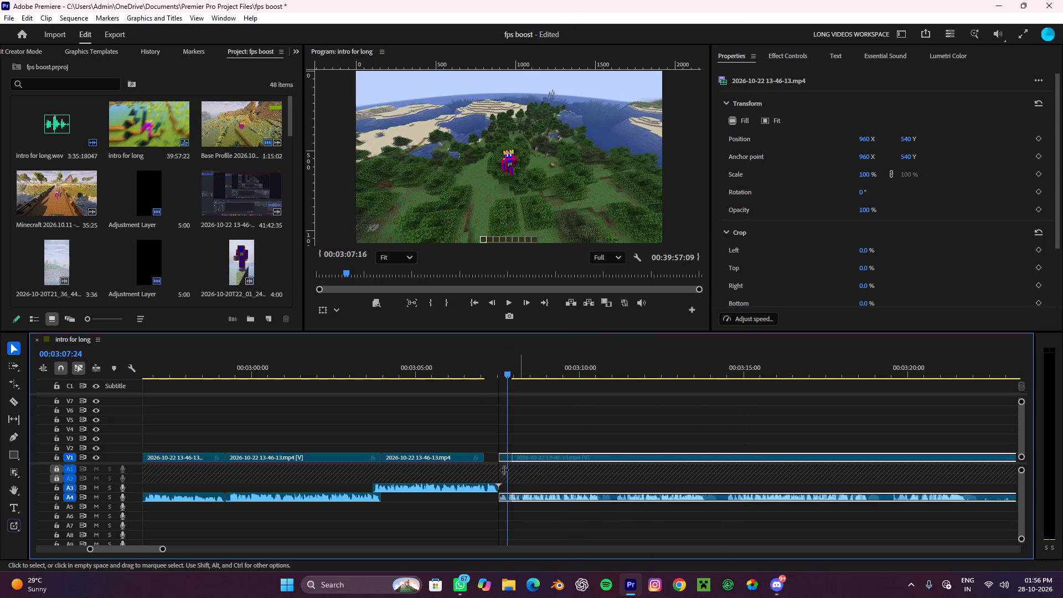
pyautogui.keyDown('alt'); pyautogui.scroll(8, 502, 471); pyautogui.keyUp('alt')
pyautogui.moveTo(524, 454); pyautogui.dragTo(510, 458)
pyautogui.moveTo(462, 456); pyautogui.dragTo(558, 462)
# Replay the join from about 00:03:06:20 and extend the start of the A4 narration earlier to about 00:03:07:00.
pyautogui.moveTo(512, 368); pyautogui.dragTo(432, 395)
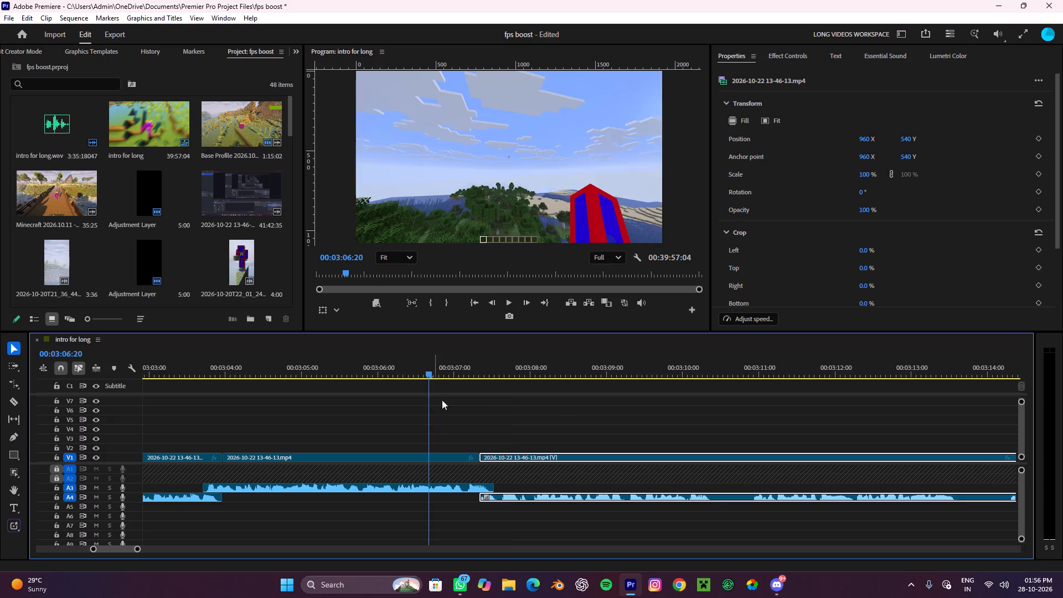
pyautogui.click(561, 417)
pyautogui.press('space')
pyautogui.keyDown('alt'); pyautogui.scroll(-13, 597, 444); pyautogui.keyUp('alt')
pyautogui.keyDown('alt'); pyautogui.scroll(5, 597, 444); pyautogui.keyUp('alt')
pyautogui.press('space')
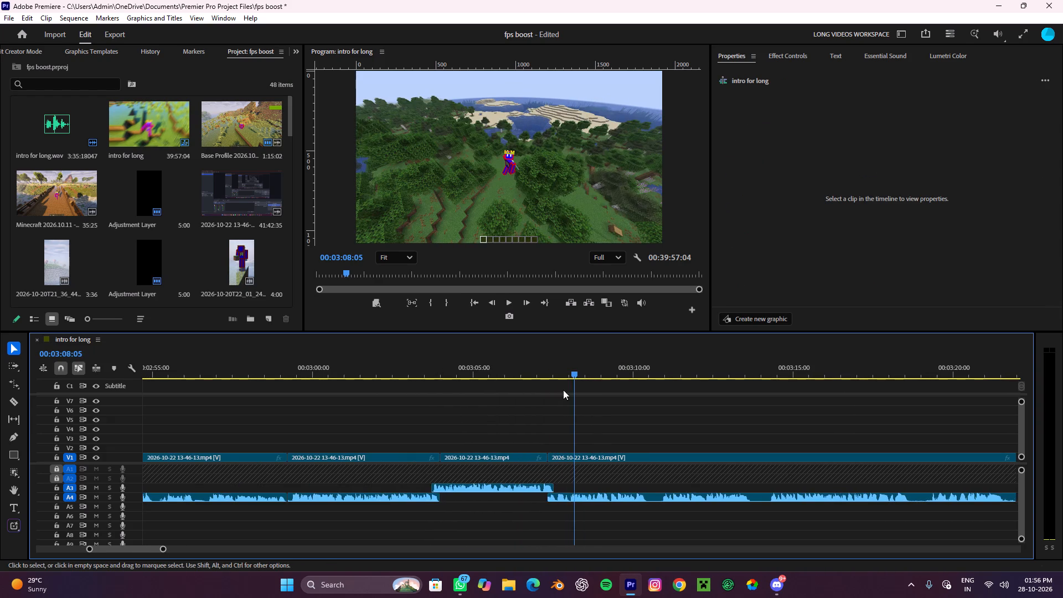
pyautogui.keyDown('alt'); pyautogui.scroll(4, 538, 498); pyautogui.keyUp('alt')
pyautogui.moveTo(551, 497); pyautogui.dragTo(533, 505)
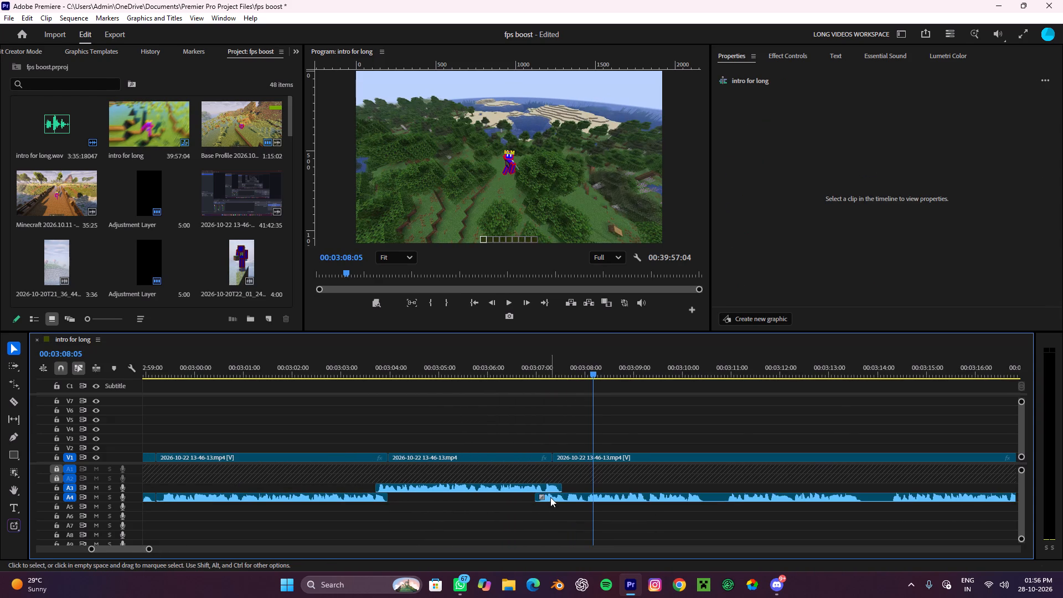
# Move the long clip about 6 frames later and extend its V1 video back to the preceding clip's end at about 00:03:07:10.
pyautogui.moveTo(550, 497); pyautogui.dragTo(560, 495)
pyautogui.keyDown('alt'); pyautogui.scroll(9, 550, 496); pyautogui.keyUp('alt')
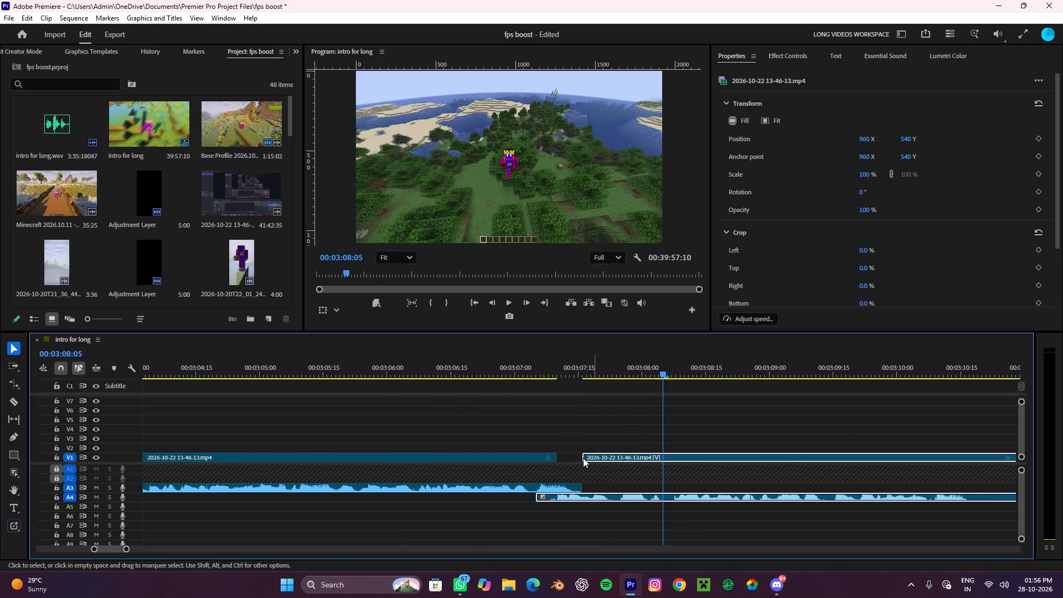
pyautogui.keyDown('alt'); pyautogui.moveTo(583, 458); pyautogui.dragTo(544, 463); pyautogui.keyUp('alt')
# Replay the join from about 00:03:06:21 to 00:03:10:13 and split the long clip and its narration at about 00:03:10:20.
pyautogui.moveTo(646, 370); pyautogui.dragTo(477, 442)
pyautogui.moveTo(650, 436); pyautogui.dragTo(667, 441)
pyautogui.press('space')
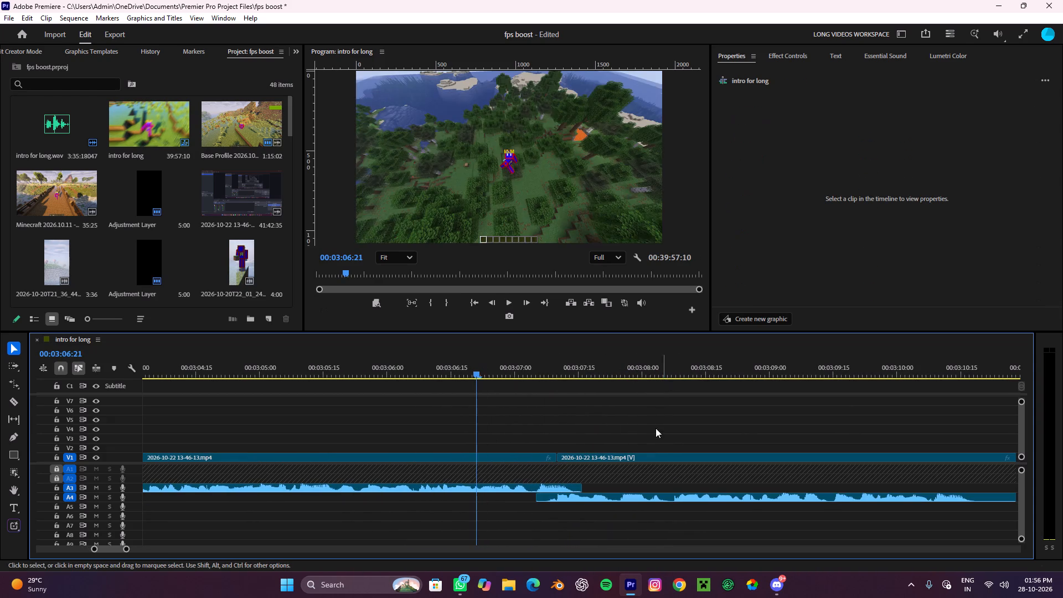
pyautogui.keyDown('alt'); pyautogui.scroll(-14, 668, 445); pyautogui.keyUp('alt')
pyautogui.keyDown('alt'); pyautogui.scroll(5, 668, 445); pyautogui.keyUp('alt')
pyautogui.scroll(-5, 668, 445)
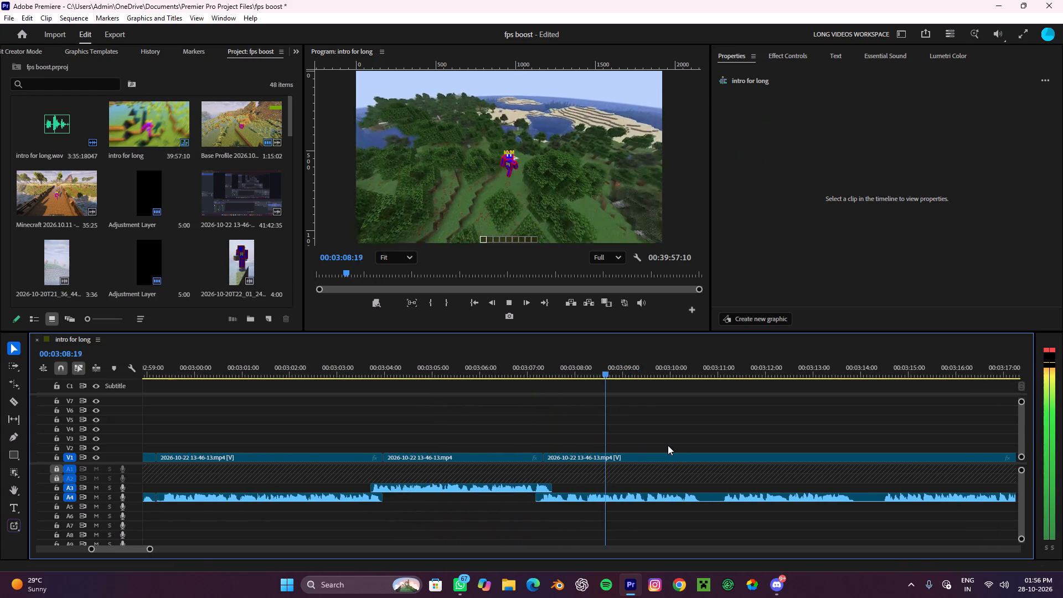
pyautogui.scroll(-4, 668, 445)
pyautogui.keyDown('alt'); pyautogui.scroll(-8, 631, 460); pyautogui.keyUp('alt')
pyautogui.scroll(2, 622, 466)
pyautogui.scroll(-5, 622, 466)
pyautogui.press('space')
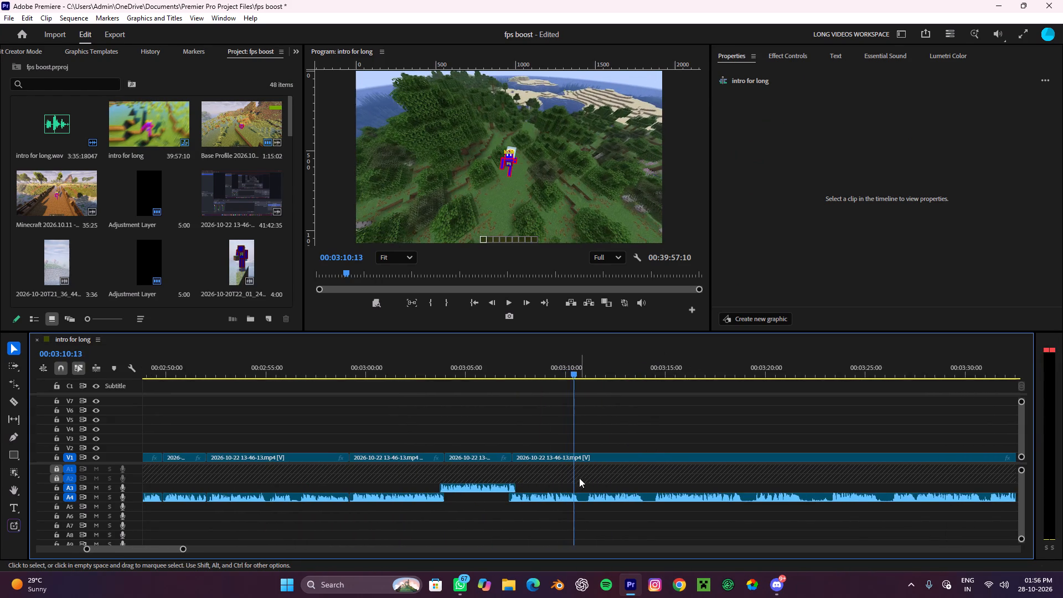
pyautogui.keyDown('alt'); pyautogui.scroll(4, 579, 480); pyautogui.keyUp('alt')
pyautogui.press('c')
pyautogui.click(580, 500)
pyautogui.press('v')
pyautogui.keyDown('alt'); pyautogui.scroll(-8, 593, 482); pyautogui.keyUp('alt')
# Play from 00:03:10:13 to about 00:03:21:19 to review the narration following the new cut.
pyautogui.press('space')
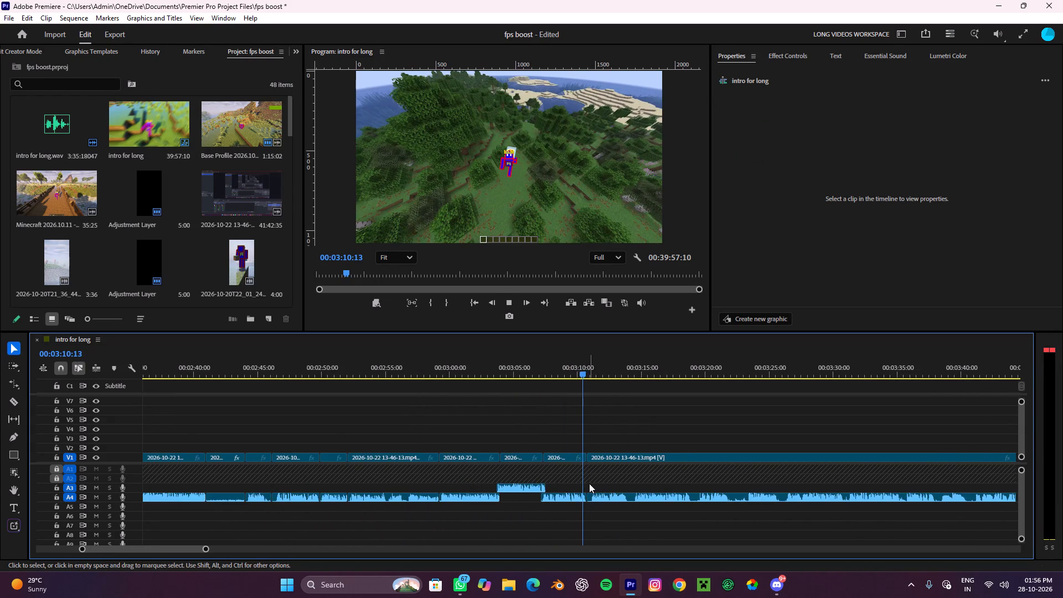
pyautogui.keyDown('alt'); pyautogui.scroll(-4, 589, 483); pyautogui.keyUp('alt')
pyautogui.keyDown('alt'); pyautogui.scroll(4, 589, 483); pyautogui.keyUp('alt')
pyautogui.keyDown('alt'); pyautogui.scroll(-8, 589, 483); pyautogui.keyUp('alt')
pyautogui.keyDown('alt'); pyautogui.scroll(4, 589, 483); pyautogui.keyUp('alt')
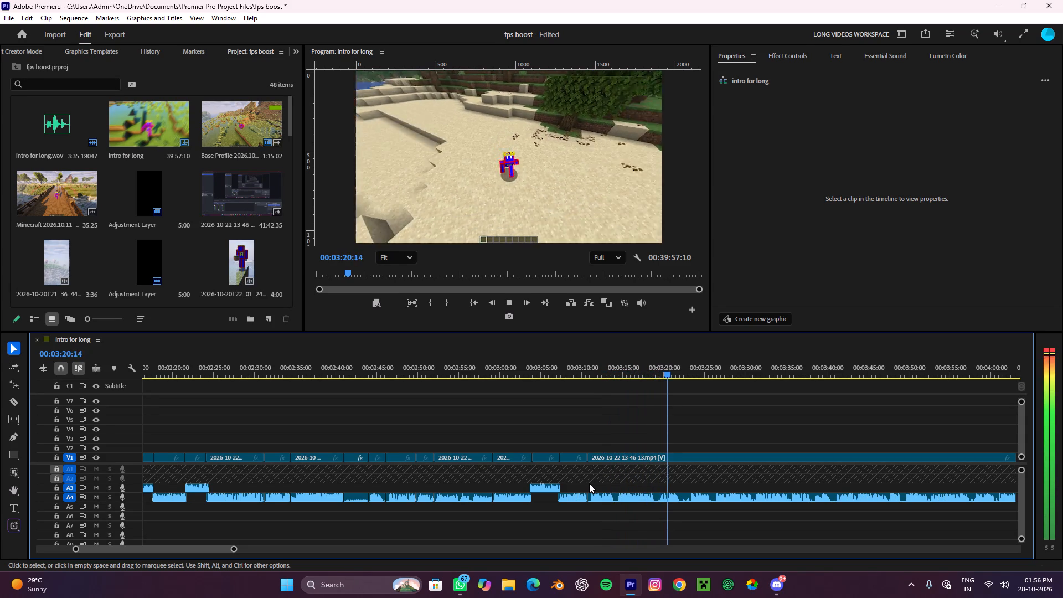
pyautogui.press('space')
pyautogui.keyDown('alt'); pyautogui.scroll(-4, 596, 482); pyautogui.keyUp('alt')
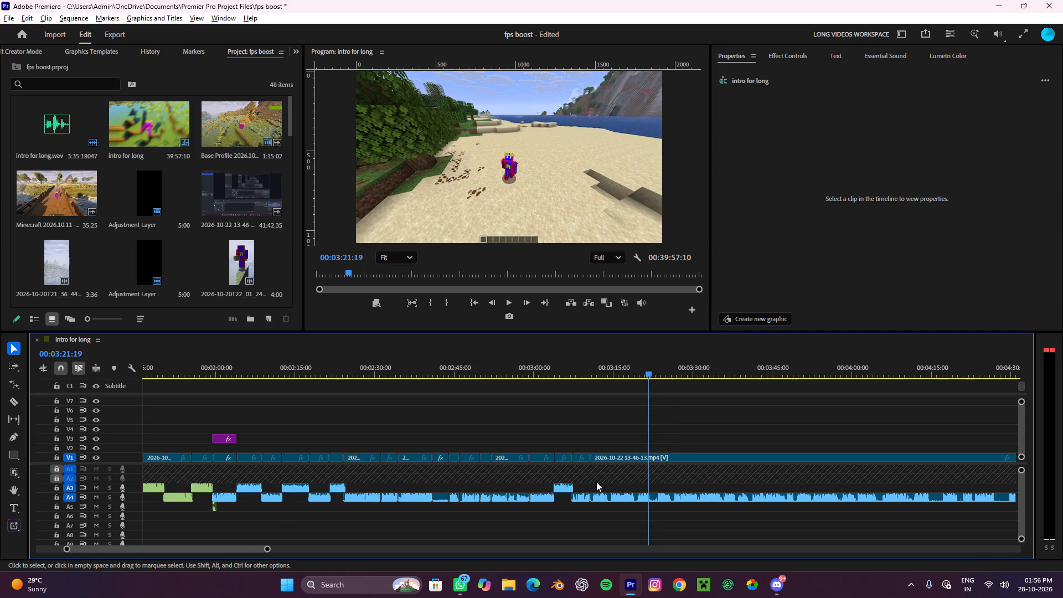
pyautogui.keyDown('alt'); pyautogui.scroll(-4, 596, 482); pyautogui.keyUp('alt')
pyautogui.keyDown('alt'); pyautogui.scroll(3, 596, 482); pyautogui.keyUp('alt')
# Review the narration in stretches from about 00:03:07:00 to 00:03:29:06, skipping through the long clip.
pyautogui.moveTo(658, 377); pyautogui.dragTo(570, 425)
pyautogui.press('space')
pyautogui.keyDown('alt'); pyautogui.scroll(5, 580, 439); pyautogui.keyUp('alt')
pyautogui.click(615, 431)
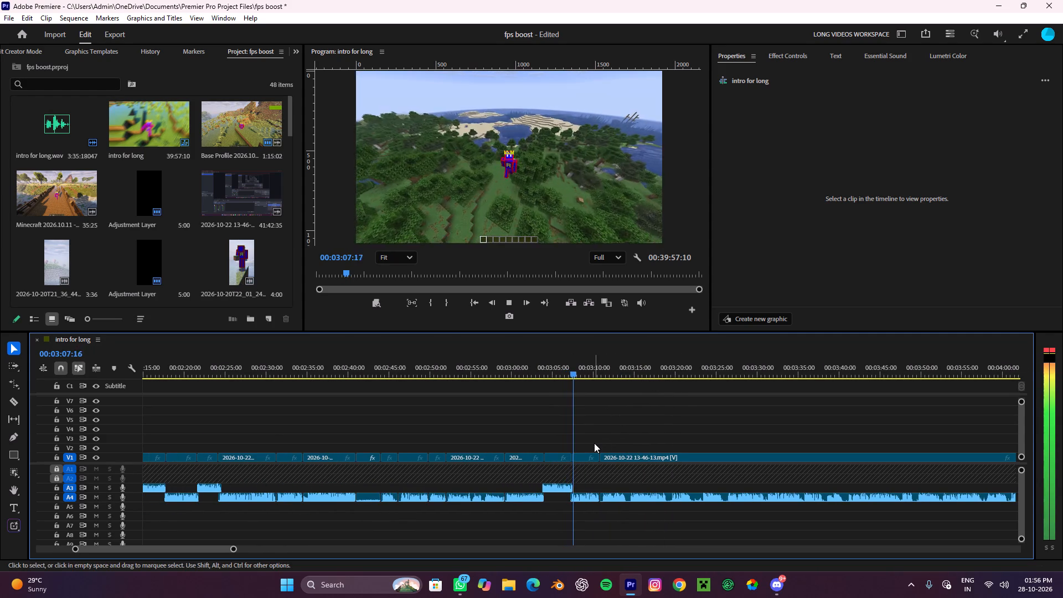
pyautogui.keyDown('alt'); pyautogui.scroll(-8, 594, 468); pyautogui.keyUp('alt')
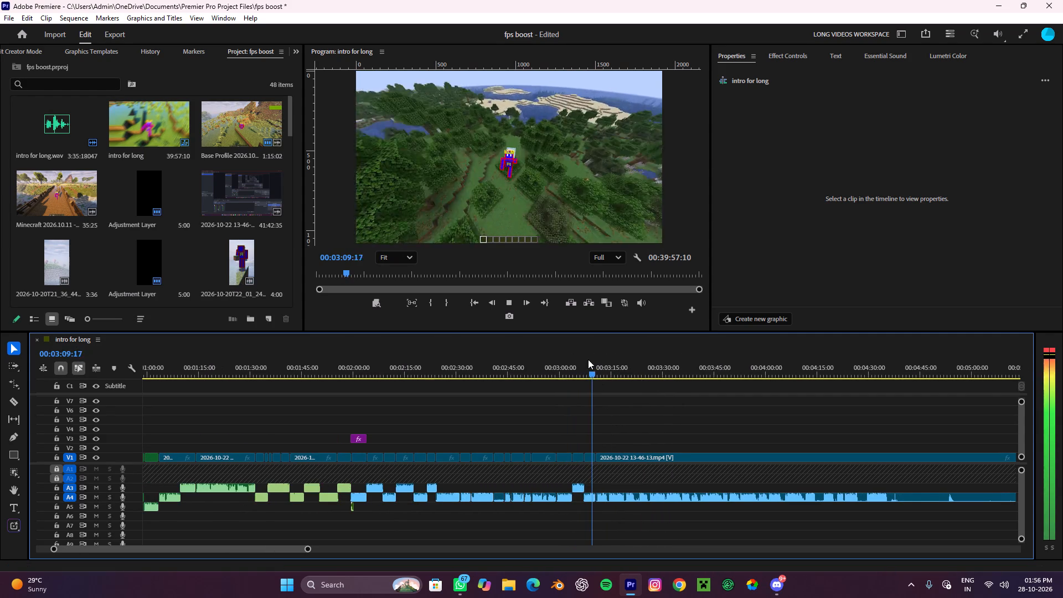
pyautogui.moveTo(594, 365); pyautogui.dragTo(610, 416)
pyautogui.press('space')
pyautogui.keyDown('alt'); pyautogui.scroll(8, 617, 435); pyautogui.keyUp('alt')
pyautogui.moveTo(606, 365); pyautogui.dragTo(651, 404)
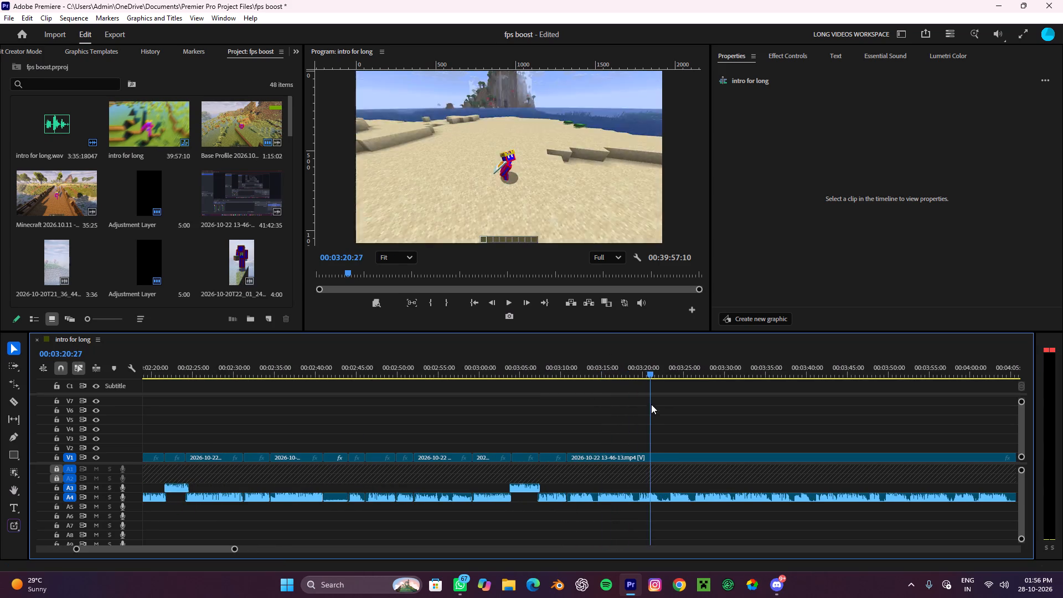
pyautogui.moveTo(651, 404); pyautogui.dragTo(641, 417)
pyautogui.press('space')
pyautogui.moveTo(642, 360); pyautogui.dragTo(683, 461)
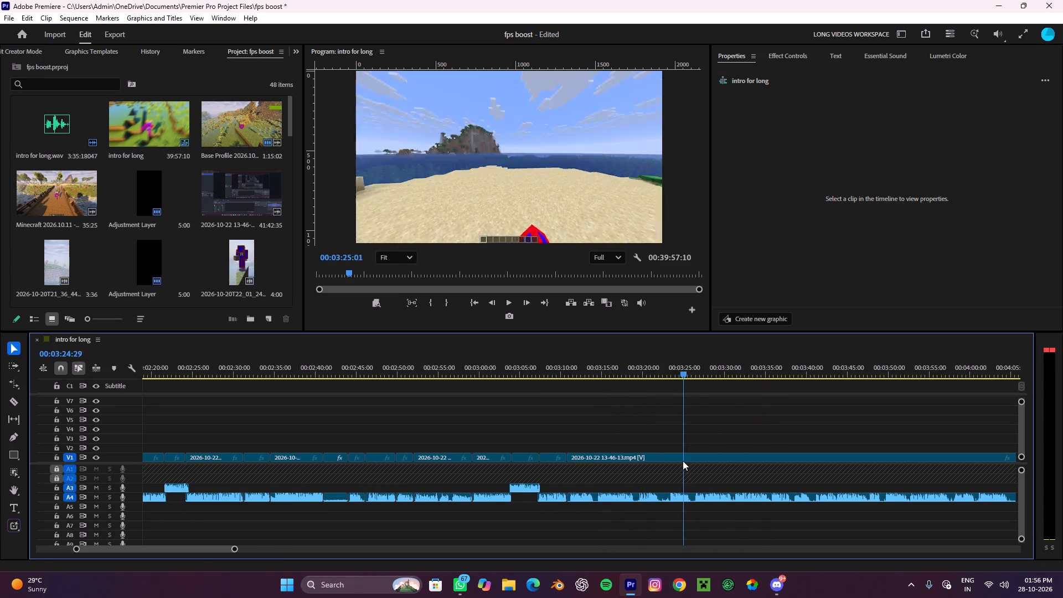
pyautogui.moveTo(683, 461); pyautogui.dragTo(671, 486)
pyautogui.press('space')
pyautogui.keyDown('alt'); pyautogui.scroll(4, 692, 496); pyautogui.keyUp('alt')
pyautogui.moveTo(677, 375); pyautogui.dragTo(690, 391)
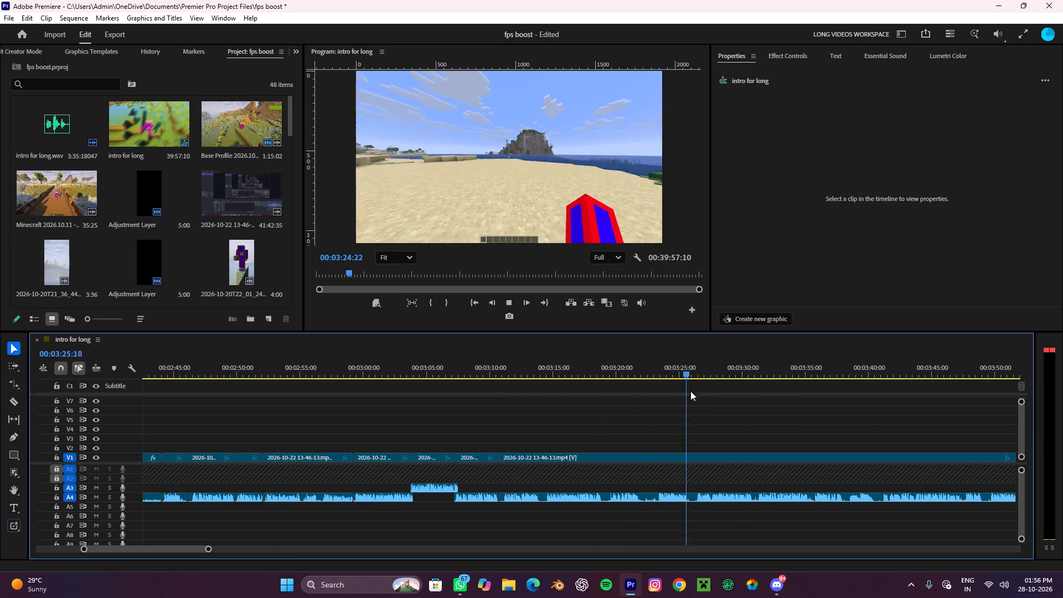
pyautogui.moveTo(690, 391); pyautogui.dragTo(695, 417)
pyautogui.press('space')
pyautogui.keyDown('alt'); pyautogui.scroll(-7, 703, 428); pyautogui.keyUp('alt')
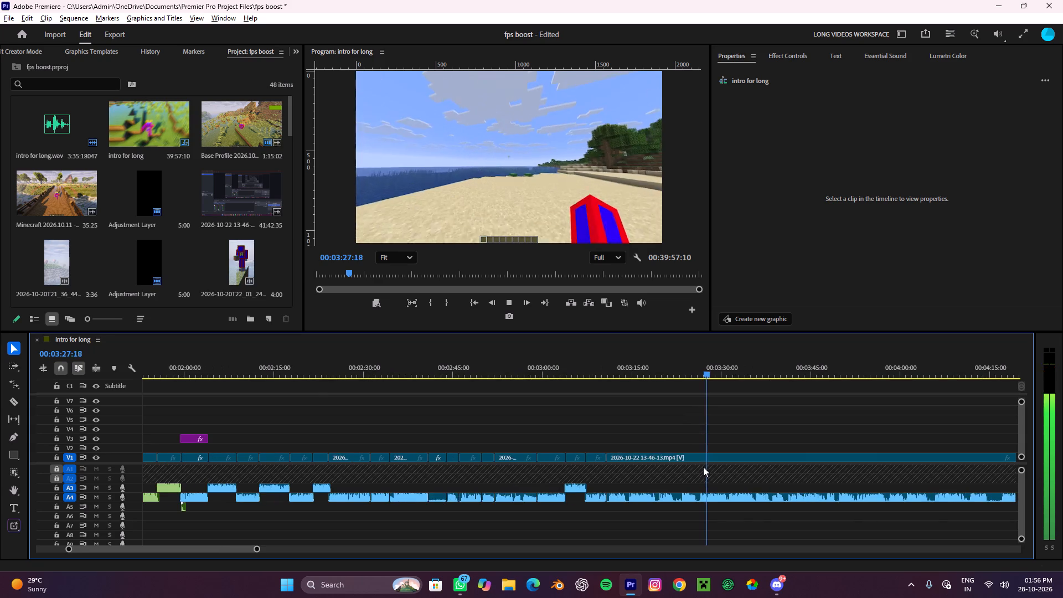
pyautogui.keyDown('alt'); pyautogui.scroll(7, 703, 467); pyautogui.keyUp('alt')
pyautogui.press('space')
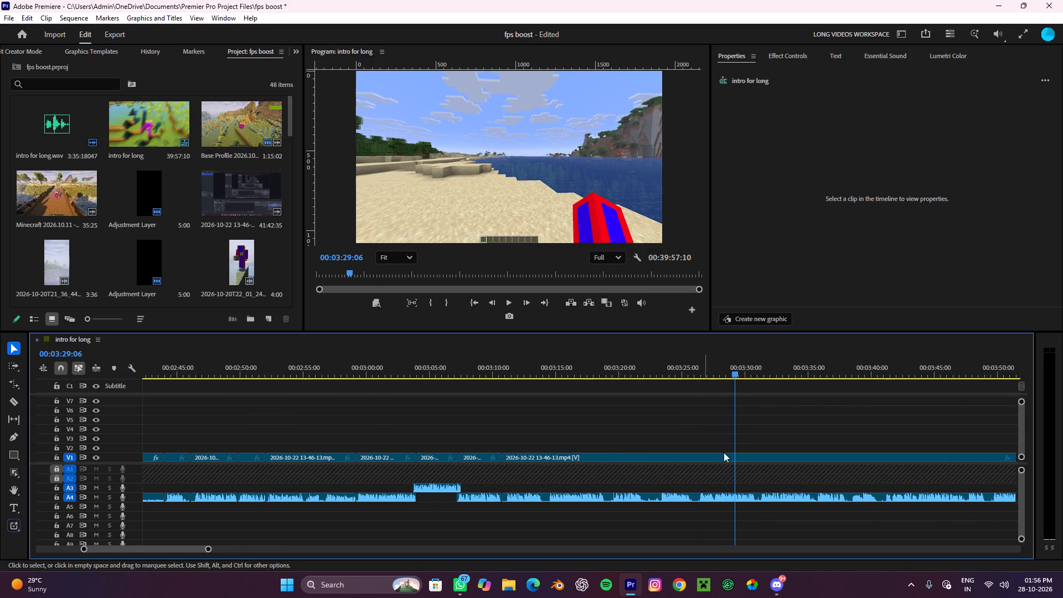
# Replay the narration from about 00:03:24:00 to 00:03:29:10 to find the point where the needed part starts.
pyautogui.moveTo(730, 374); pyautogui.dragTo(666, 414)
pyautogui.press('space')
pyautogui.keyDown('alt'); pyautogui.scroll(4, 707, 477); pyautogui.keyUp('alt')
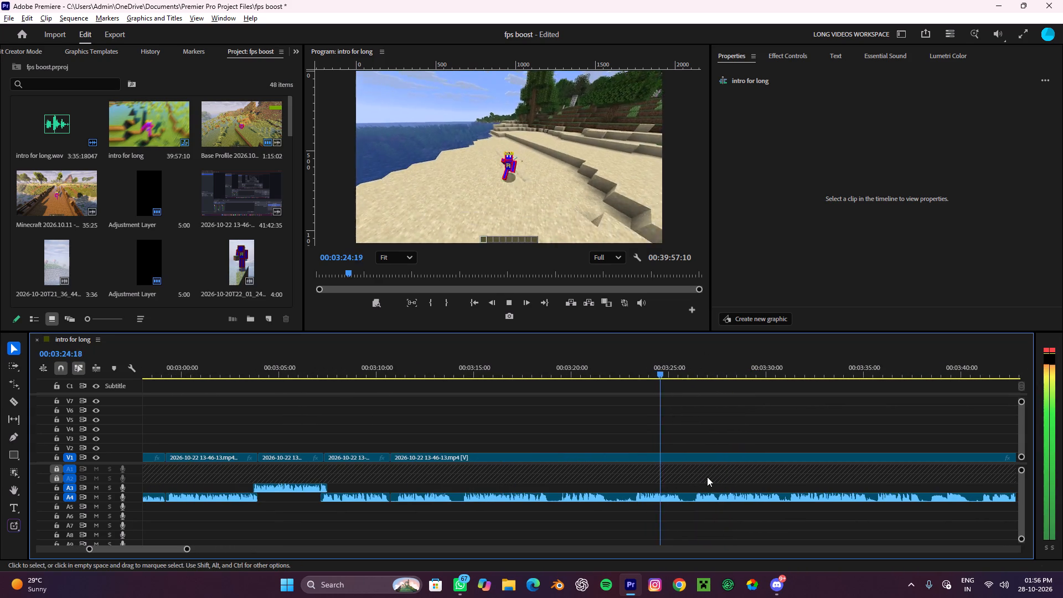
pyautogui.press('space')
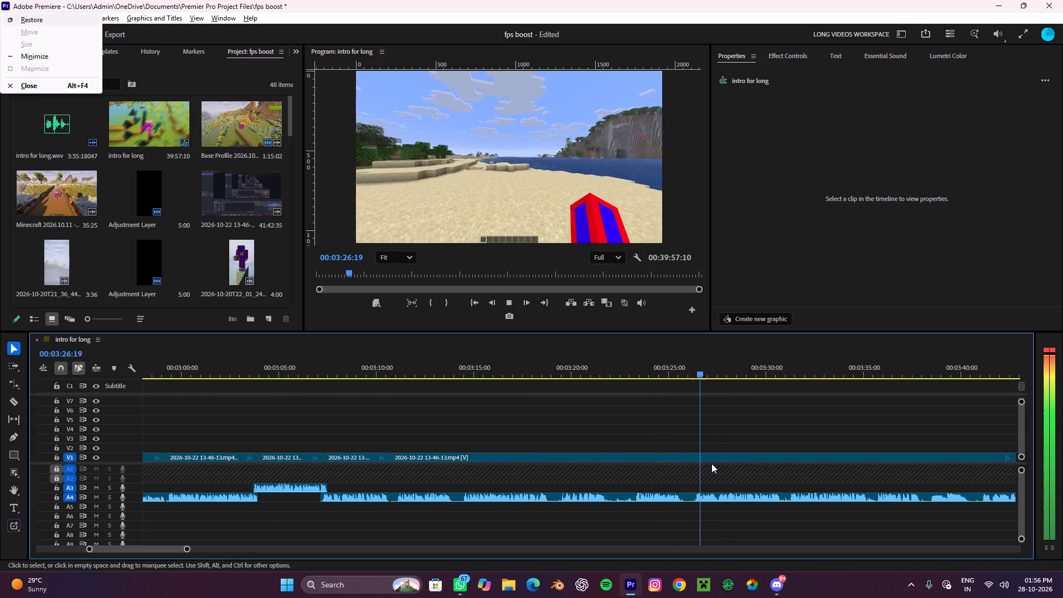
pyautogui.press('space')
pyautogui.click(711, 463)
pyautogui.press('space')
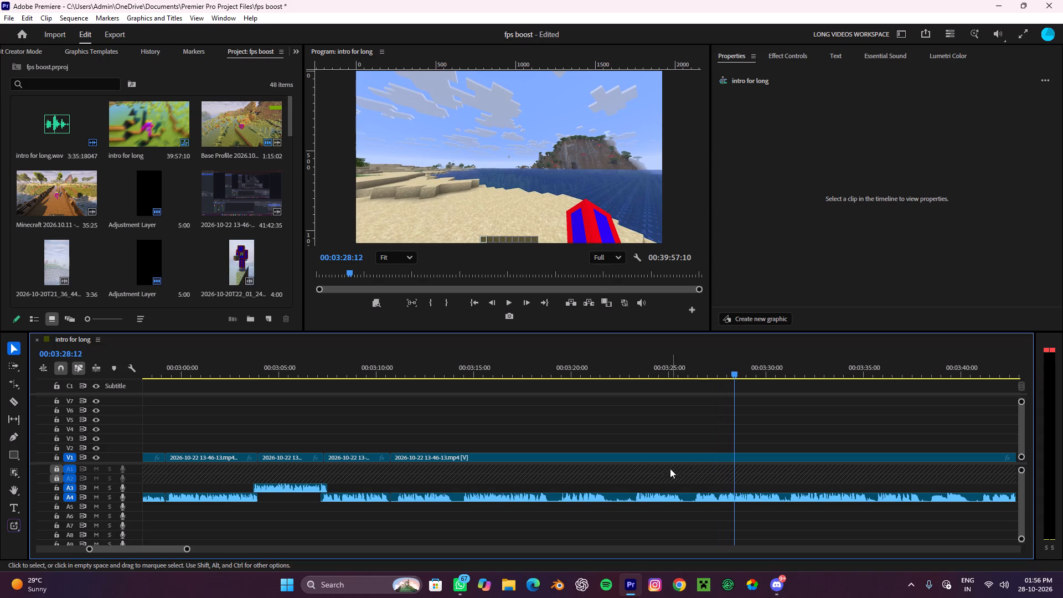
pyautogui.press('c')
pyautogui.press('v')
pyautogui.press('space')
pyautogui.keyDown('alt'); pyautogui.scroll(-3, 694, 498); pyautogui.keyUp('alt')
pyautogui.keyDown('alt'); pyautogui.scroll(4, 690, 500); pyautogui.keyUp('alt')
pyautogui.press('space')
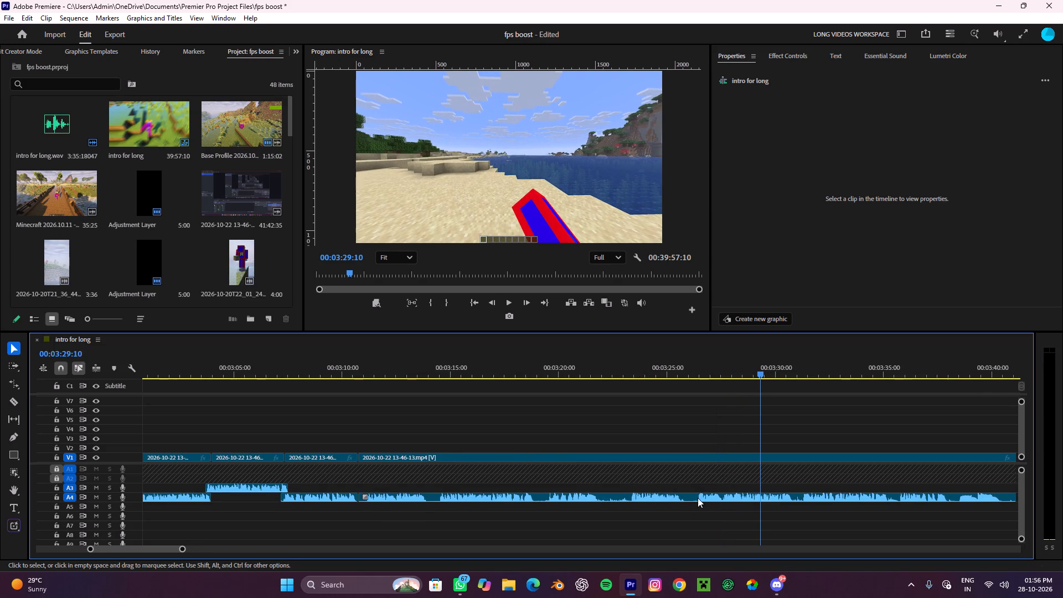
# Split the long clip at about 00:03:26:06, remove the section back to the cut at about 00:03:10:22, and close the gap.
pyautogui.press('c')
pyautogui.click(693, 499)
pyautogui.press('v')
pyautogui.moveTo(636, 520); pyautogui.dragTo(589, 461)
pyautogui.hotkey('ctrl', 'x')
pyautogui.keyDown('alt'); pyautogui.scroll(-4, 583, 464); pyautogui.keyUp('alt')
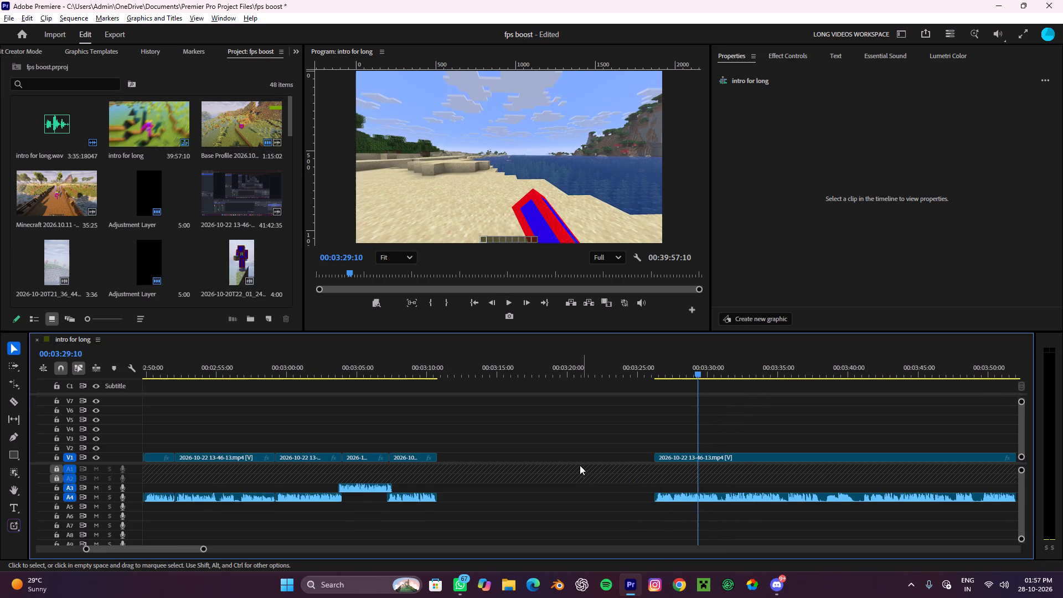
pyautogui.click(569, 460)
pyautogui.press('e')
# Move the long clip's narration from A4 to A3 and shift the clip about 12 frames earlier, overlapping the preceding narration.
pyautogui.keyDown('alt'); pyautogui.scroll(-5, 566, 460); pyautogui.keyUp('alt')
pyautogui.keyDown('alt'); pyautogui.scroll(2, 508, 483); pyautogui.keyUp('alt')
pyautogui.keyDown('alt'); pyautogui.scroll(-1, 508, 483); pyautogui.keyUp('alt')
pyautogui.keyDown('alt'); pyautogui.scroll(3, 508, 483); pyautogui.keyUp('alt')
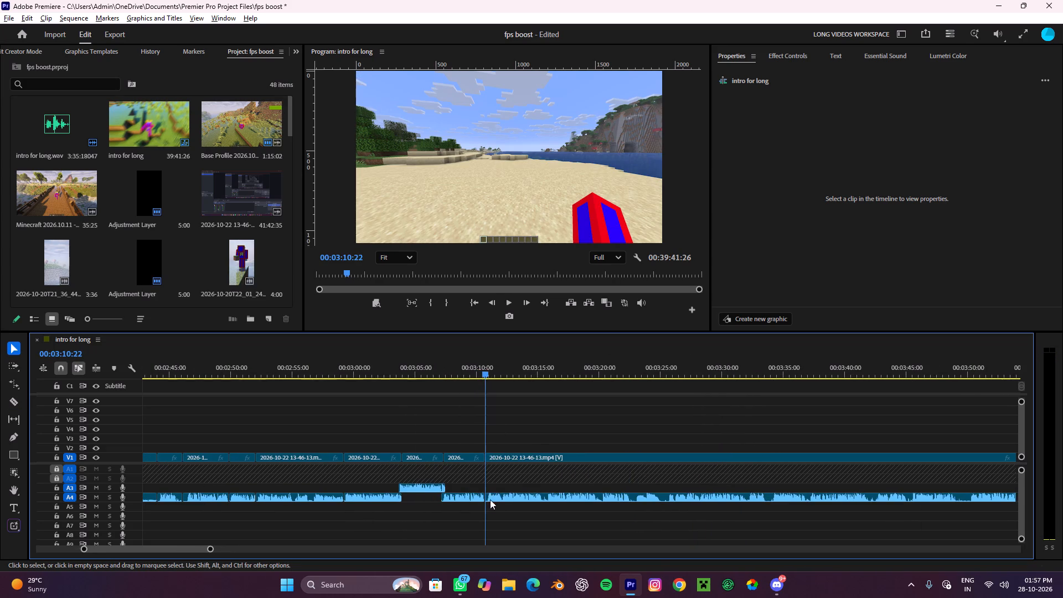
pyautogui.moveTo(503, 495); pyautogui.dragTo(503, 482)
pyautogui.keyDown('alt'); pyautogui.scroll(8, 461, 495); pyautogui.keyUp('alt')
pyautogui.moveTo(538, 486); pyautogui.dragTo(526, 487)
# Play across the overlapped join from about 00:03:09:12 to 00:03:13:05.
pyautogui.moveTo(501, 369); pyautogui.dragTo(481, 380)
pyautogui.click(547, 399)
pyautogui.press('space')
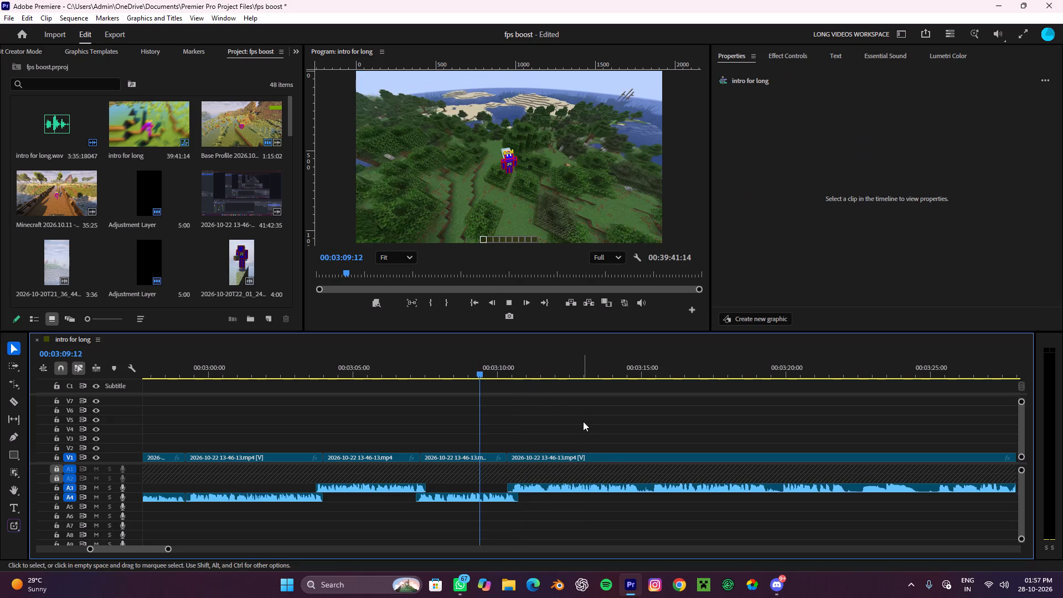
pyautogui.keyDown('alt'); pyautogui.scroll(-4, 583, 421); pyautogui.keyUp('alt')
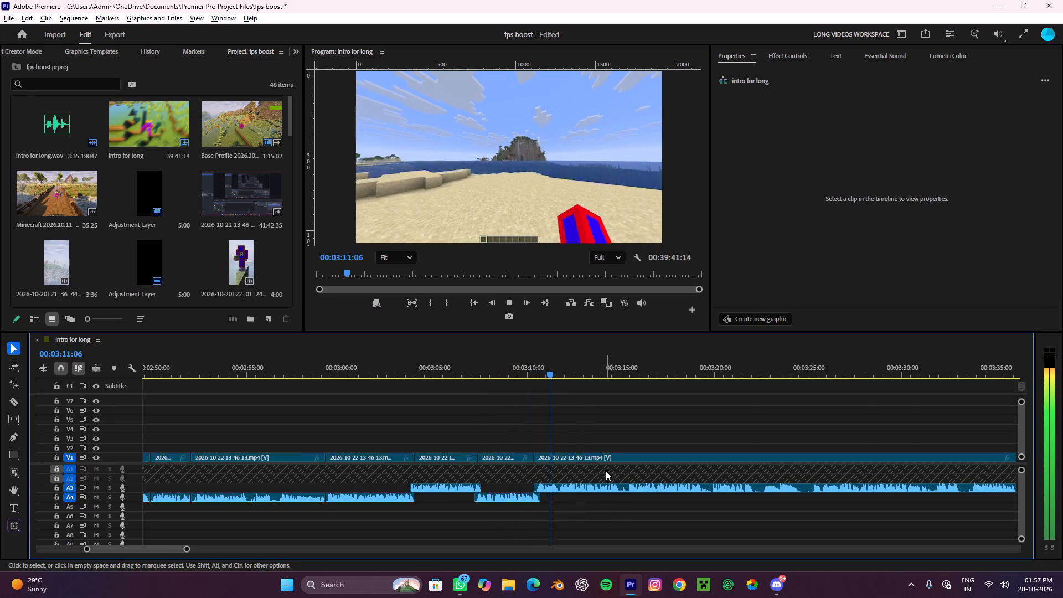
pyautogui.keyDown('alt'); pyautogui.scroll(3, 570, 487); pyautogui.keyUp('alt')
pyautogui.keyDown('alt'); pyautogui.scroll(-4, 570, 487); pyautogui.keyUp('alt')
pyautogui.keyDown('alt'); pyautogui.scroll(4, 570, 487); pyautogui.keyUp('alt')
pyautogui.press('space')
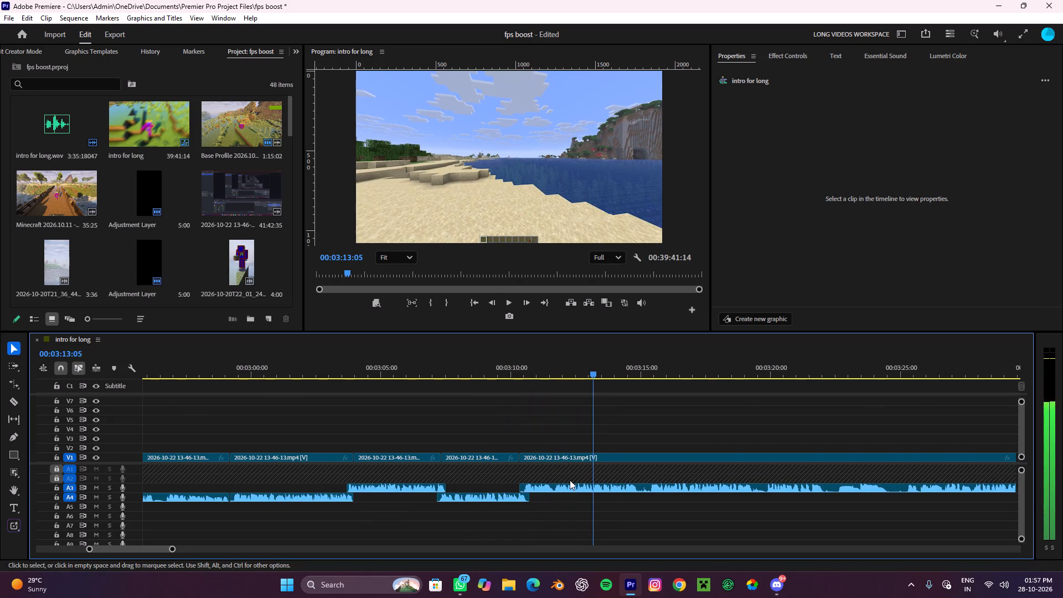
# Split the long clip at about 00:03:11:21 and ripple-delete its opening section from about 00:03:10:10.
pyautogui.keyDown('alt'); pyautogui.scroll(8, 562, 486); pyautogui.keyUp('alt')
pyautogui.press('c')
pyautogui.click(545, 487)
pyautogui.press('v')
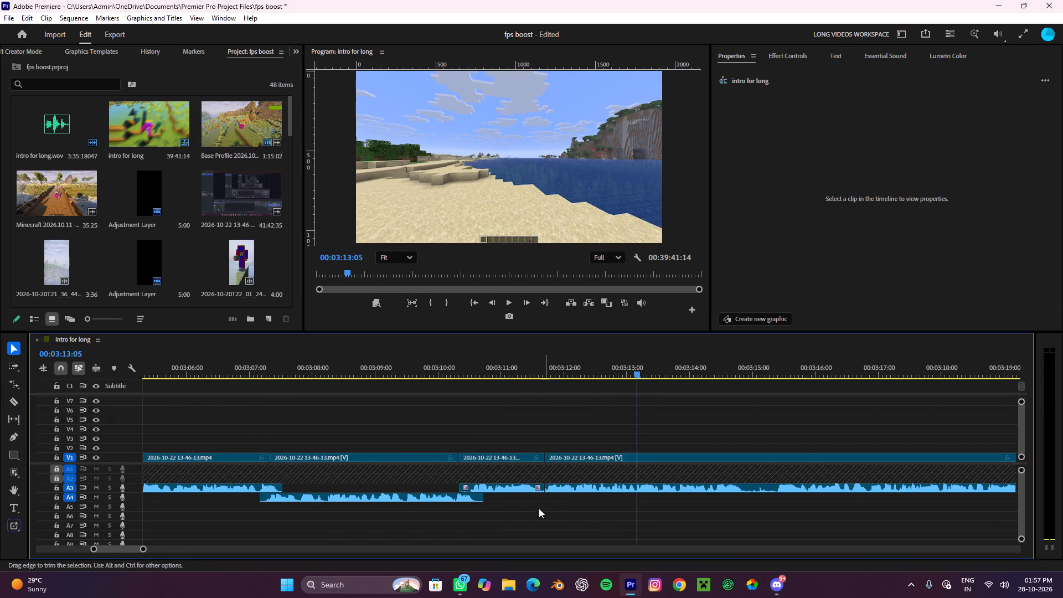
pyautogui.click(514, 457)
pyautogui.press('e')
# Replay the join around 00:03:10:10 and return the playhead to about 00:03:08:17.
pyautogui.press('space')
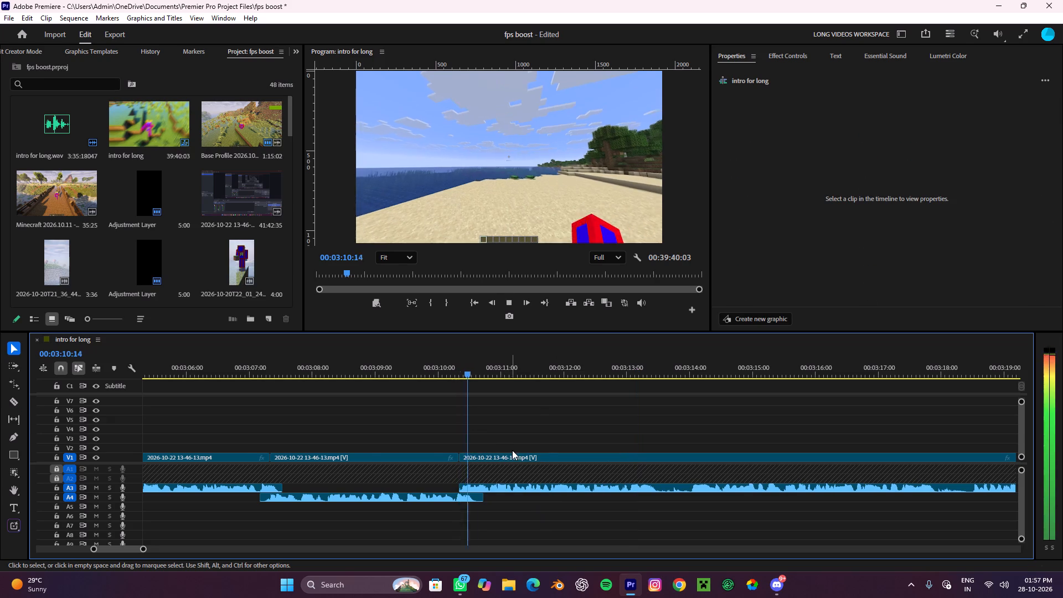
pyautogui.keyDown('alt'); pyautogui.scroll(-3, 512, 450); pyautogui.keyUp('alt')
pyautogui.press('space')
pyautogui.moveTo(500, 362); pyautogui.dragTo(474, 370)
pyautogui.moveTo(512, 363); pyautogui.dragTo(476, 375)
pyautogui.press('space')
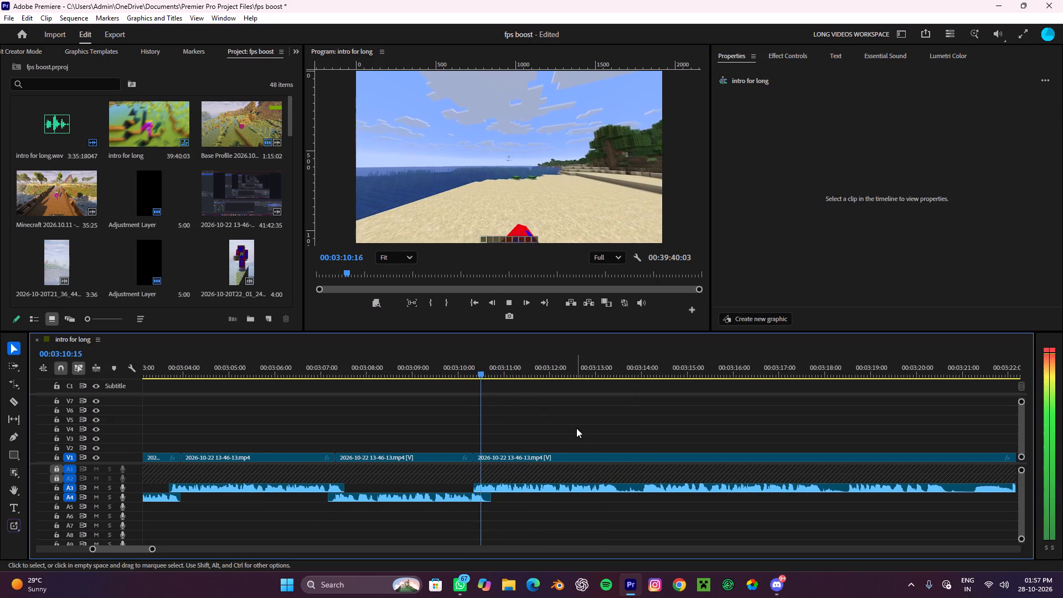
pyautogui.keyDown('alt'); pyautogui.scroll(-5, 576, 428); pyautogui.keyUp('alt')
pyautogui.press('space')
pyautogui.moveTo(550, 362); pyautogui.dragTo(460, 384)
pyautogui.moveTo(530, 379); pyautogui.dragTo(489, 388)
pyautogui.moveTo(536, 374); pyautogui.dragTo(472, 393)
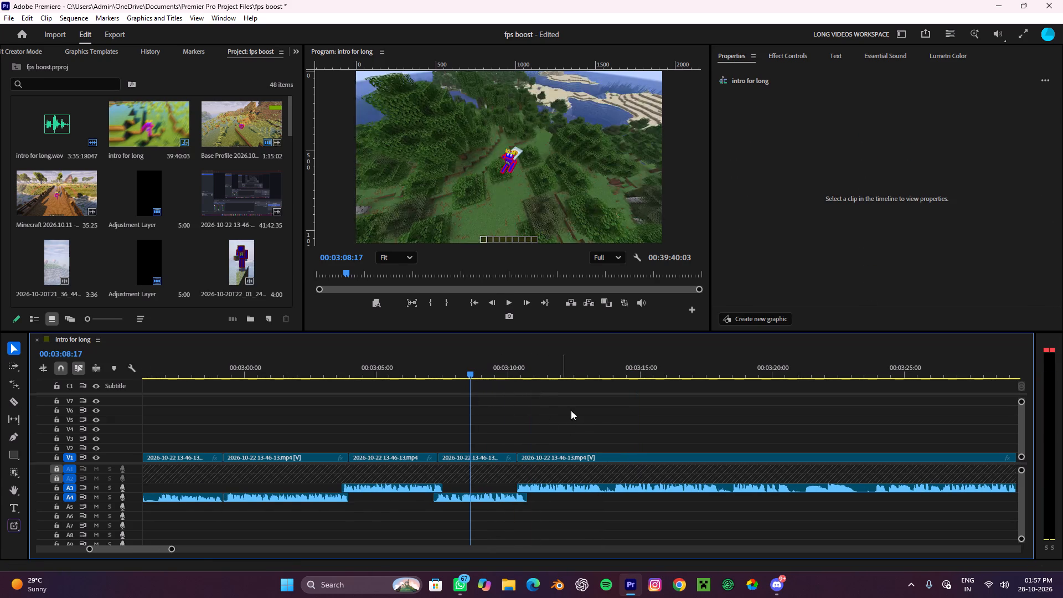
# Play from about 00:03:08:17 to 00:03:57:28 to check the join and review the long clip's narration for pauses.
pyautogui.click(571, 410)
pyautogui.press('space')
pyautogui.keyDown('alt'); pyautogui.scroll(-8, 596, 430); pyautogui.keyUp('alt')
pyautogui.keyDown('alt'); pyautogui.scroll(4, 595, 430); pyautogui.keyUp('alt')
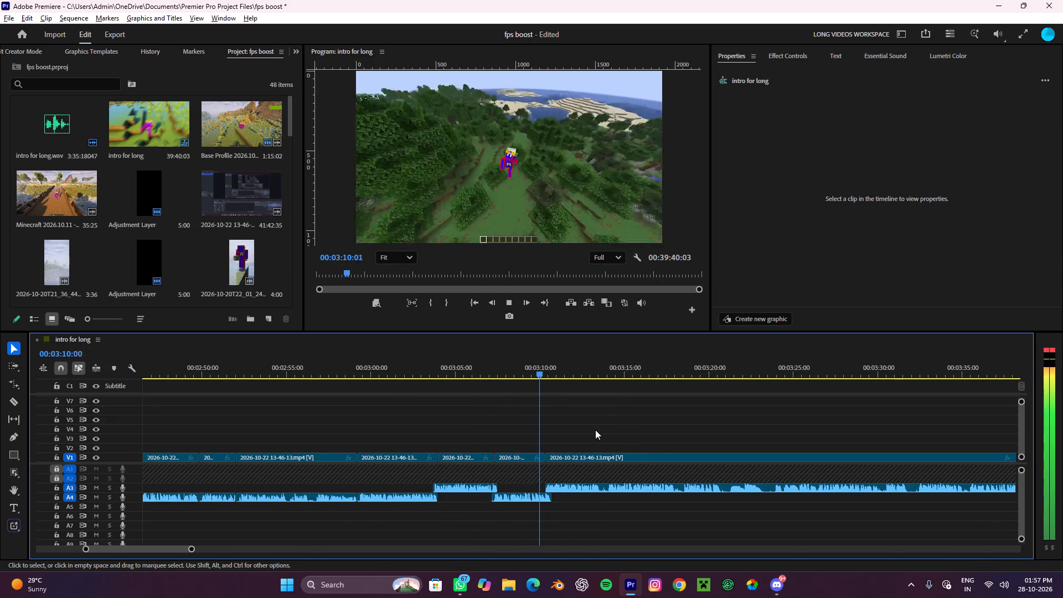
pyautogui.keyDown('alt'); pyautogui.scroll(3, 595, 430); pyautogui.keyUp('alt')
pyautogui.keyDown('alt'); pyautogui.scroll(-3, 595, 430); pyautogui.keyUp('alt')
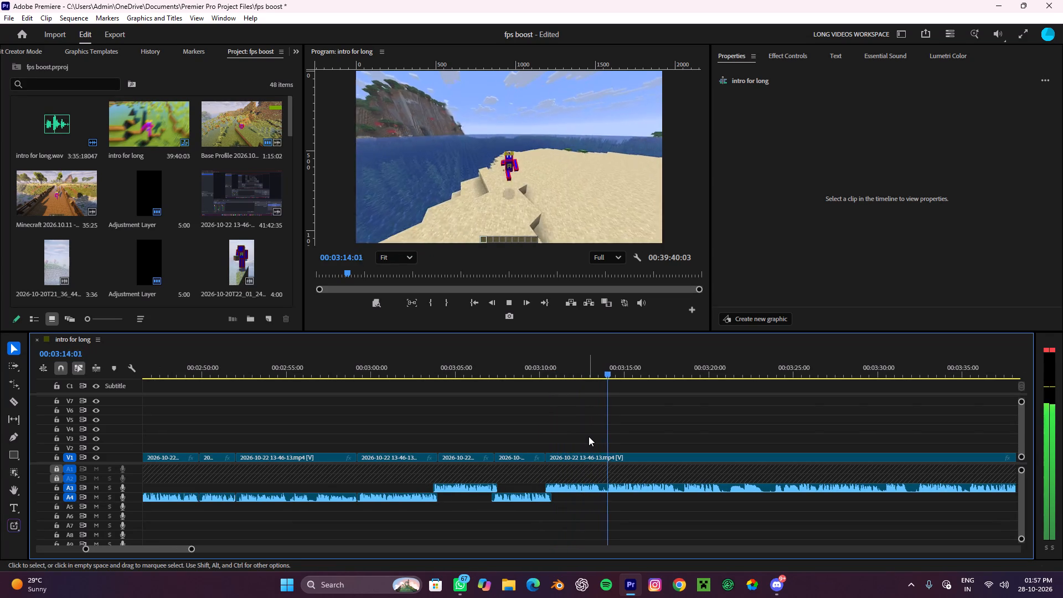
pyautogui.scroll(-3, 558, 434)
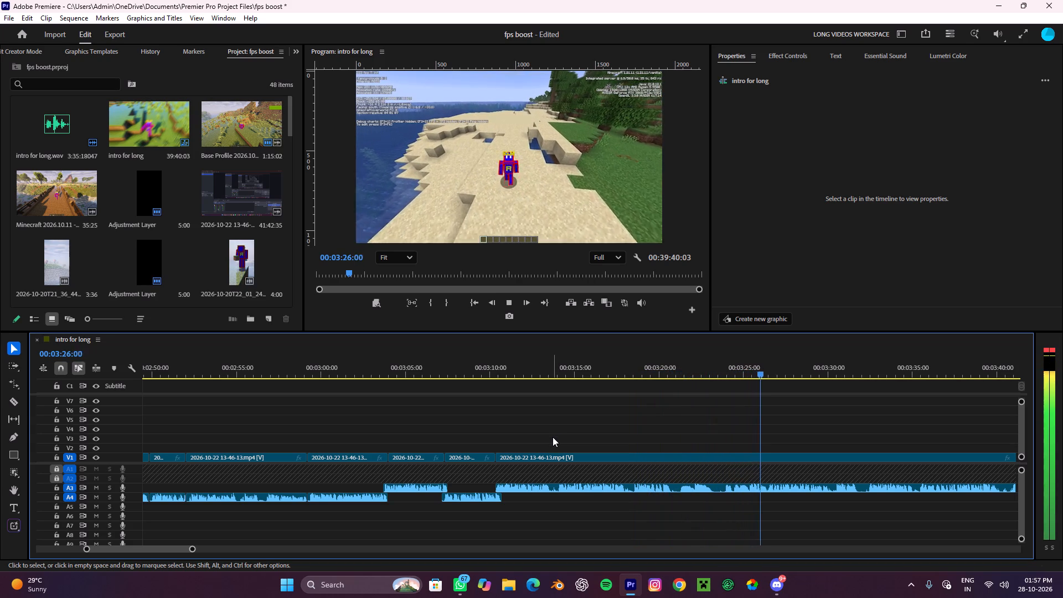
pyautogui.scroll(-3, 553, 437)
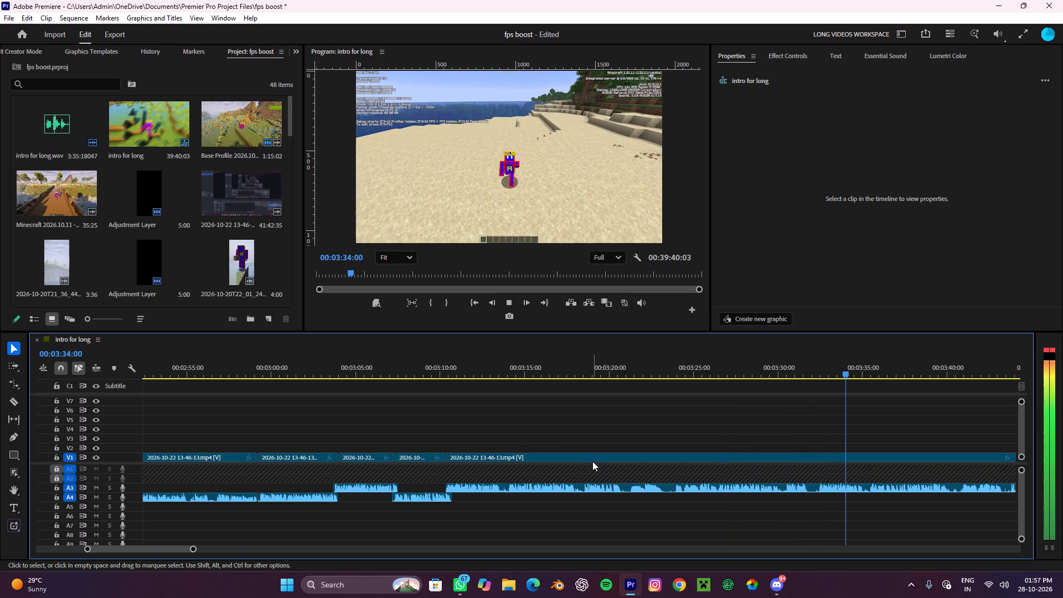
pyautogui.keyDown('alt'); pyautogui.scroll(-9, 592, 461); pyautogui.keyUp('alt')
pyautogui.keyDown('alt'); pyautogui.scroll(4, 800, 466); pyautogui.keyUp('alt')
pyautogui.scroll(-4, 798, 465)
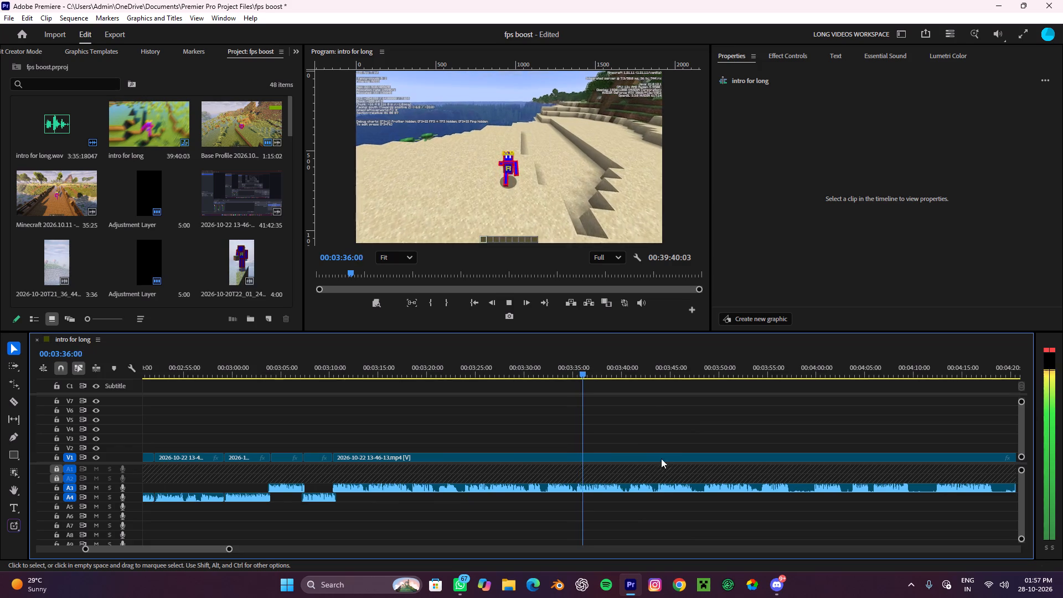
pyautogui.keyDown('alt'); pyautogui.scroll(3, 652, 462); pyautogui.keyUp('alt')
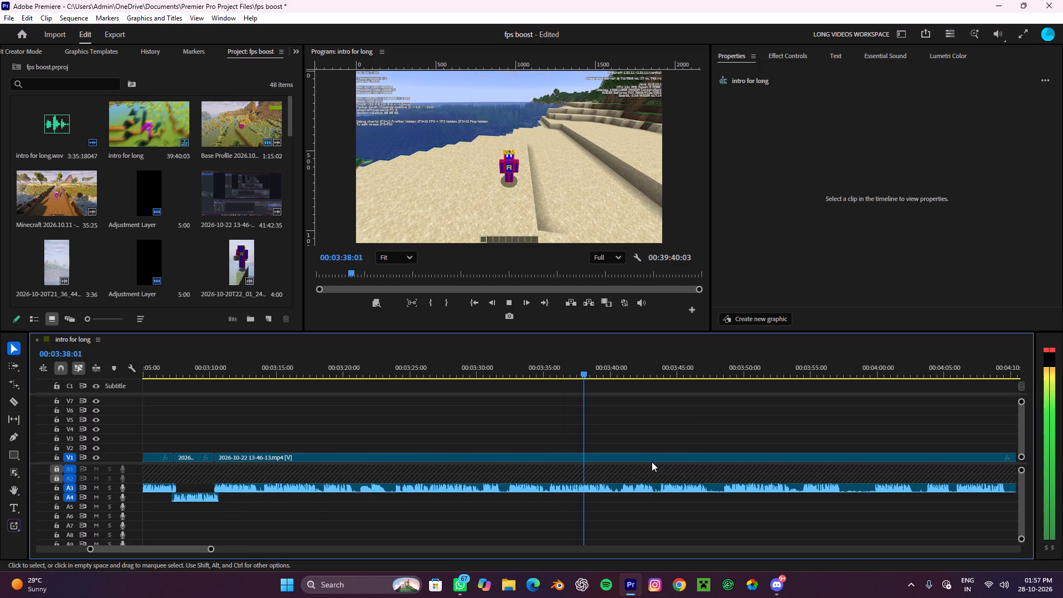
pyautogui.keyDown('alt'); pyautogui.scroll(3, 652, 462); pyautogui.keyUp('alt')
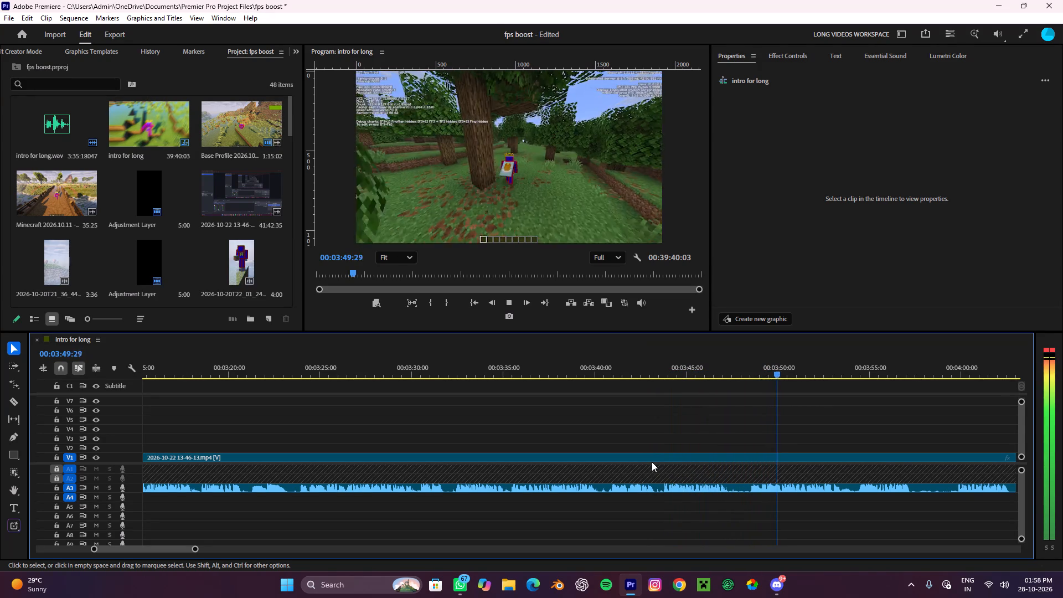
pyautogui.scroll(-3, 652, 462)
pyautogui.keyDown('alt'); pyautogui.scroll(-4, 652, 462); pyautogui.keyUp('alt')
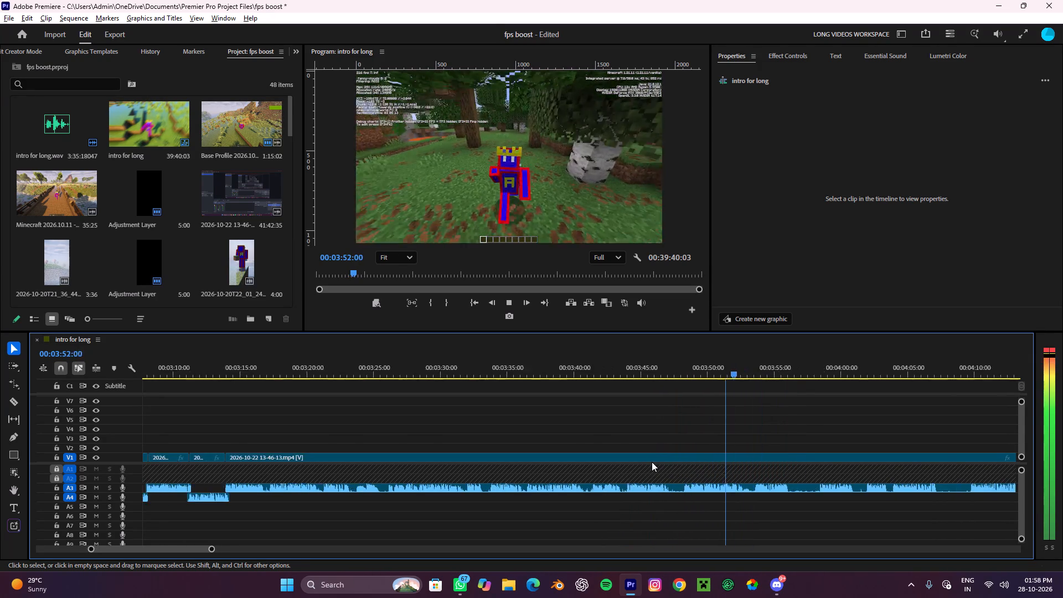
pyautogui.keyDown('alt'); pyautogui.scroll(4, 652, 462); pyautogui.keyUp('alt')
pyautogui.scroll(-4, 652, 462)
pyautogui.keyDown('alt'); pyautogui.scroll(-3, 650, 462); pyautogui.keyUp('alt')
pyautogui.keyDown('alt'); pyautogui.scroll(3, 649, 462); pyautogui.keyUp('alt')
pyautogui.scroll(-4, 649, 462)
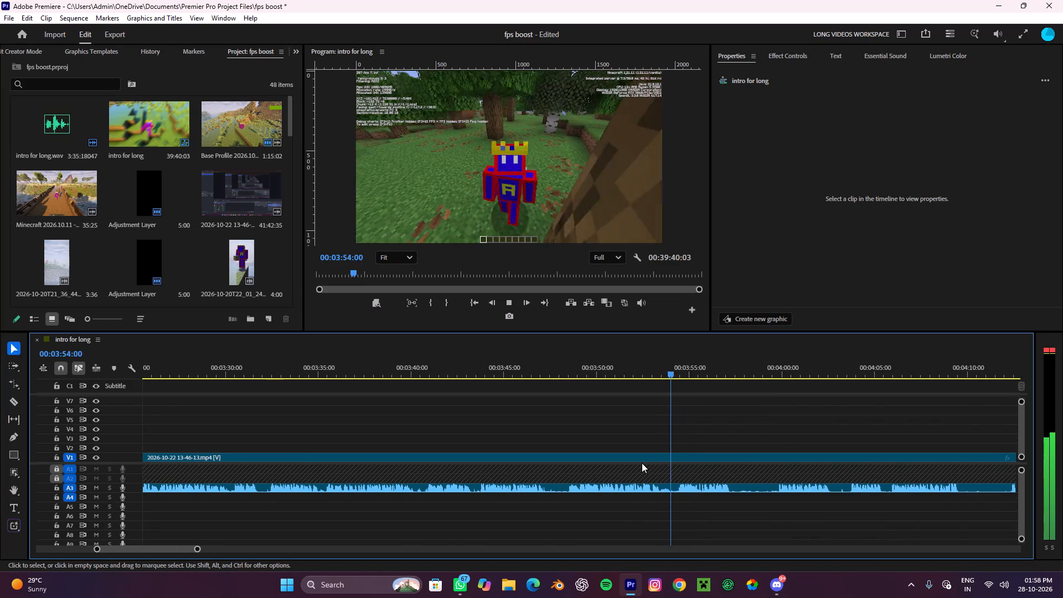
pyautogui.scroll(-4, 642, 463)
pyautogui.keyDown('alt'); pyautogui.scroll(-2, 642, 463); pyautogui.keyUp('alt')
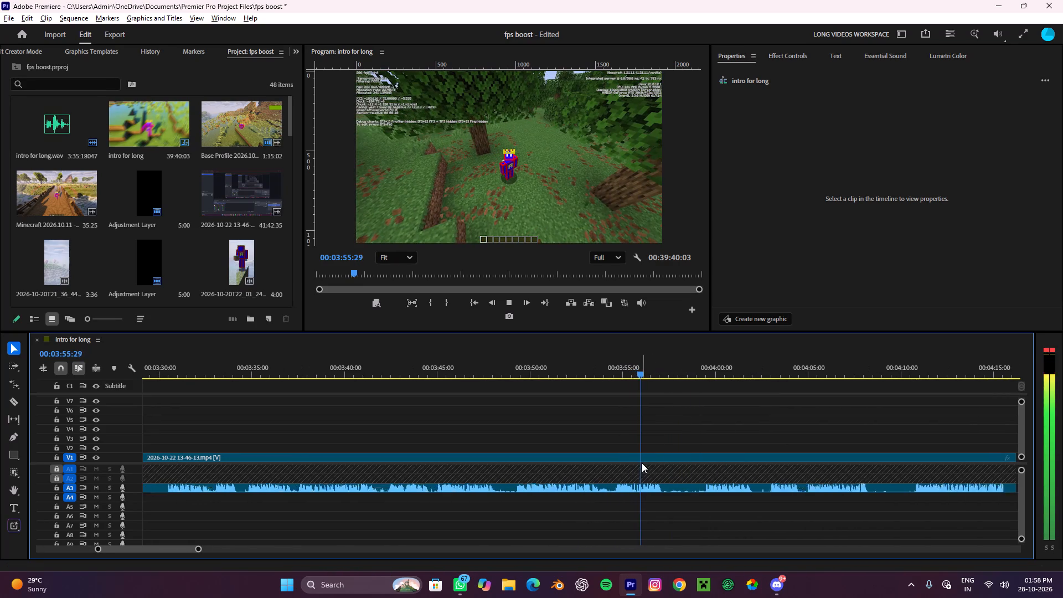
pyautogui.keyDown('alt'); pyautogui.scroll(-2, 642, 463); pyautogui.keyUp('alt')
pyautogui.keyDown('alt'); pyautogui.scroll(4, 642, 463); pyautogui.keyUp('alt')
pyautogui.scroll(-4, 642, 463)
pyautogui.press('space')
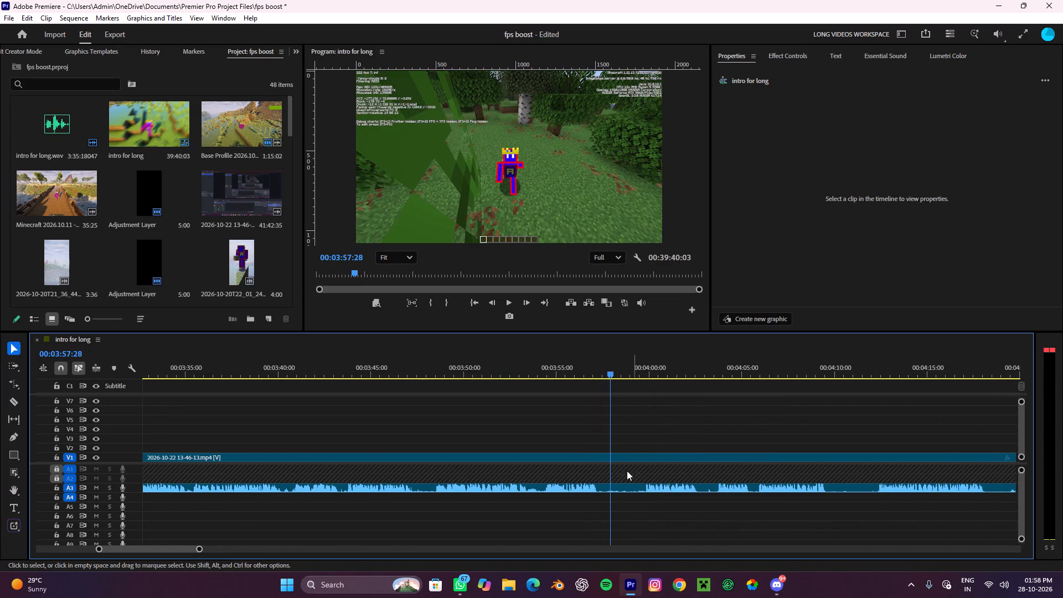
# Split the long clip where the narration stops, at about 00:03:57:08.
pyautogui.press('c')
pyautogui.click(598, 486)
pyautogui.press('v')
# Play the long clip from about 00:03:59:19 to 00:04:02:16 to find where the narration resumes.
pyautogui.moveTo(613, 367); pyautogui.dragTo(643, 458)
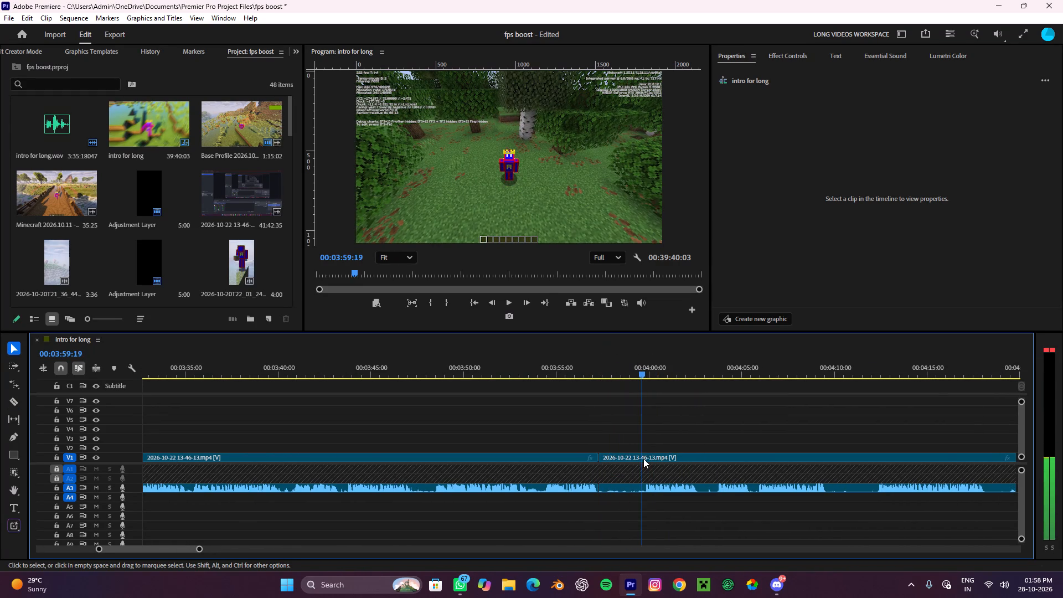
pyautogui.moveTo(643, 458); pyautogui.dragTo(645, 467)
pyautogui.press('space')
pyautogui.keyDown('alt'); pyautogui.scroll(-7, 647, 460); pyautogui.keyUp('alt')
pyautogui.keyDown('alt'); pyautogui.scroll(3, 647, 458); pyautogui.keyUp('alt')
pyautogui.scroll(-2, 639, 452)
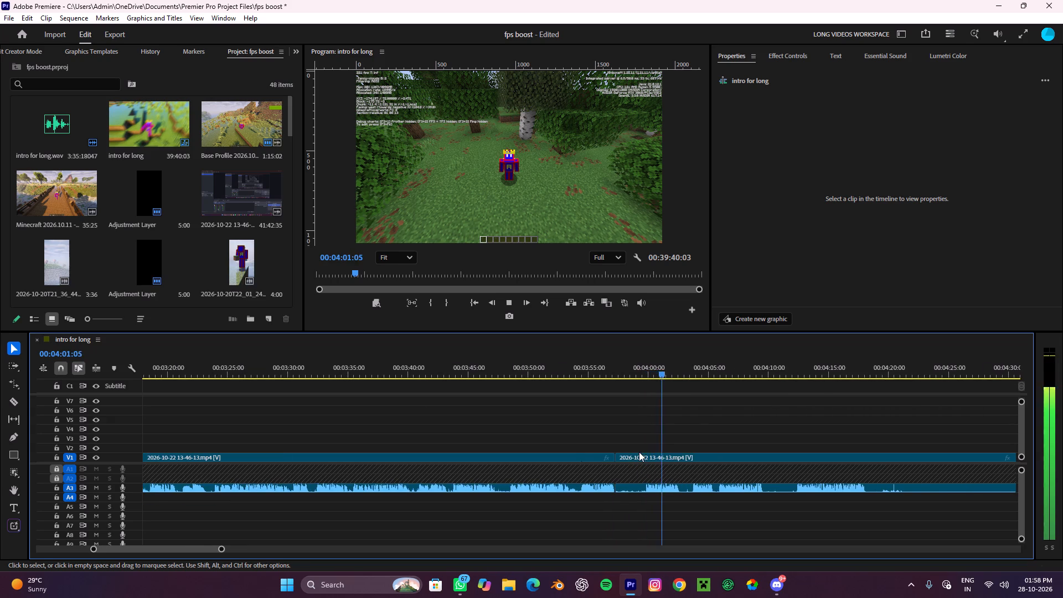
pyautogui.scroll(-5, 639, 452)
pyautogui.keyDown('alt'); pyautogui.scroll(4, 631, 450); pyautogui.keyUp('alt')
pyautogui.press('space')
# Split the long clip at about 00:03:59:22 and ripple-delete the quiet section between the two cuts.
pyautogui.press('c')
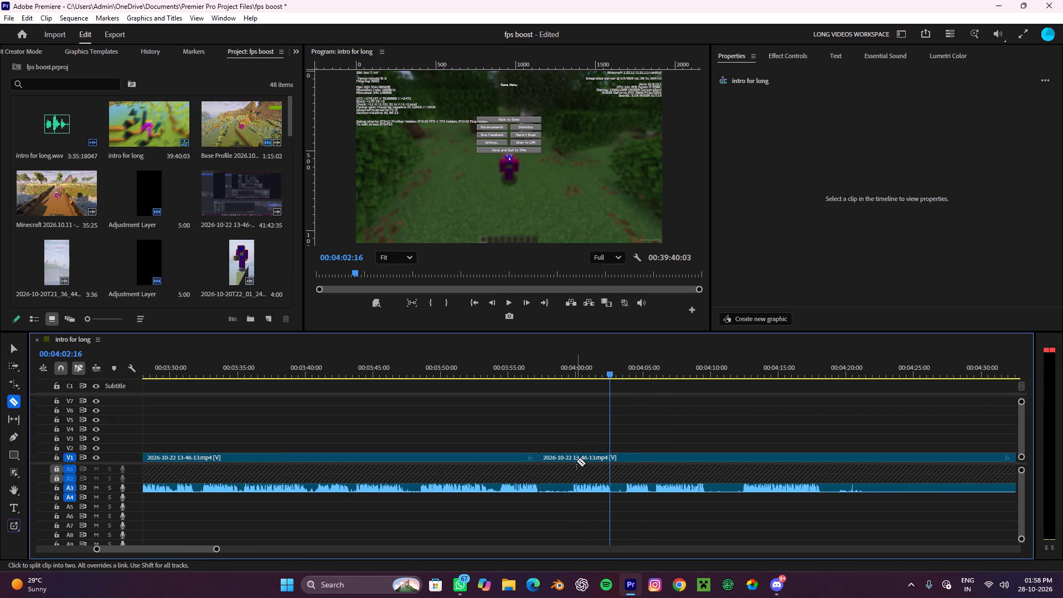
pyautogui.click(572, 457)
pyautogui.press('v')
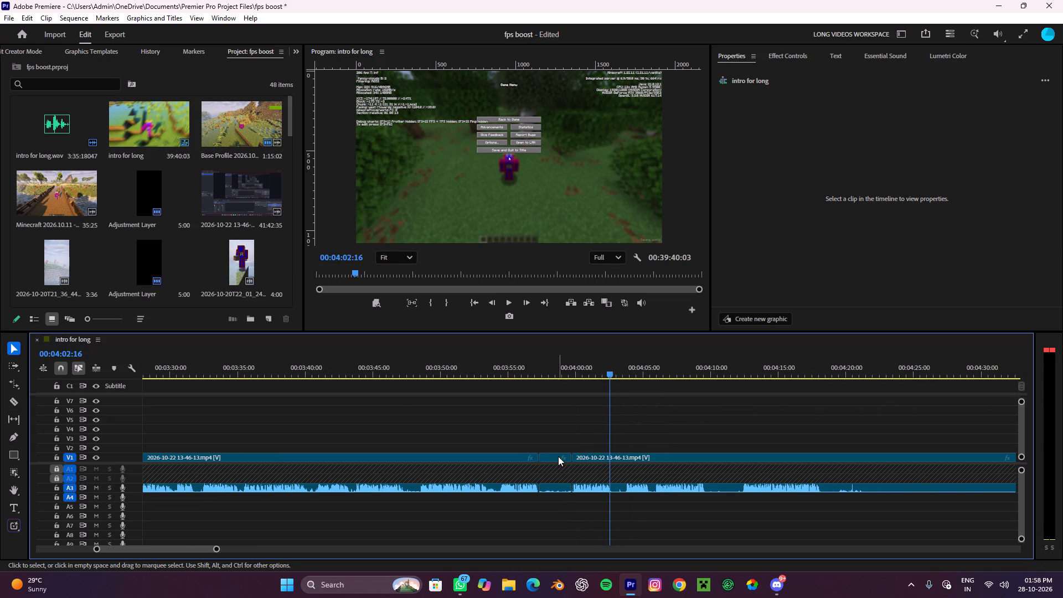
pyautogui.click(558, 456)
pyautogui.hotkey('ctrl', 'x')
pyautogui.click(561, 455)
pyautogui.press('e')
# Play across the new join from about 00:03:57:08 to 00:03:58:14.
pyautogui.keyDown('alt'); pyautogui.scroll(-8, 561, 455); pyautogui.keyUp('alt')
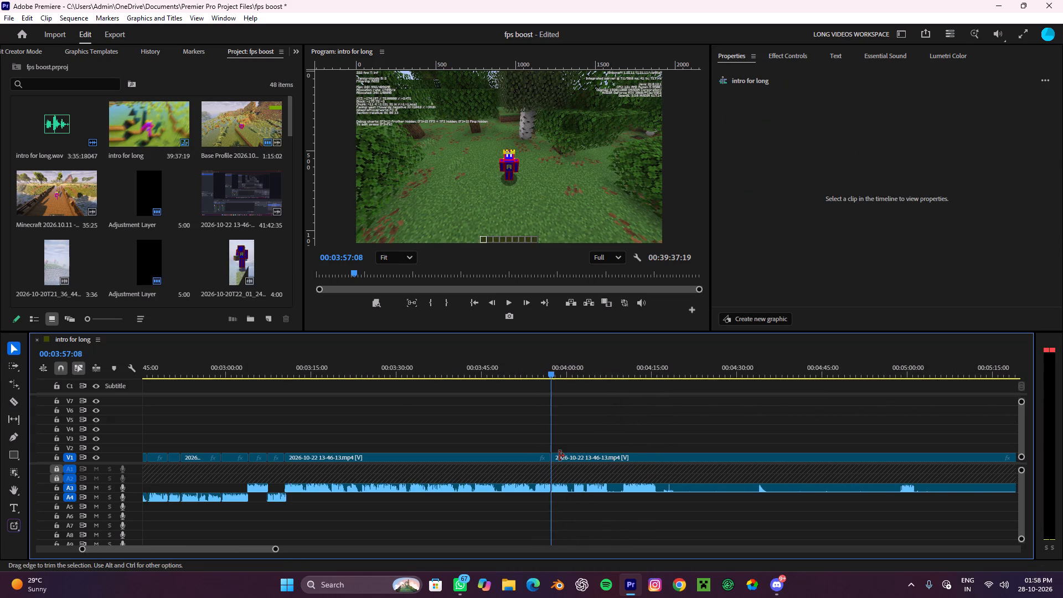
pyautogui.press('space')
pyautogui.keyDown('alt'); pyautogui.scroll(9, 567, 463); pyautogui.keyUp('alt')
pyautogui.press('space')
# Split the long clip at the next narration gap, at about 00:04:00:10.
pyautogui.press('c')
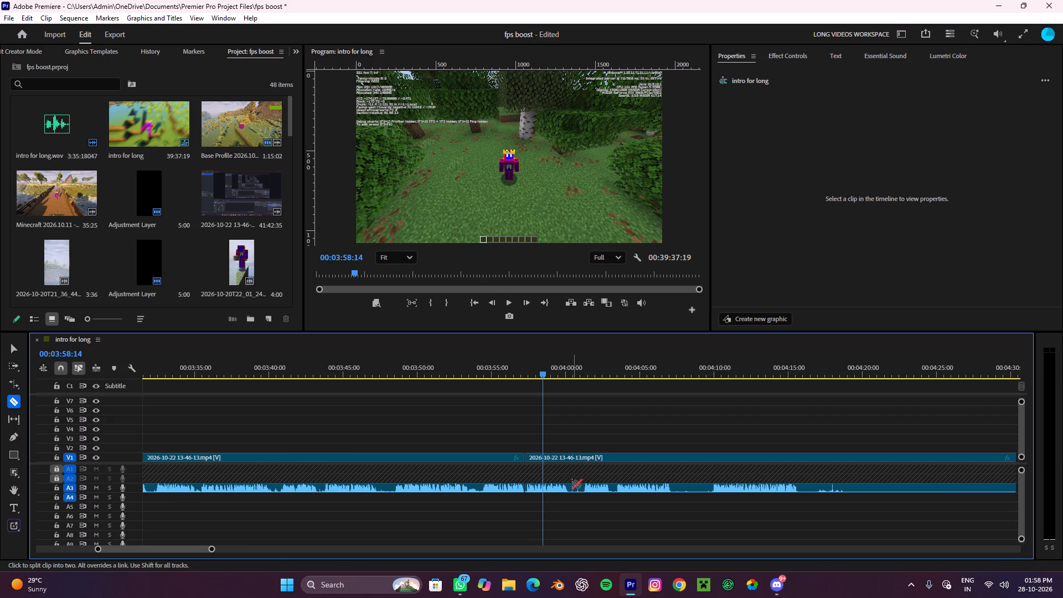
pyautogui.click(571, 488)
pyautogui.press('v')
# Play from about 00:03:58:14 to 00:04:00:02 and look over the narration along the remaining long clip.
pyautogui.keyDown('alt'); pyautogui.scroll(-10, 585, 468); pyautogui.keyUp('alt')
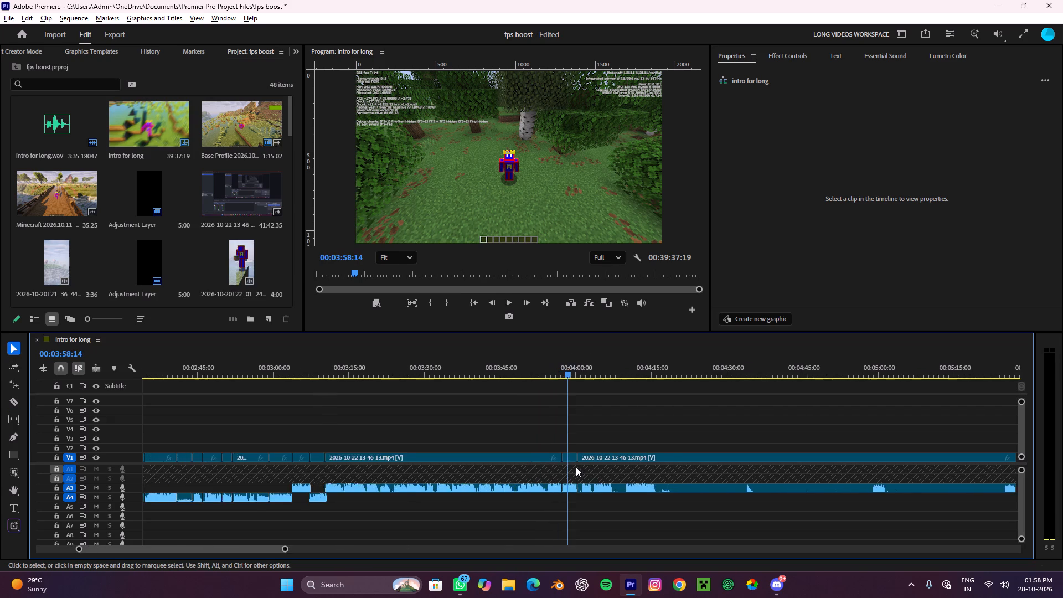
pyautogui.keyDown('alt'); pyautogui.scroll(-10, 576, 467); pyautogui.keyUp('alt')
pyautogui.press('space')
pyautogui.keyDown('alt'); pyautogui.scroll(-4, 554, 476); pyautogui.keyUp('alt')
pyautogui.keyDown('alt'); pyautogui.scroll(5, 554, 476); pyautogui.keyUp('alt')
pyautogui.keyDown('alt'); pyautogui.scroll(-5, 510, 466); pyautogui.keyUp('alt')
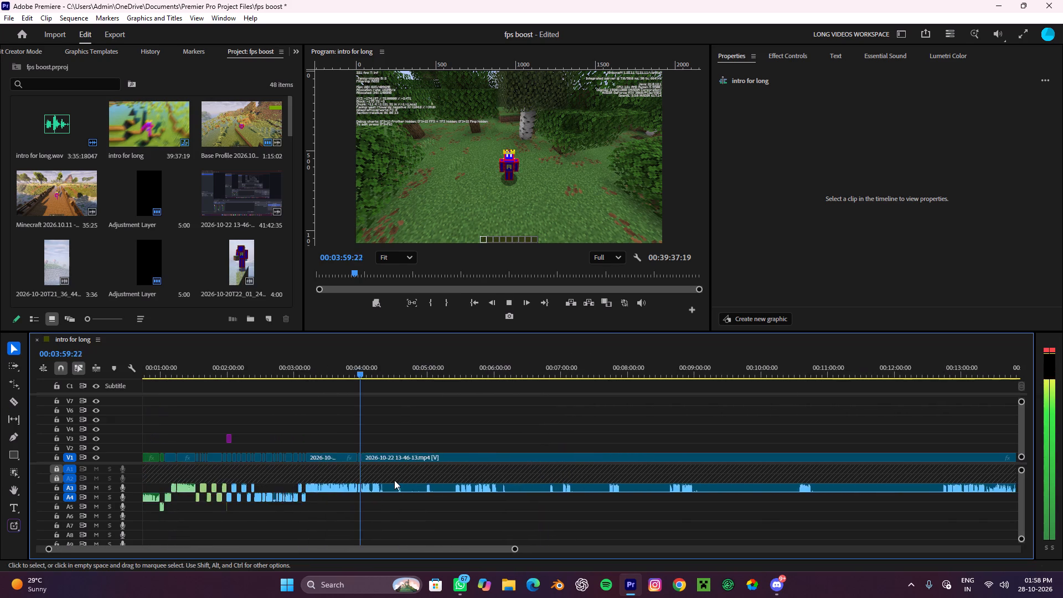
pyautogui.scroll(2, 394, 480)
pyautogui.press('space')
pyautogui.keyDown('alt'); pyautogui.scroll(11, 367, 459); pyautogui.keyUp('alt')
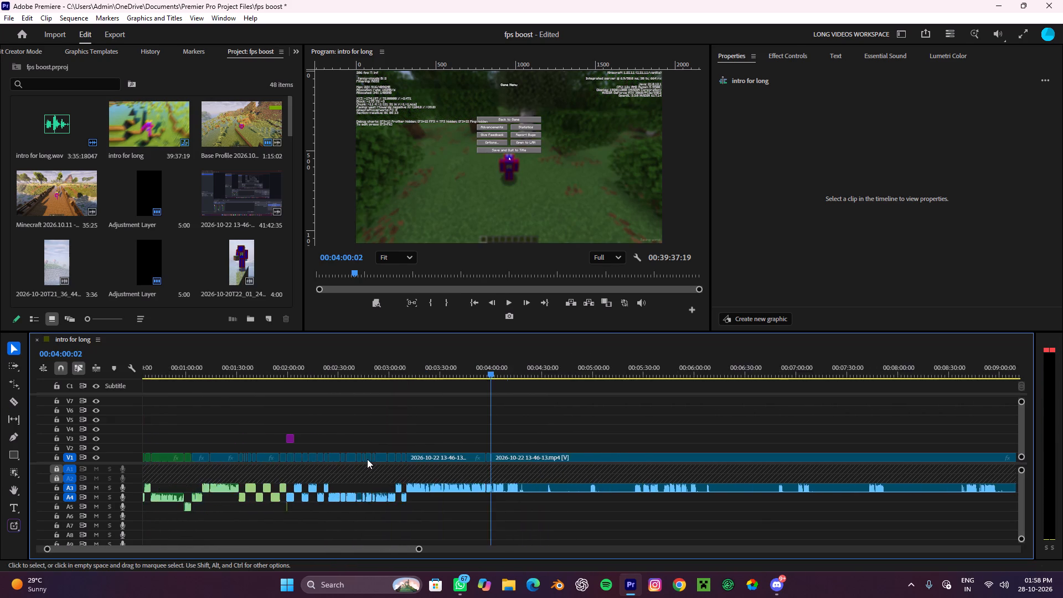
pyautogui.keyDown('alt'); pyautogui.scroll(2, 367, 459); pyautogui.keyUp('alt')
# Return the playhead to 00:00:00:00 and play the sequence from its beginning.
pyautogui.moveTo(549, 372); pyautogui.dragTo(0, 393)
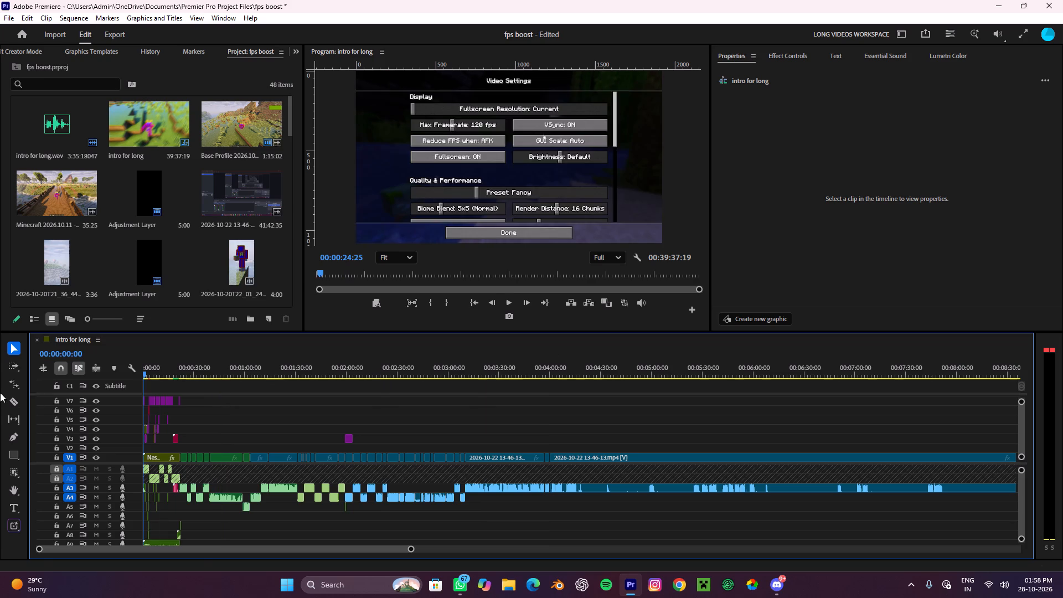
pyautogui.press('space')
pyautogui.click(419, 399)
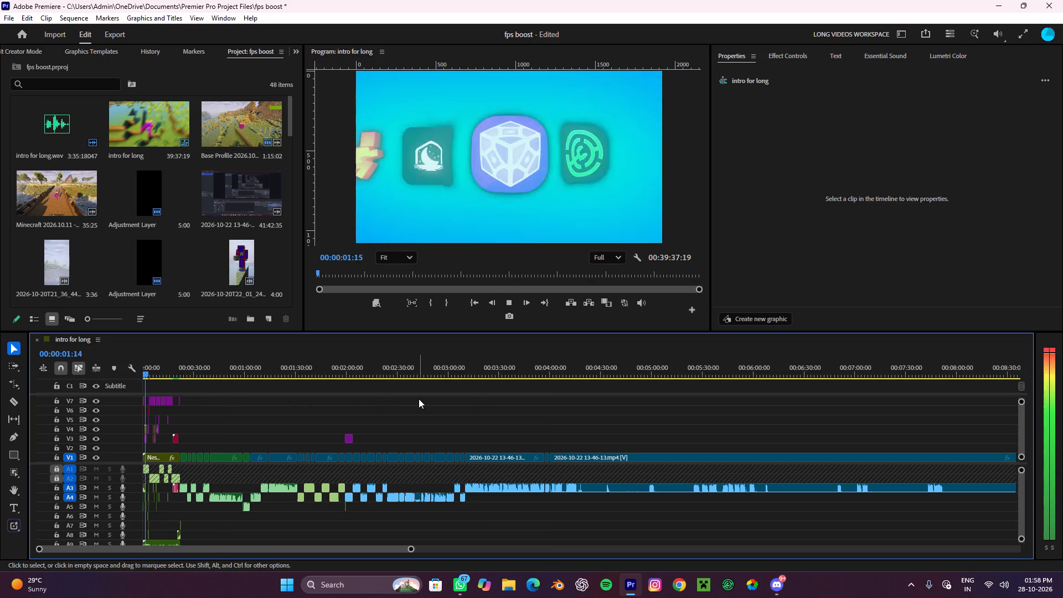
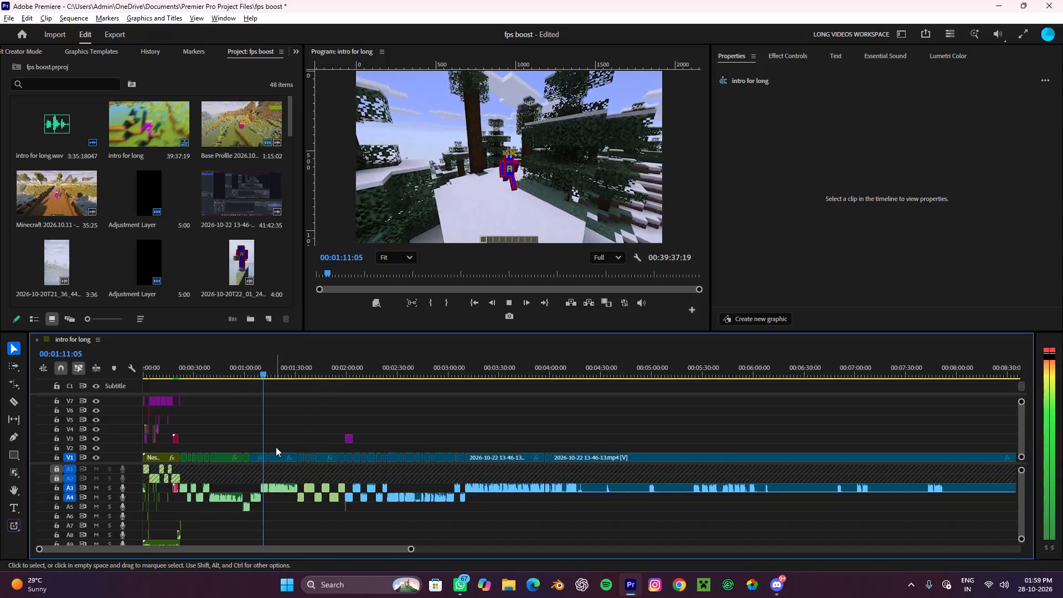
# Apply the Green label colour to all clips after the nested intro, from about 00:00:22 to 00:01:31.
pyautogui.keyDown('alt'); pyautogui.scroll(8, 276, 447); pyautogui.keyUp('alt')
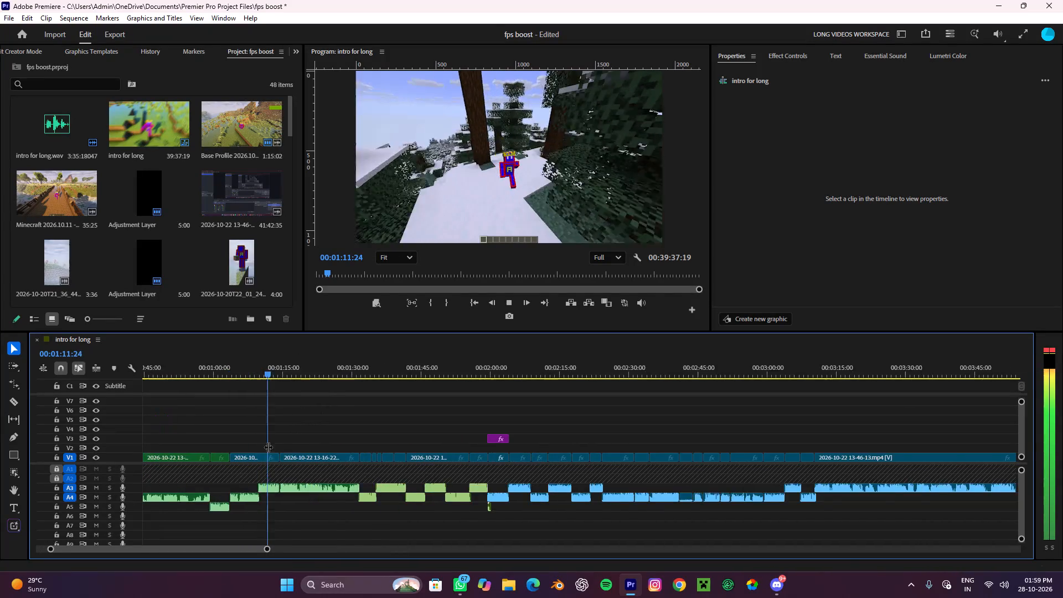
pyautogui.scroll(6, 268, 447)
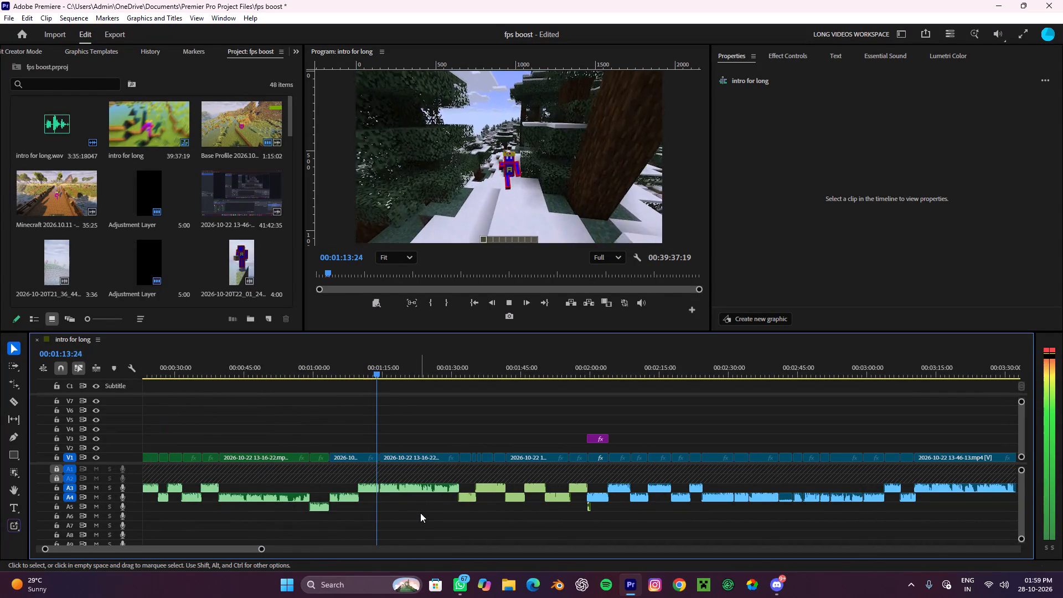
pyautogui.keyDown('alt'); pyautogui.scroll(-6, 401, 504); pyautogui.keyUp('alt')
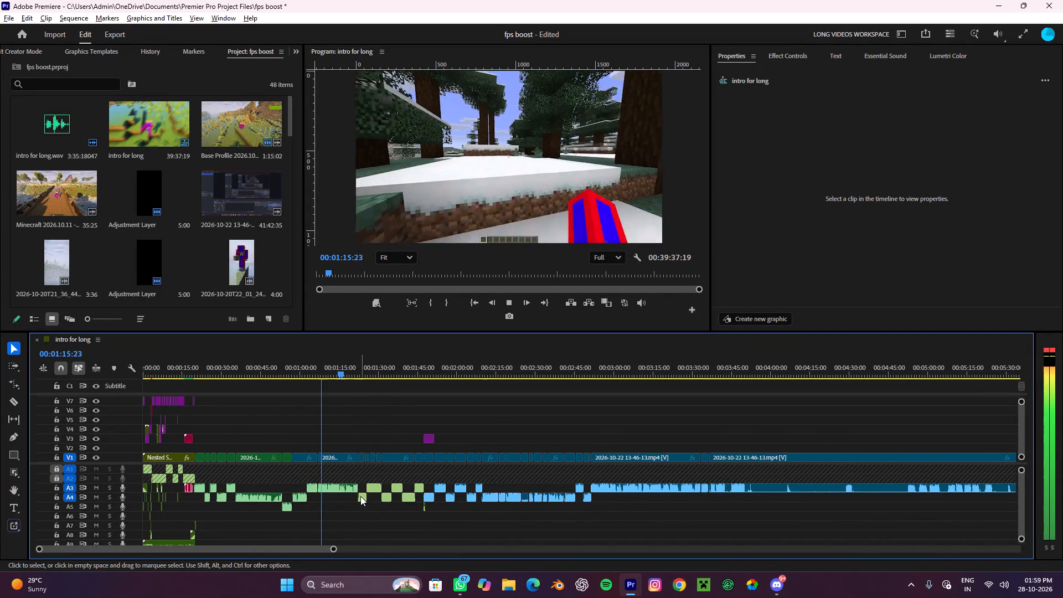
pyautogui.keyDown('alt'); pyautogui.scroll(-1, 360, 496); pyautogui.keyUp('alt')
pyautogui.keyDown('alt'); pyautogui.scroll(4, 360, 496); pyautogui.keyUp('alt')
pyautogui.scroll(4, 359, 496)
pyautogui.moveTo(367, 515); pyautogui.dragTo(195, 455)
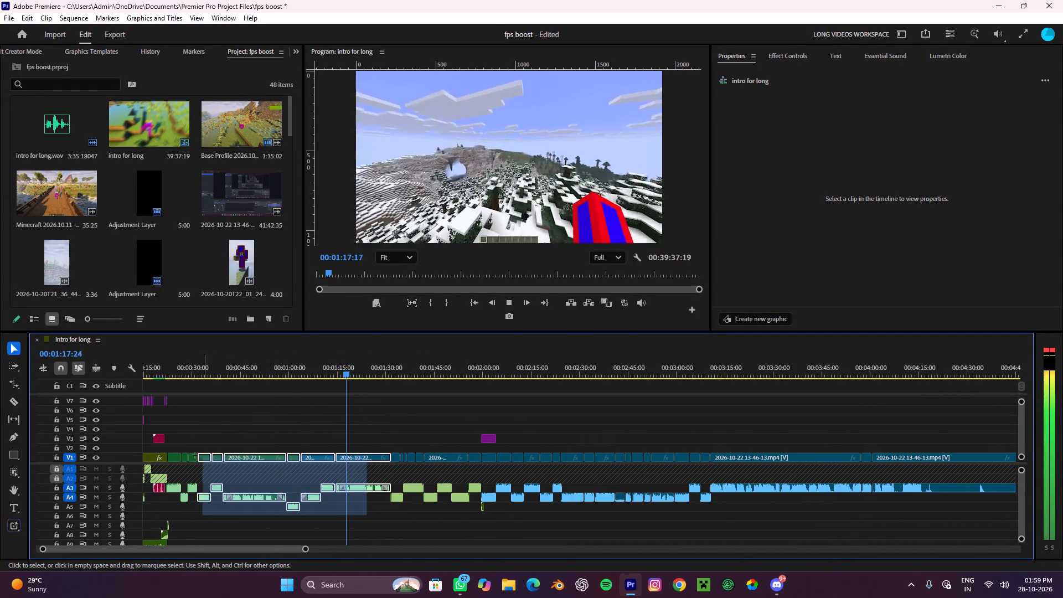
pyautogui.moveTo(195, 455); pyautogui.dragTo(177, 453)
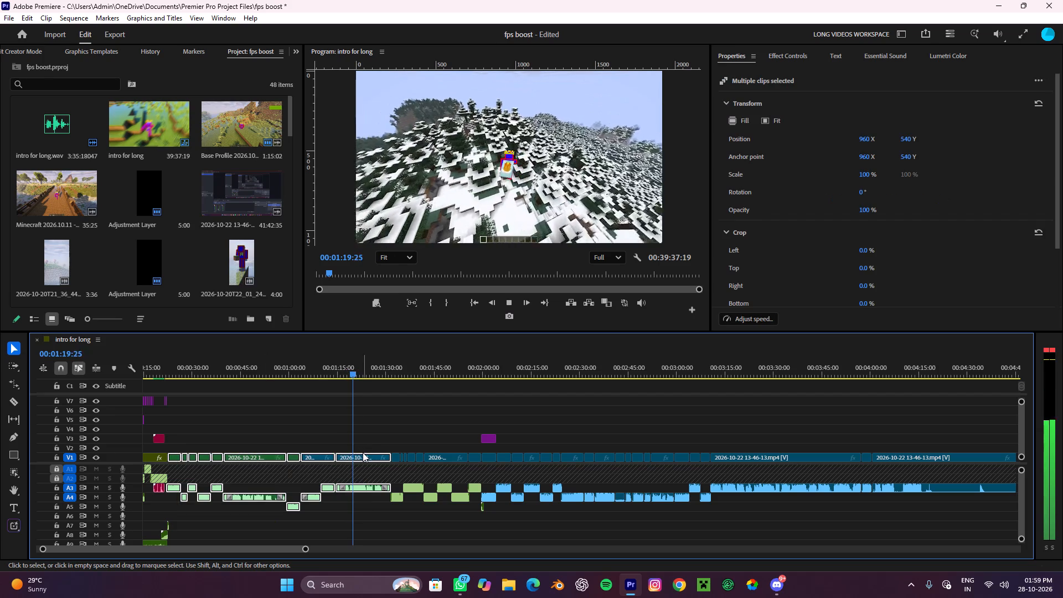
pyautogui.rightClick(358, 455)
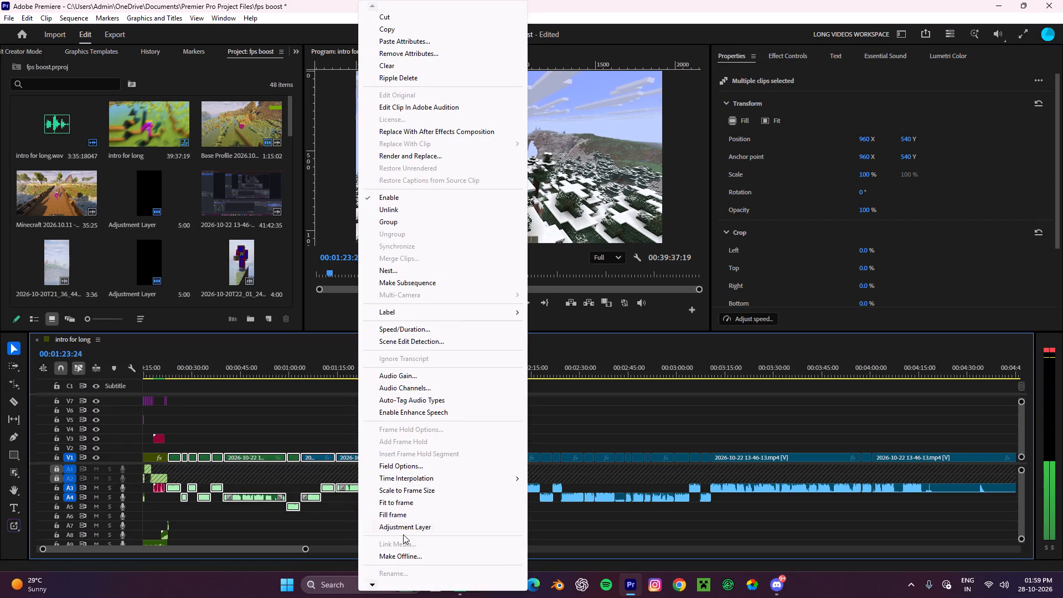
pyautogui.click(426, 312)
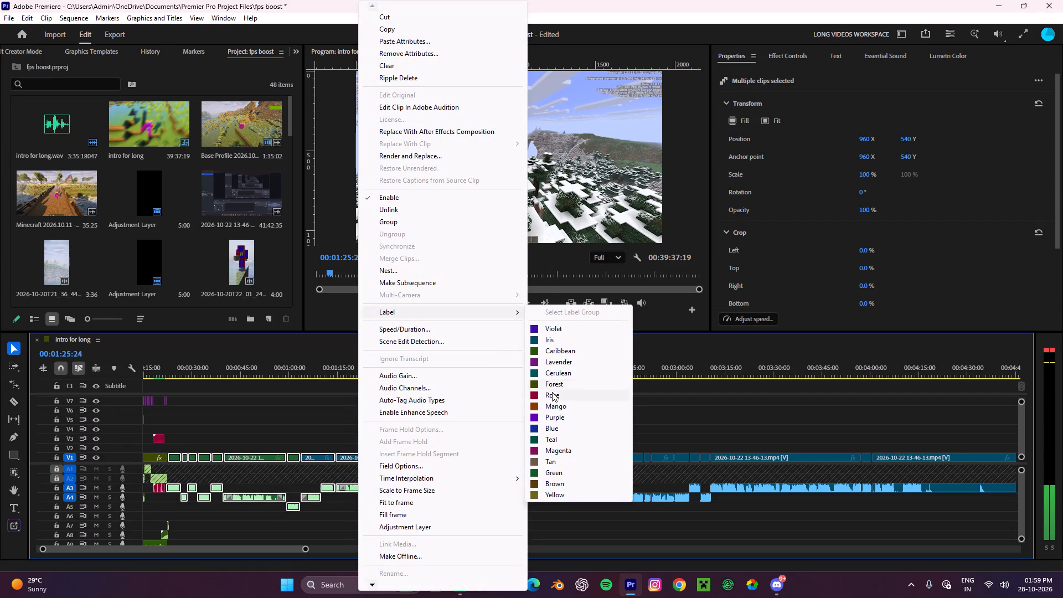
pyautogui.click(555, 472)
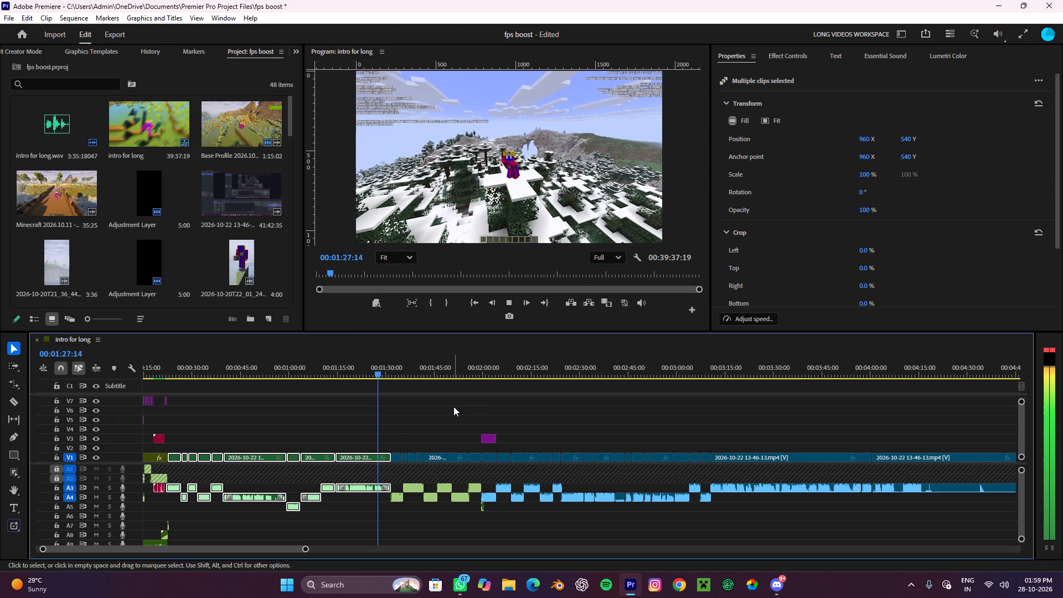
pyautogui.click(453, 406)
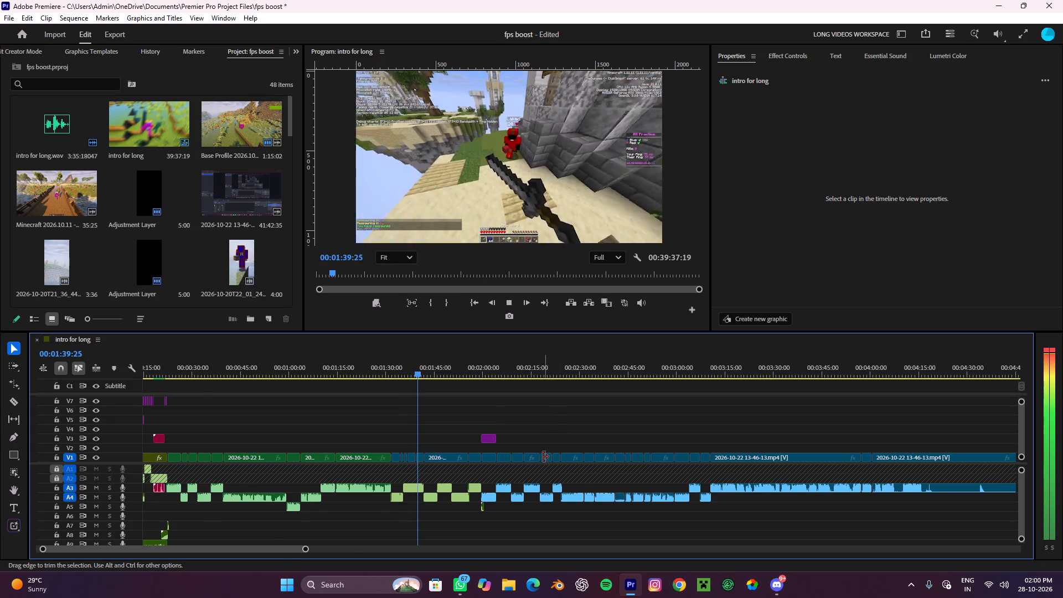
# Play the sequence on from about 00:01:39 to 00:02:11 and review the gameplay and Create Profile cuts.
pyautogui.keyDown('alt'); pyautogui.scroll(-3, 538, 458); pyautogui.keyUp('alt')
pyautogui.keyDown('alt'); pyautogui.scroll(3, 534, 458); pyautogui.keyUp('alt')
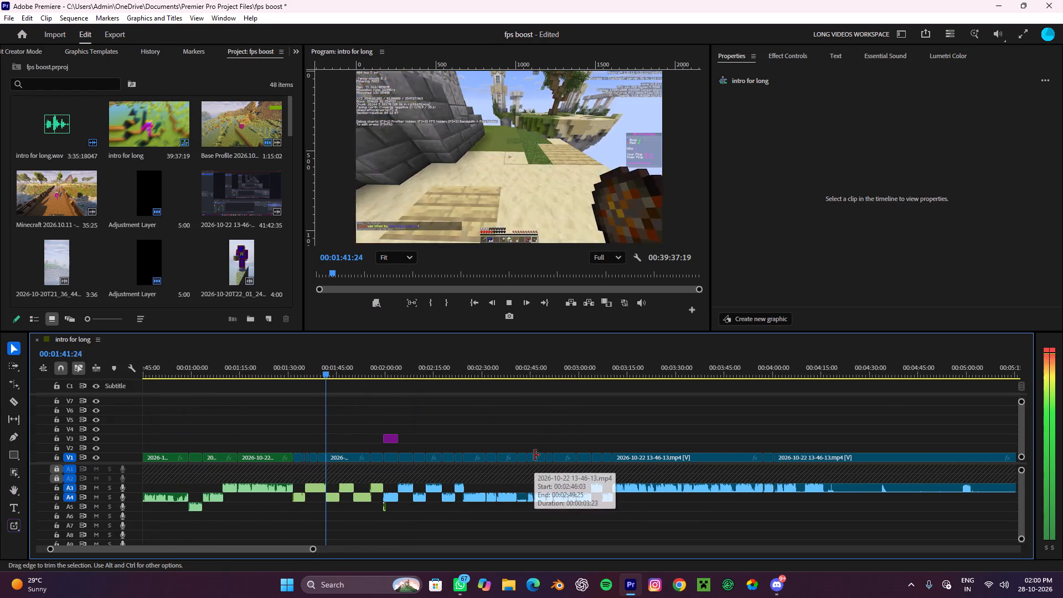
pyautogui.press('v')
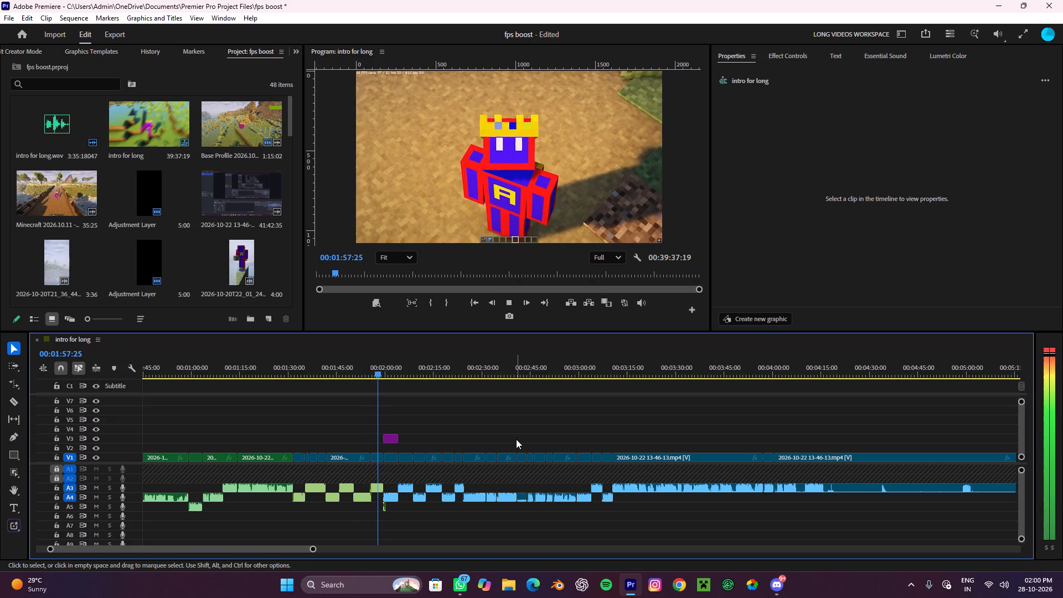
pyautogui.keyDown('alt'); pyautogui.scroll(-2, 550, 442); pyautogui.keyUp('alt')
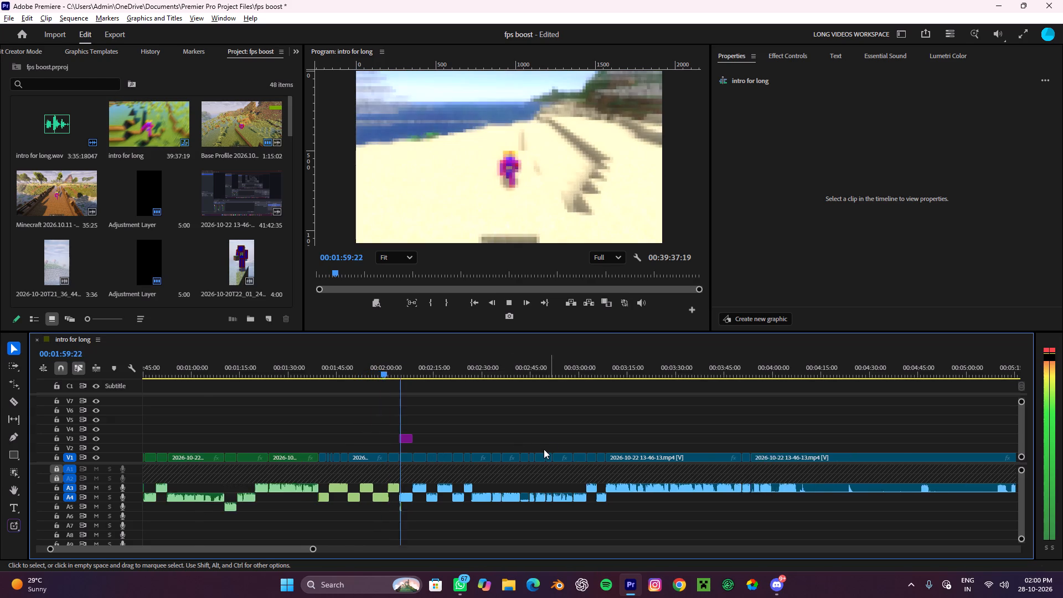
pyautogui.keyDown('alt'); pyautogui.scroll(-1, 544, 449); pyautogui.keyUp('alt')
pyautogui.keyDown('alt'); pyautogui.scroll(4, 479, 461); pyautogui.keyUp('alt')
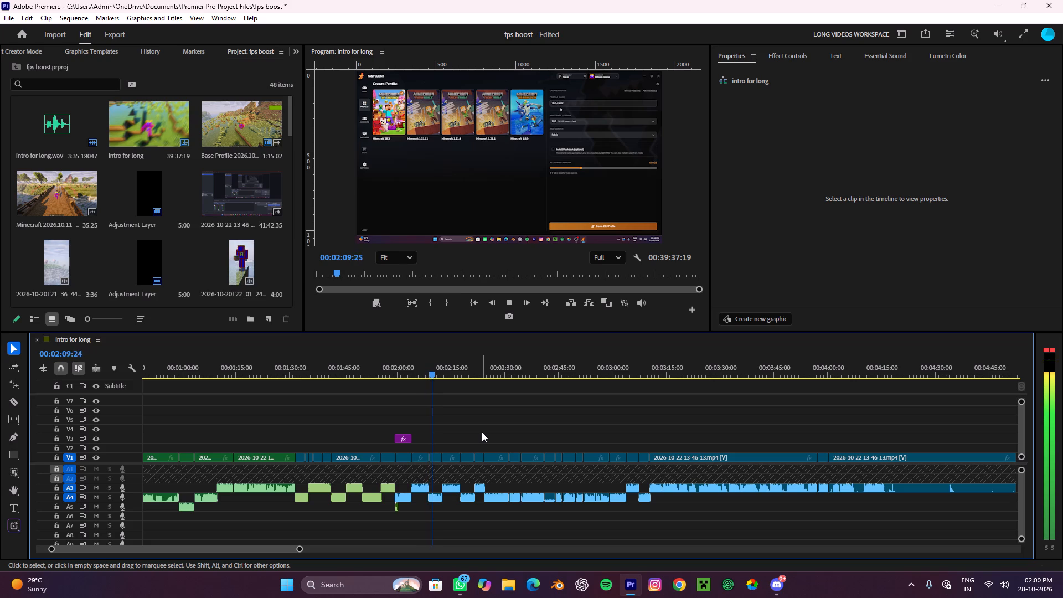
pyautogui.keyDown('alt'); pyautogui.scroll(-4, 482, 432); pyautogui.keyUp('alt')
pyautogui.keyDown('alt'); pyautogui.scroll(10, 466, 427); pyautogui.keyUp('alt')
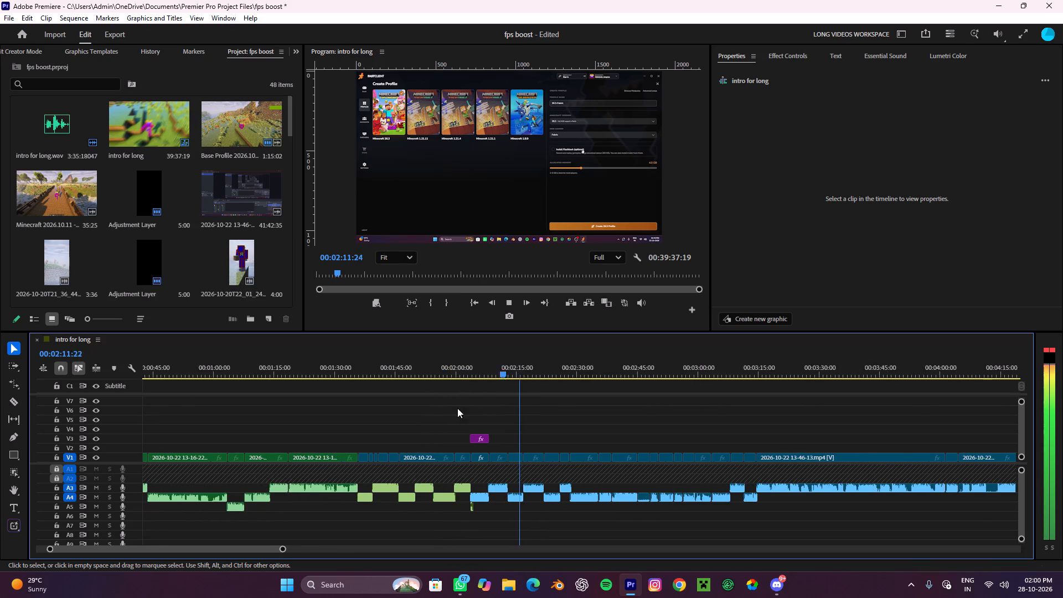
pyautogui.press('space')
# Replay from about 00:01:59 and park the playhead at the end of the purple V3 clip, 00:02:04:06.
pyautogui.moveTo(520, 363); pyautogui.dragTo(470, 416)
pyautogui.press('space')
pyautogui.click(543, 419)
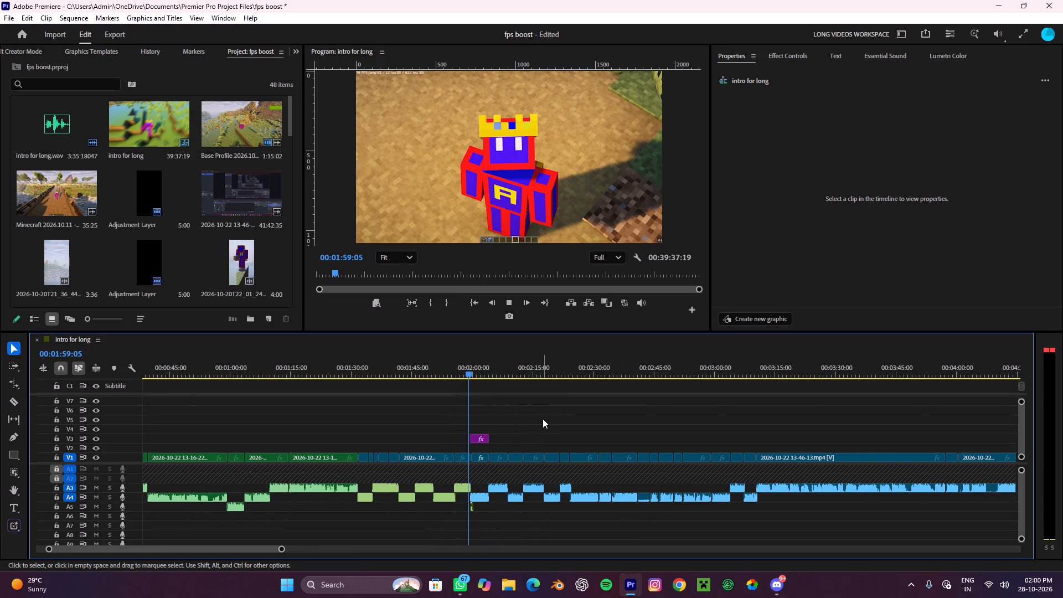
pyautogui.keyDown('alt'); pyautogui.scroll(5, 543, 418); pyautogui.keyUp('alt')
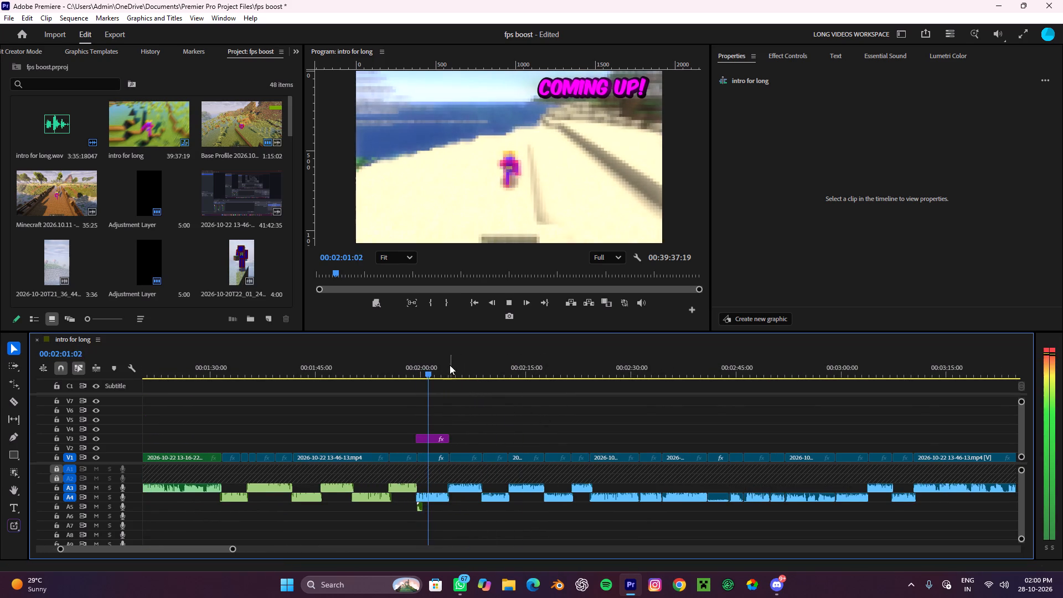
pyautogui.moveTo(450, 365); pyautogui.dragTo(447, 388)
pyautogui.press('space')
pyautogui.keyDown('alt'); pyautogui.scroll(-8, 465, 395); pyautogui.keyUp('alt')
pyautogui.press('space')
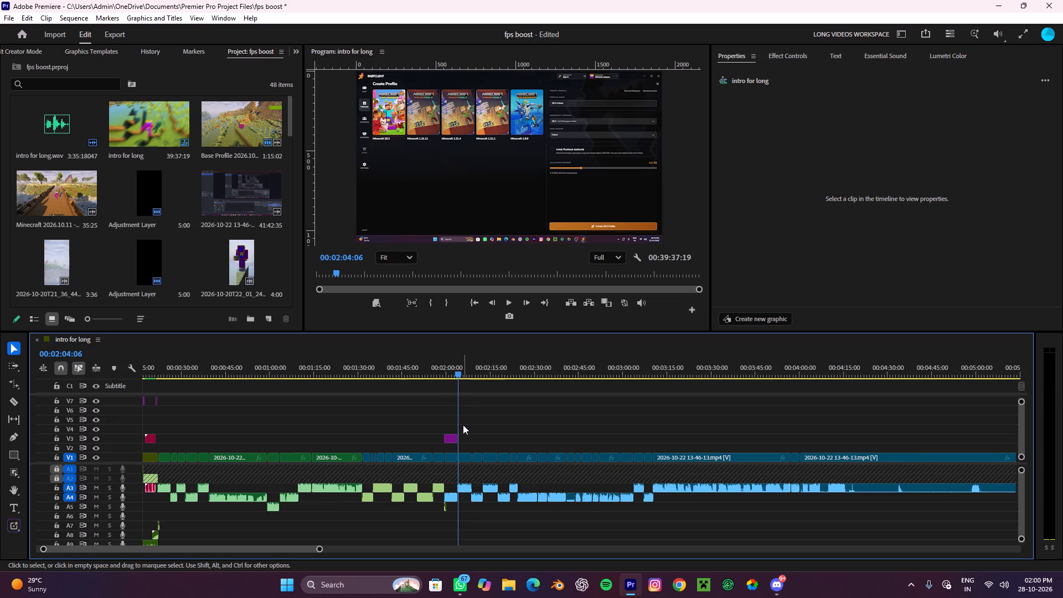
# Move all clips after 00:02:04:06 about four minutes later, opening a gap behind the purple V3 clip.
pyautogui.moveTo(463, 434); pyautogui.dragTo(1062, 515)
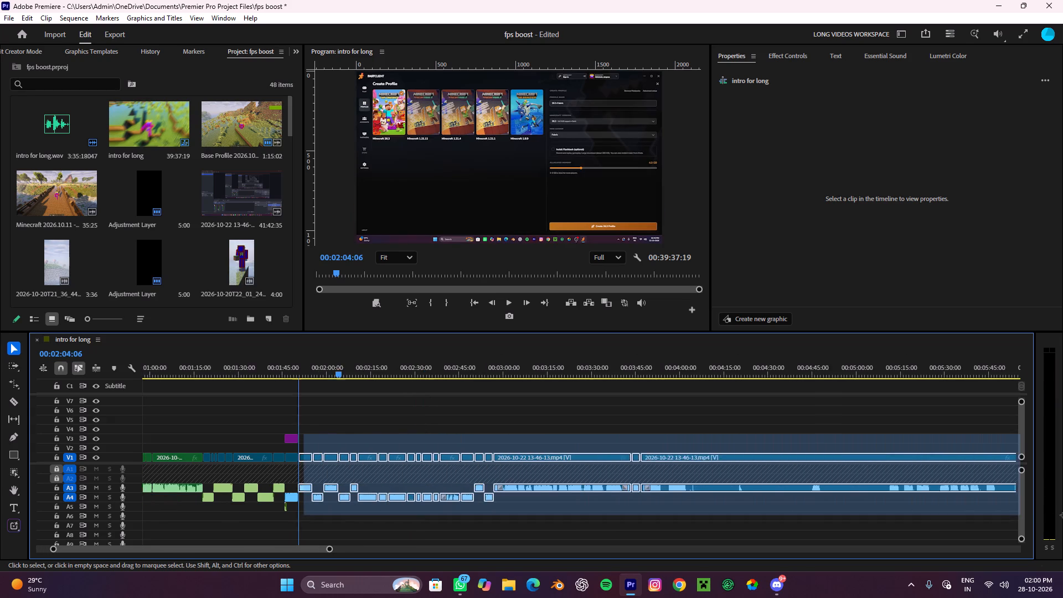
pyautogui.moveTo(1062, 515); pyautogui.dragTo(1062, 514)
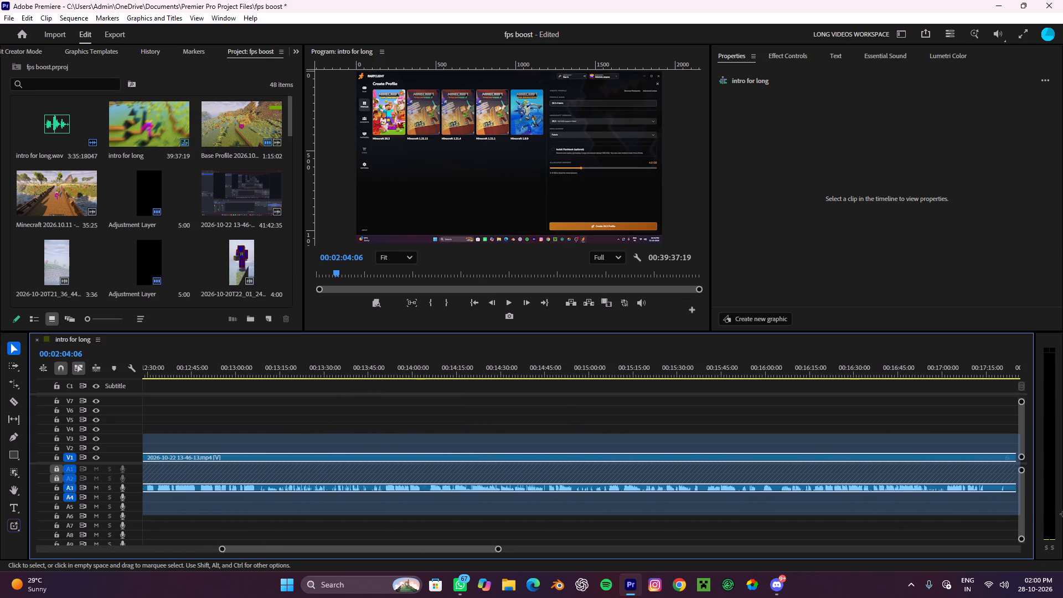
pyautogui.moveTo(1062, 514); pyautogui.dragTo(1062, 514)
pyautogui.keyDown('alt'); pyautogui.scroll(-20, 721, 519); pyautogui.keyUp('alt')
pyautogui.keyDown('alt'); pyautogui.scroll(-6, 721, 519); pyautogui.keyUp('alt')
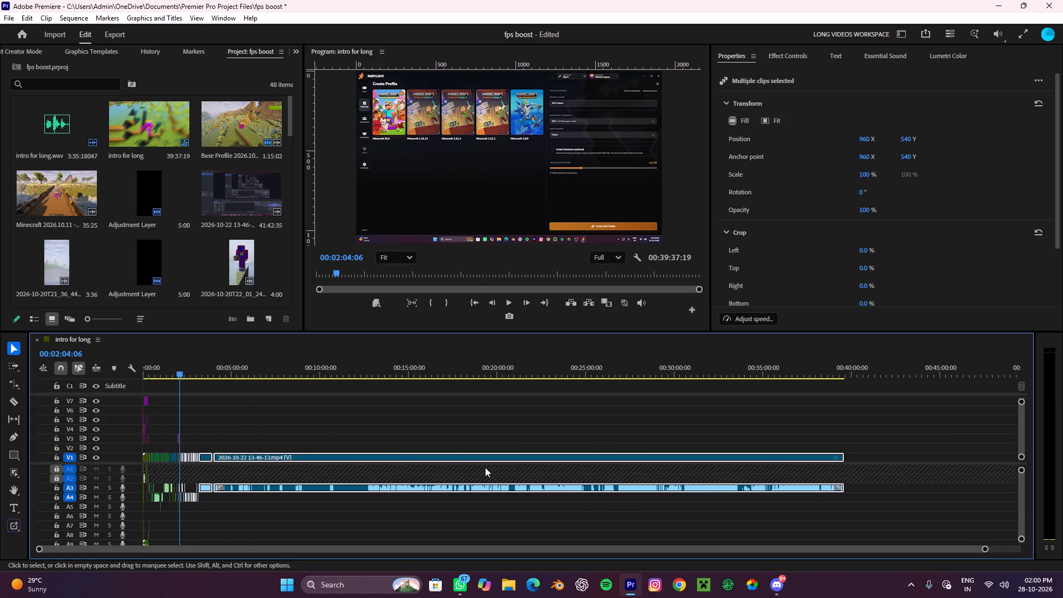
pyautogui.moveTo(348, 458); pyautogui.dragTo(419, 461)
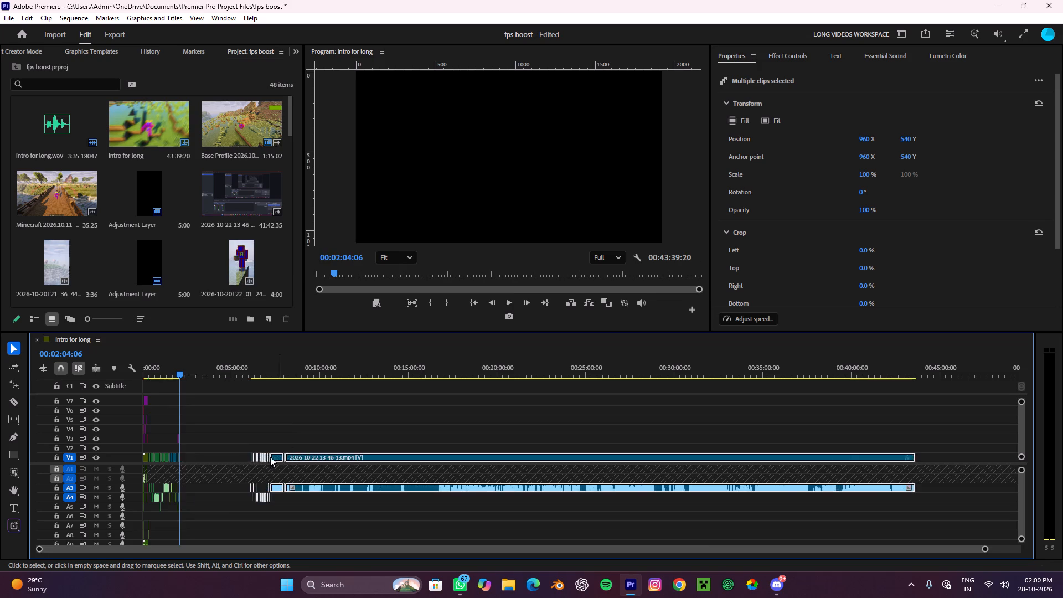
# Play the shifted tutorial clips from their beginning to about 00:06:35 and review the narration.
pyautogui.keyDown('alt'); pyautogui.scroll(15, 265, 458); pyautogui.keyUp('alt')
pyautogui.click(346, 376)
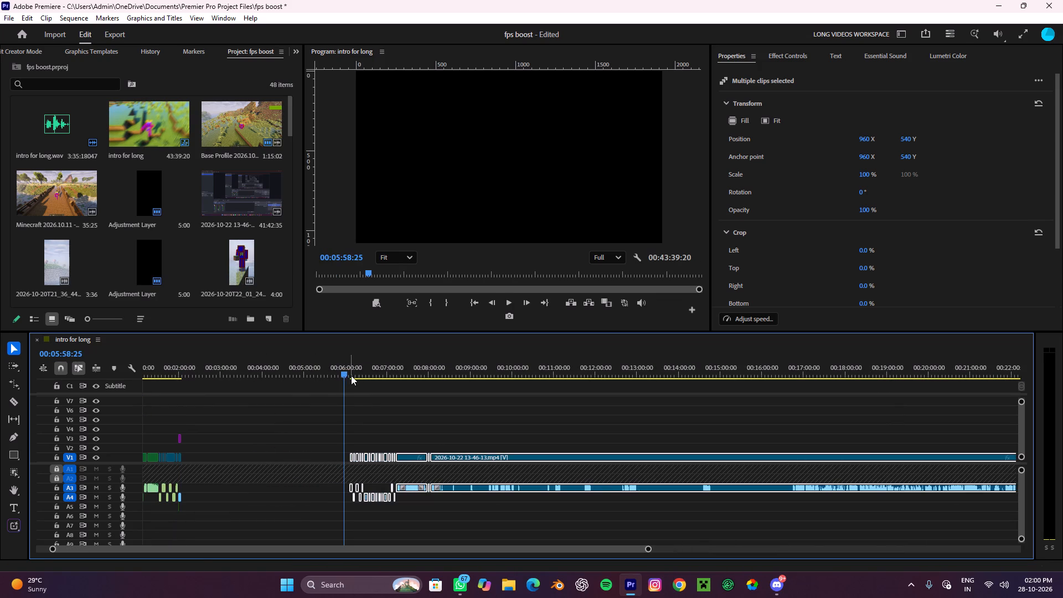
pyautogui.press('space')
pyautogui.keyDown('alt'); pyautogui.scroll(10, 354, 417); pyautogui.keyUp('alt')
pyautogui.click(389, 424)
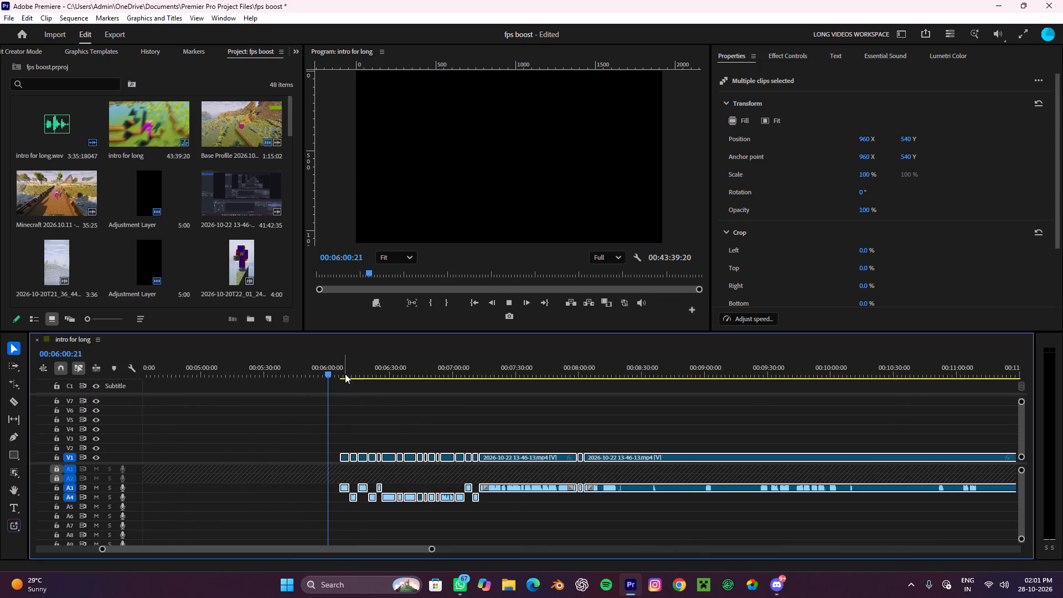
pyautogui.click(345, 374)
pyautogui.press('space')
pyautogui.keyDown('alt'); pyautogui.scroll(4, 374, 416); pyautogui.keyUp('alt')
pyautogui.click(427, 435)
pyautogui.click(430, 435)
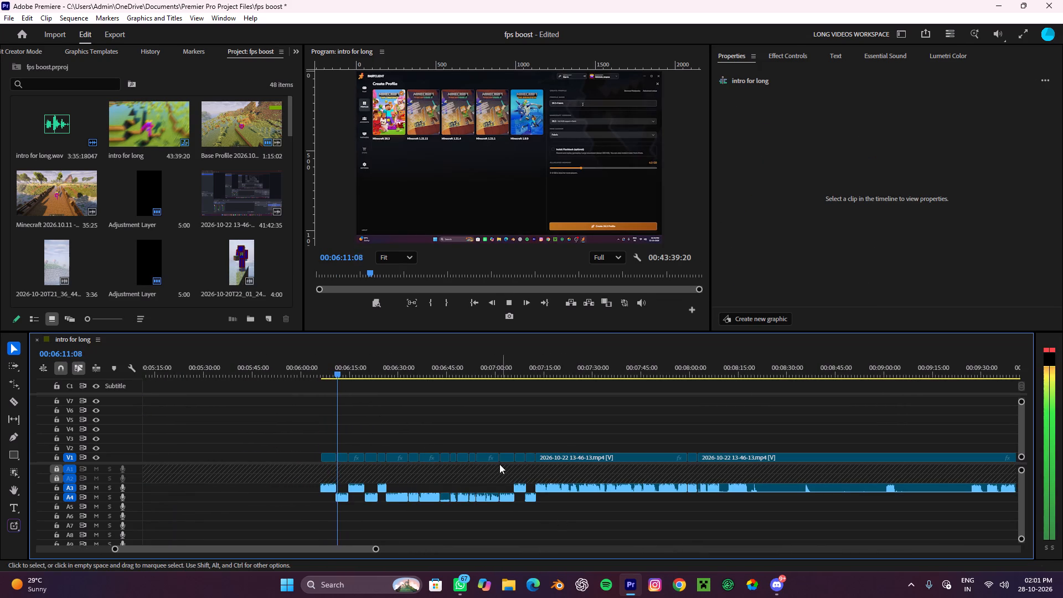
pyautogui.keyDown('alt'); pyautogui.scroll(-9, 492, 468); pyautogui.keyUp('alt')
pyautogui.keyDown('alt'); pyautogui.scroll(-4, 421, 476); pyautogui.keyUp('alt')
pyautogui.scroll(5, 421, 476)
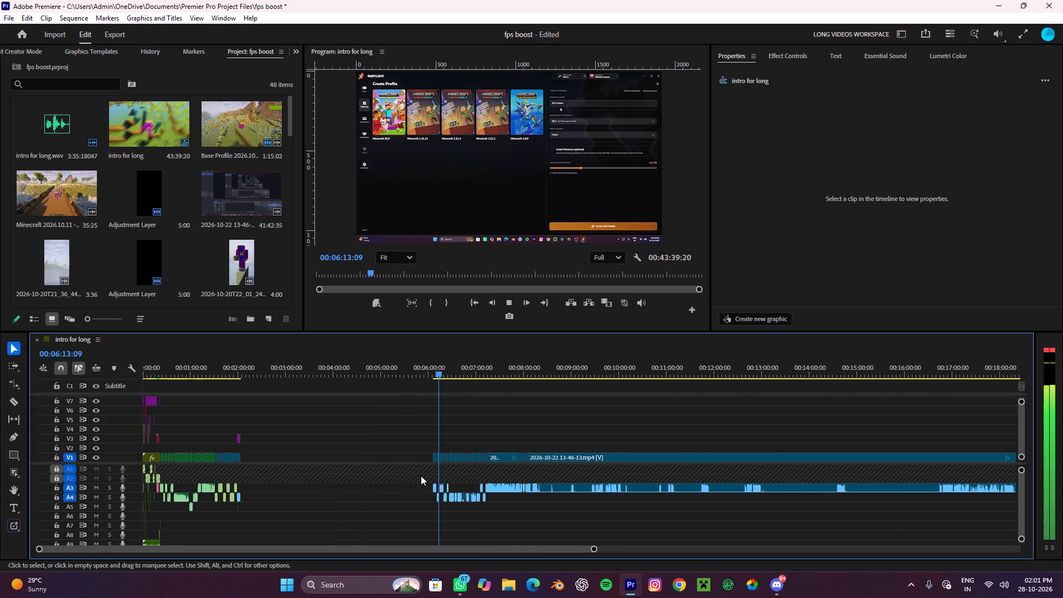
pyautogui.scroll(4, 421, 476)
pyautogui.keyDown('alt'); pyautogui.scroll(5, 421, 476); pyautogui.keyUp('alt')
pyautogui.scroll(4, 421, 476)
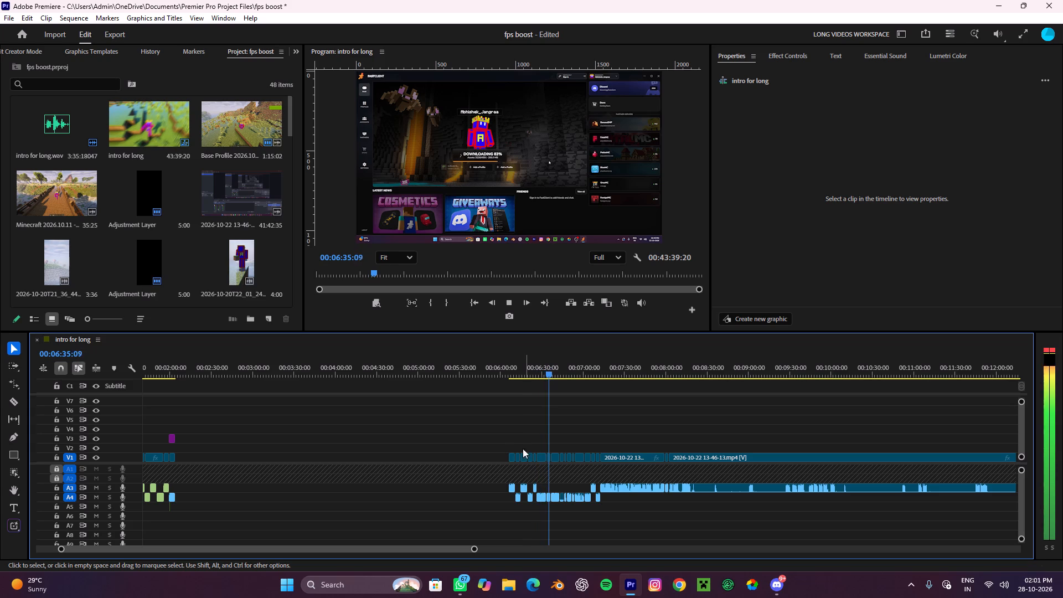
pyautogui.press('space')
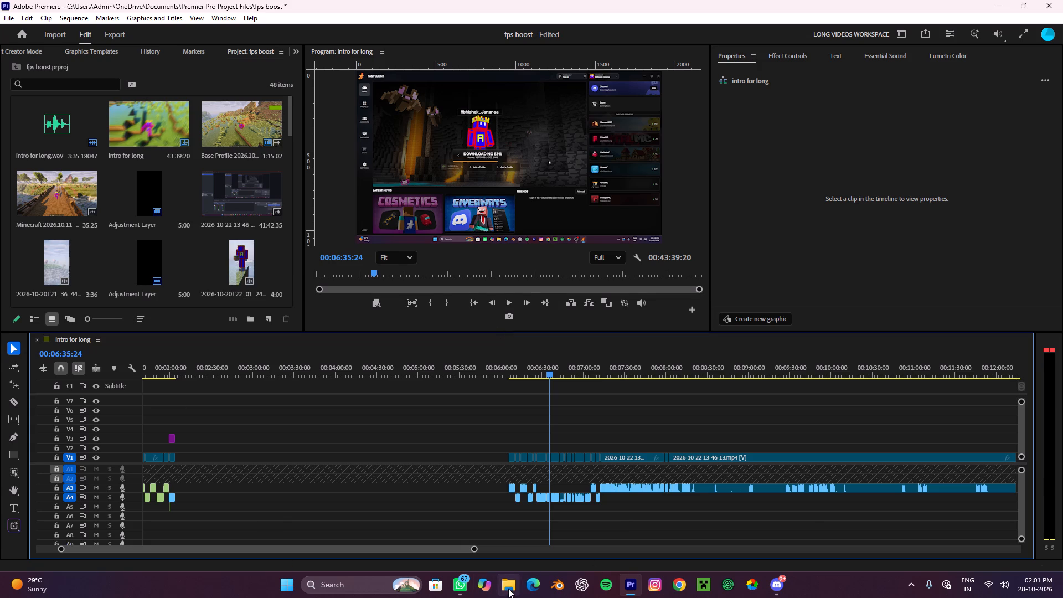
pyautogui.click(508, 589)
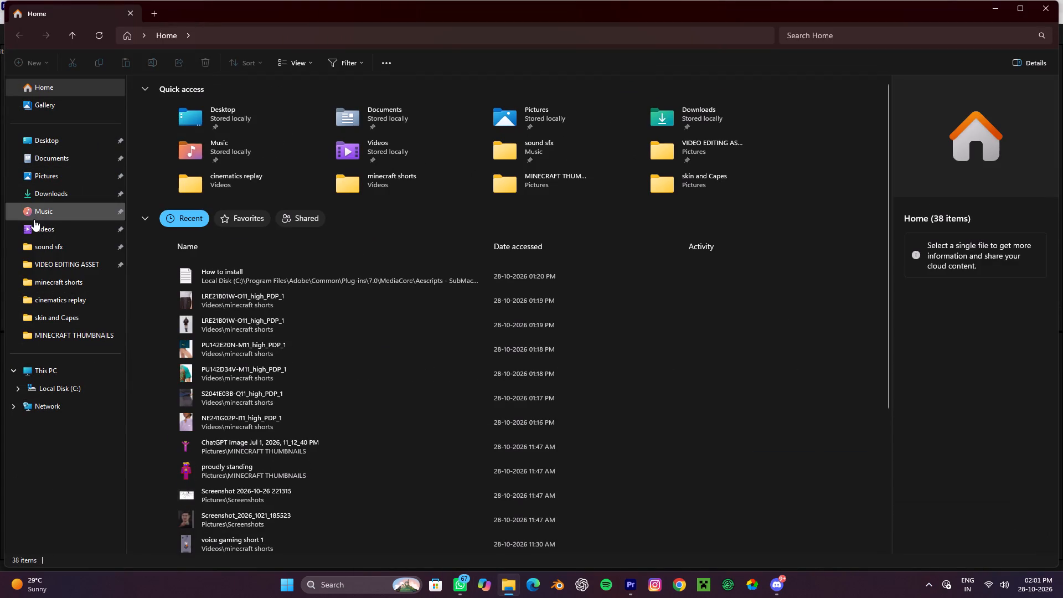
pyautogui.click(34, 219)
pyautogui.click(32, 225)
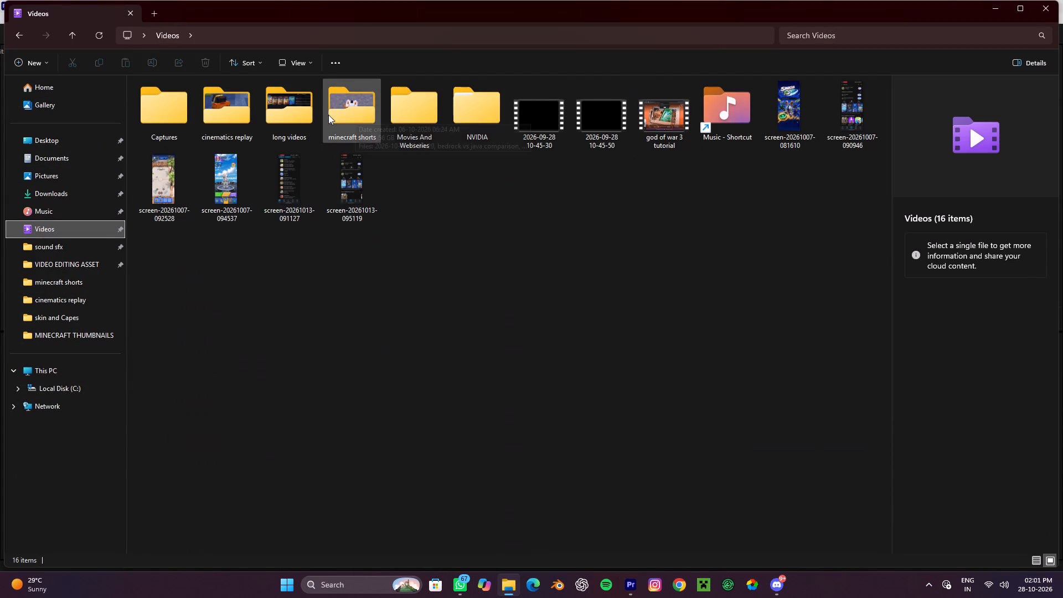
pyautogui.doubleClick(292, 115)
pyautogui.click(158, 123)
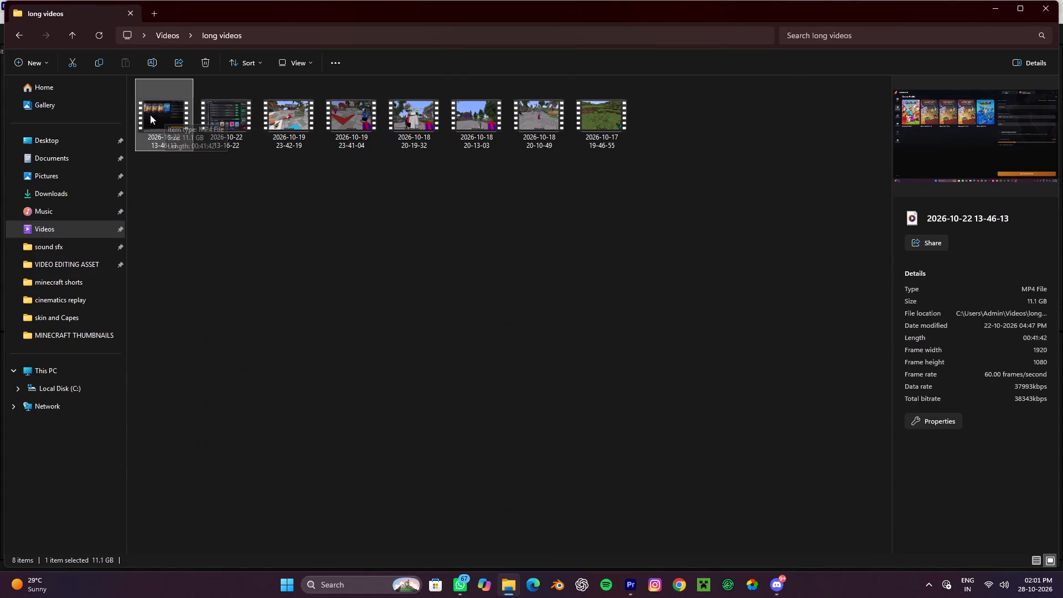
pyautogui.click(213, 112)
pyautogui.moveTo(223, 106); pyautogui.dragTo(677, 504)
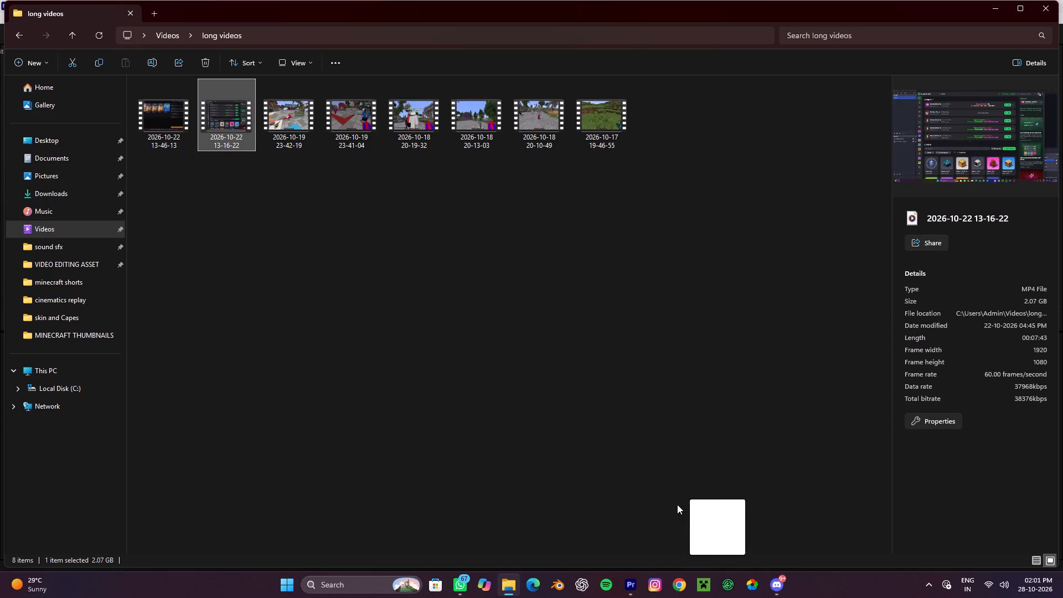
pyautogui.moveTo(677, 504); pyautogui.dragTo(275, 402)
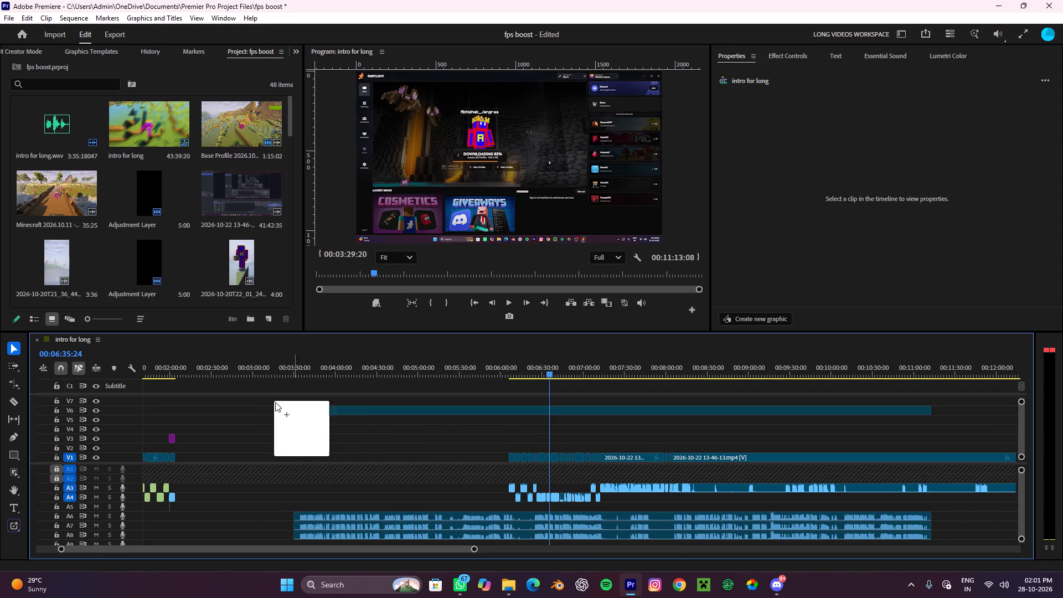
pyautogui.moveTo(275, 402); pyautogui.dragTo(262, 417)
pyautogui.keyDown('alt'); pyautogui.scroll(-9, 367, 457); pyautogui.keyUp('alt')
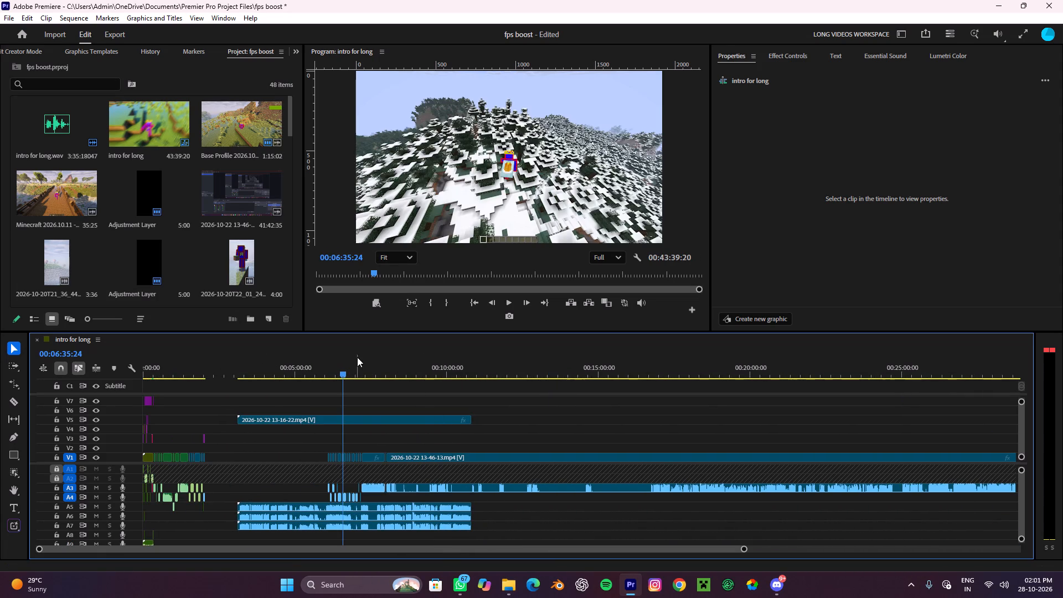
pyautogui.moveTo(348, 363); pyautogui.dragTo(381, 391)
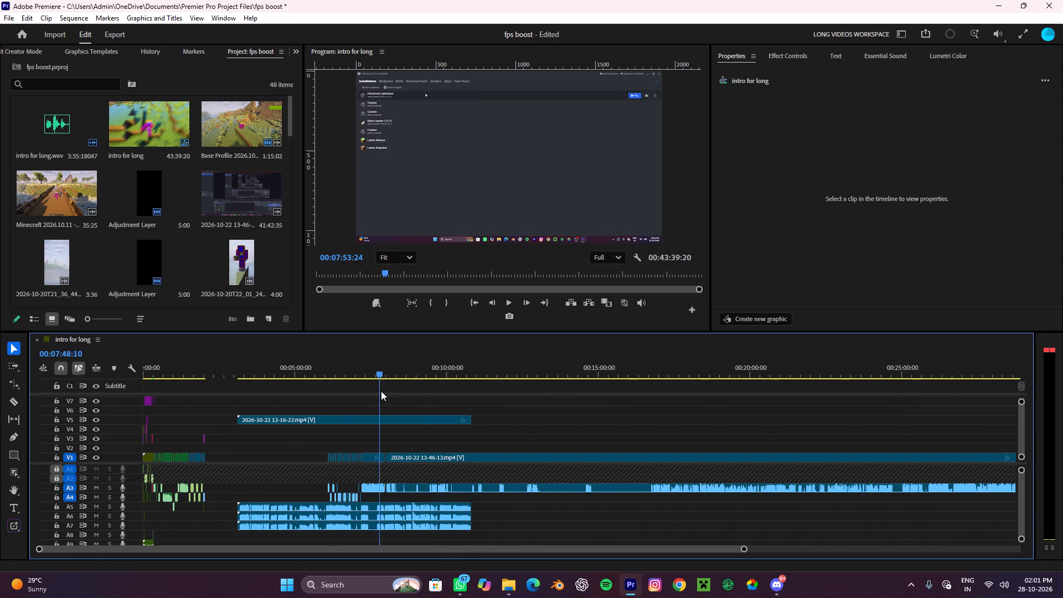
pyautogui.moveTo(381, 391); pyautogui.dragTo(373, 393)
pyautogui.keyDown('alt'); pyautogui.scroll(4, 391, 445); pyautogui.keyUp('alt')
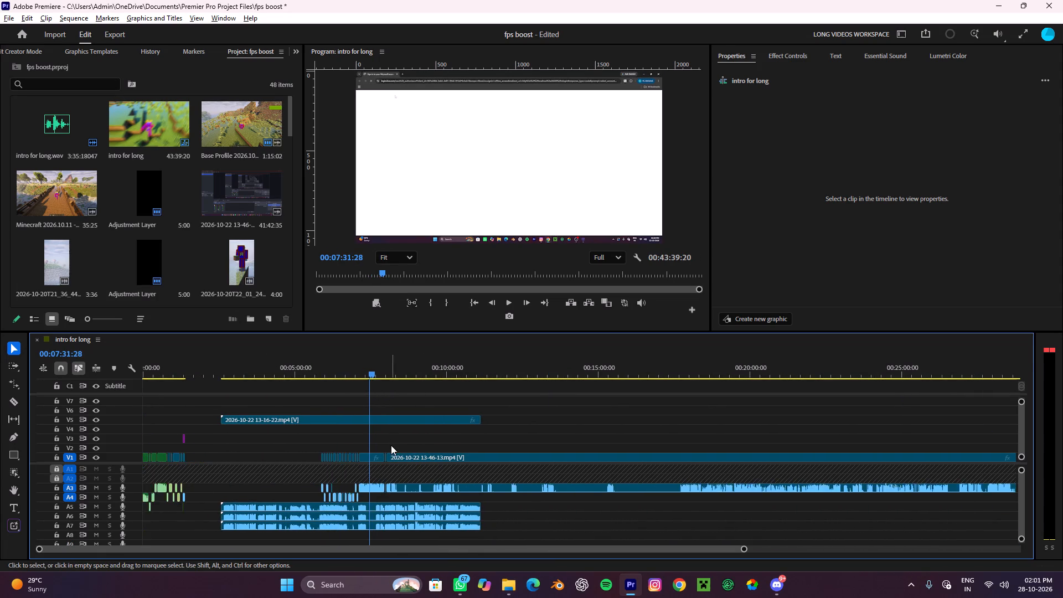
pyautogui.keyDown('alt'); pyautogui.scroll(6, 391, 445); pyautogui.keyUp('alt')
pyautogui.press('space')
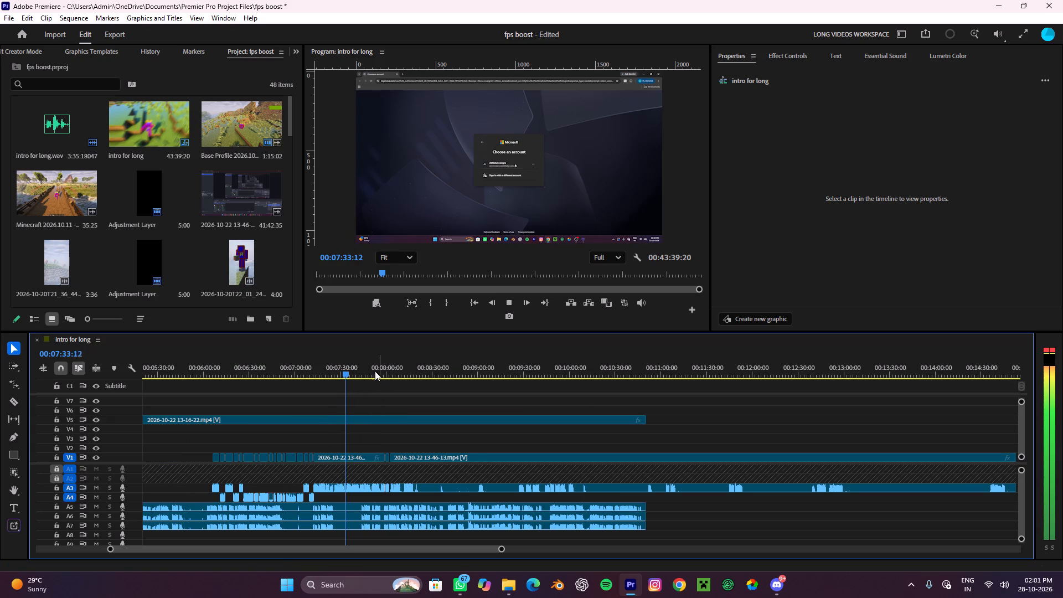
pyautogui.moveTo(350, 367); pyautogui.dragTo(312, 396)
pyautogui.press('c')
pyautogui.click(312, 419)
pyautogui.press('v')
pyautogui.click(287, 418)
pyautogui.hotkey('ctrl', 'x')
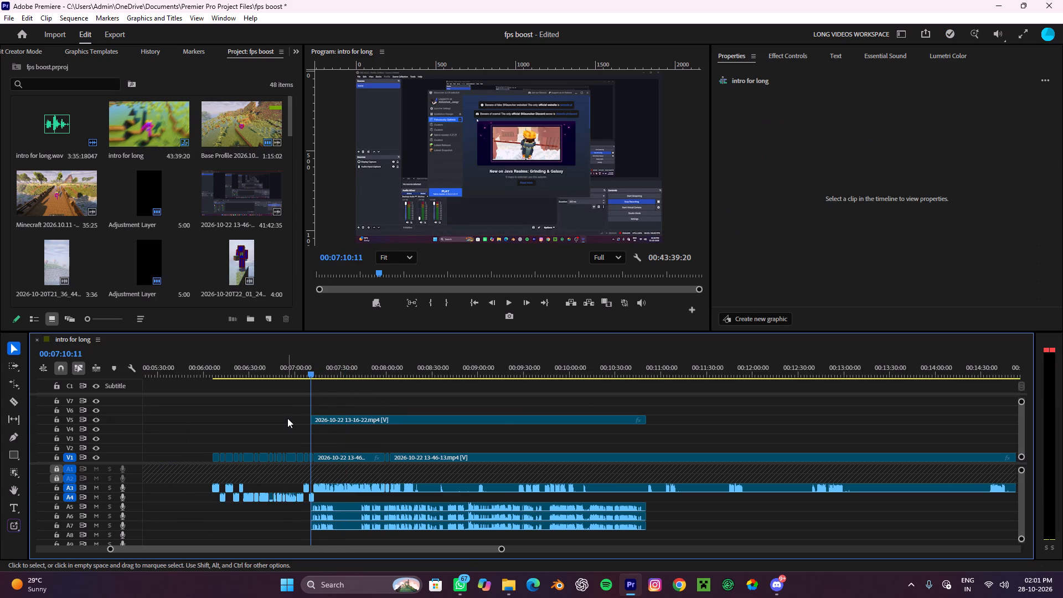
pyautogui.keyDown('alt'); pyautogui.scroll(-9, 287, 418); pyautogui.keyUp('alt')
pyautogui.scroll(9, 285, 422)
pyautogui.moveTo(438, 419); pyautogui.dragTo(293, 437)
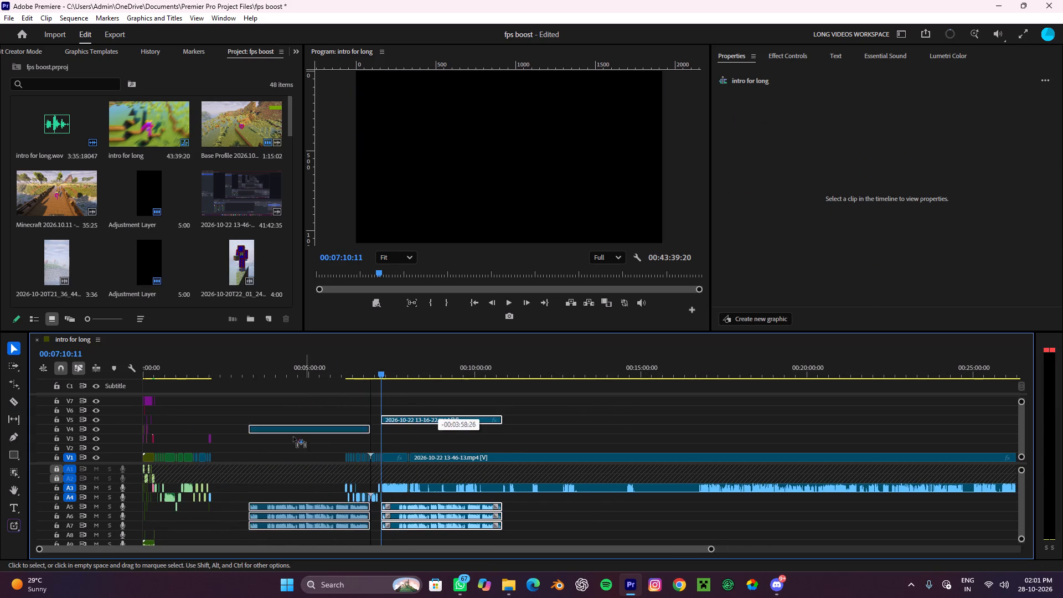
pyautogui.moveTo(293, 437); pyautogui.dragTo(277, 446)
pyautogui.moveTo(383, 370); pyautogui.dragTo(234, 465)
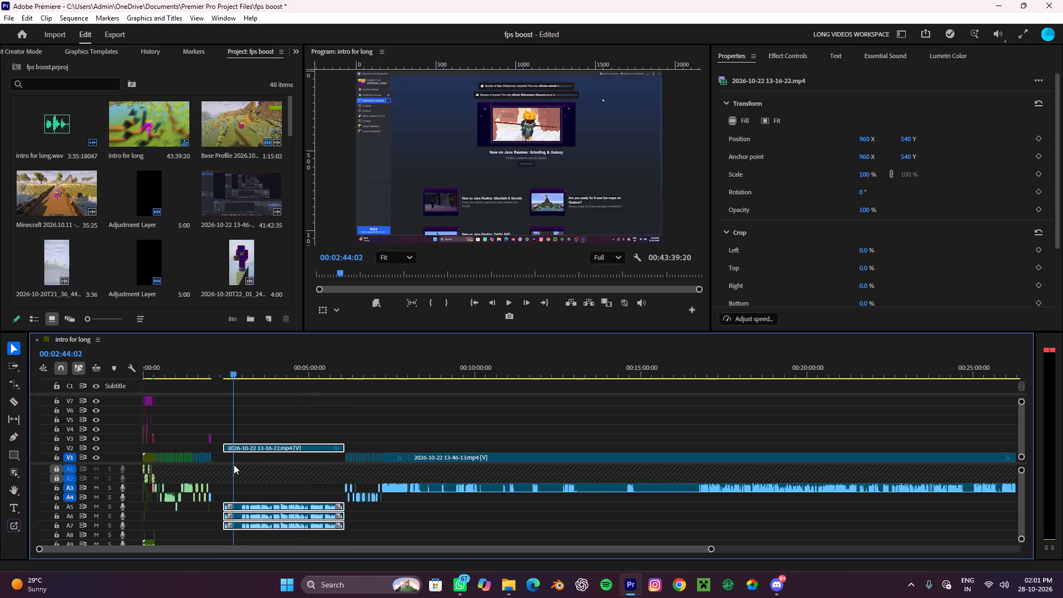
pyautogui.moveTo(234, 465); pyautogui.dragTo(225, 477)
pyautogui.press('space')
pyautogui.scroll(16, 239, 477)
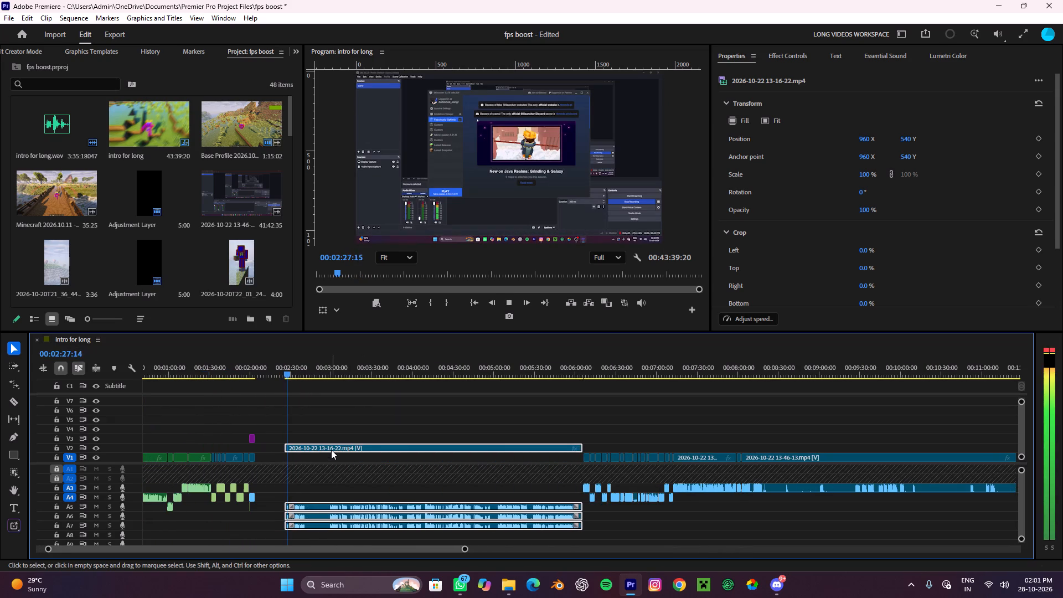
pyautogui.click(331, 450)
pyautogui.press('space')
pyautogui.rightClick(331, 450)
pyautogui.click(378, 215)
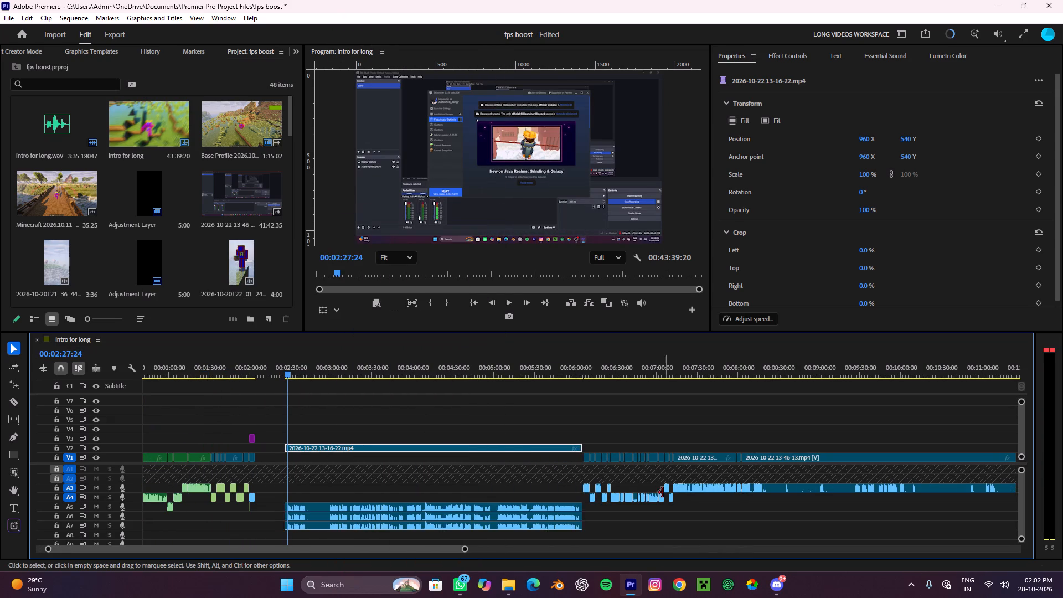
pyautogui.moveTo(652, 533); pyautogui.dragTo(536, 512)
pyautogui.hotkey('ctrl', 'x')
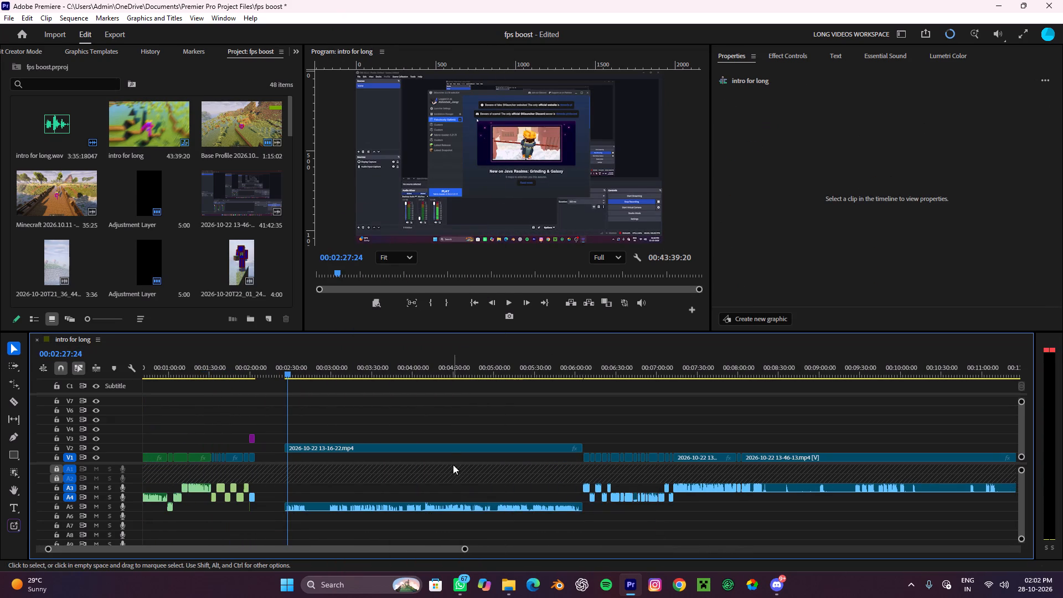
pyautogui.moveTo(450, 419); pyautogui.dragTo(428, 512)
pyautogui.rightClick(435, 448)
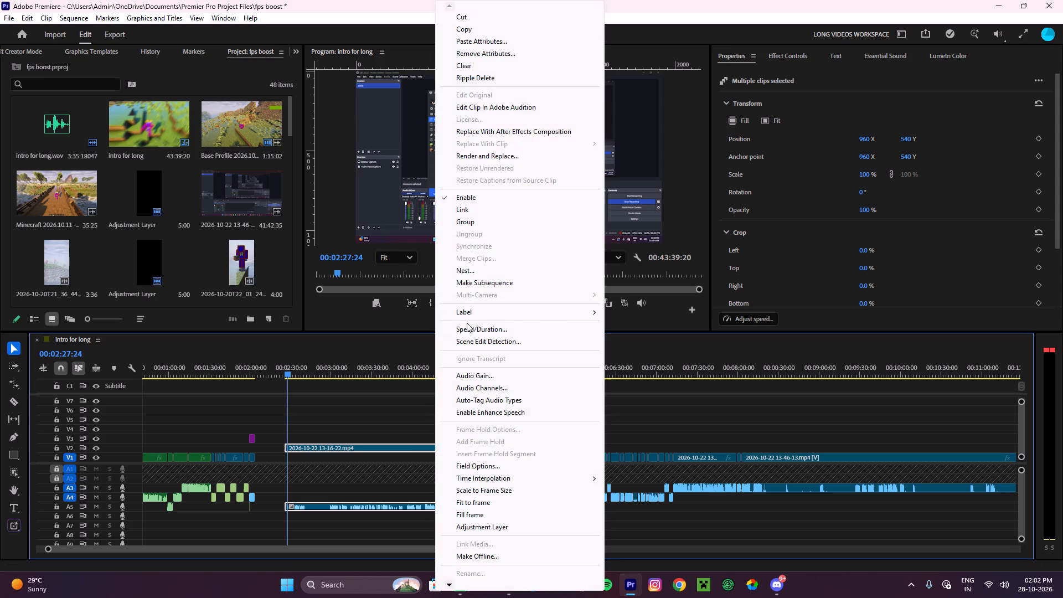
pyautogui.click(476, 209)
pyautogui.click(420, 404)
pyautogui.press('space')
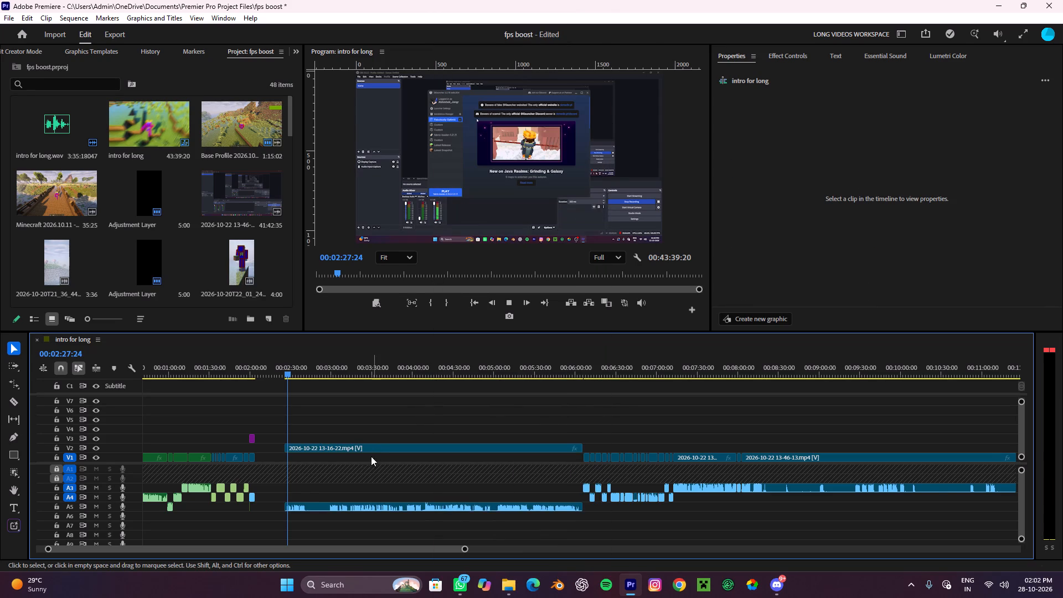
pyautogui.keyDown('alt'); pyautogui.scroll(9, 307, 493); pyautogui.keyUp('alt')
pyautogui.keyDown('alt'); pyautogui.scroll(-4, 290, 493); pyautogui.keyUp('alt')
pyautogui.click(387, 450)
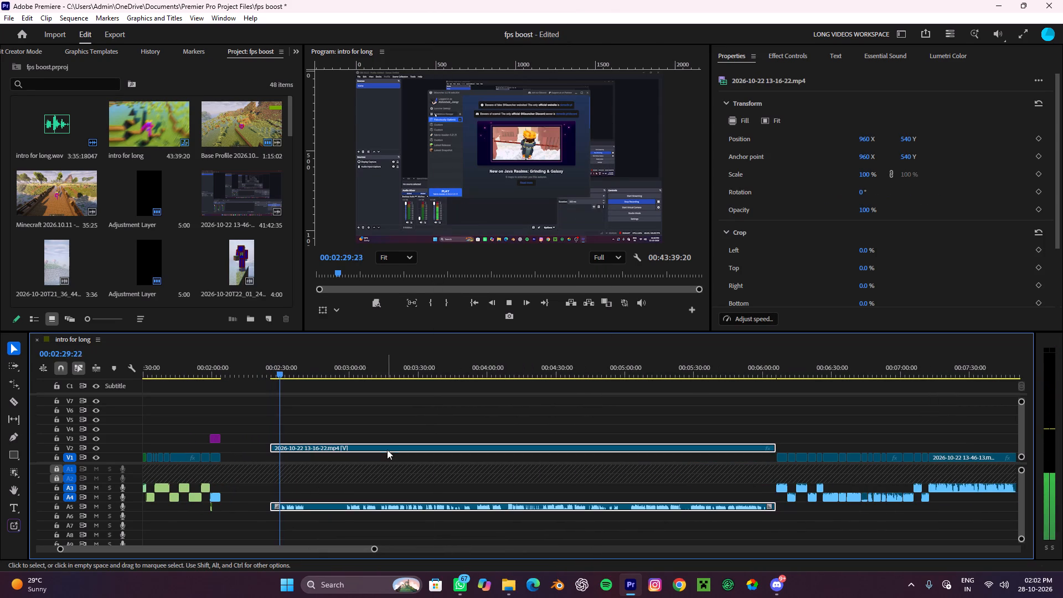
pyautogui.scroll(-11, 821, 207)
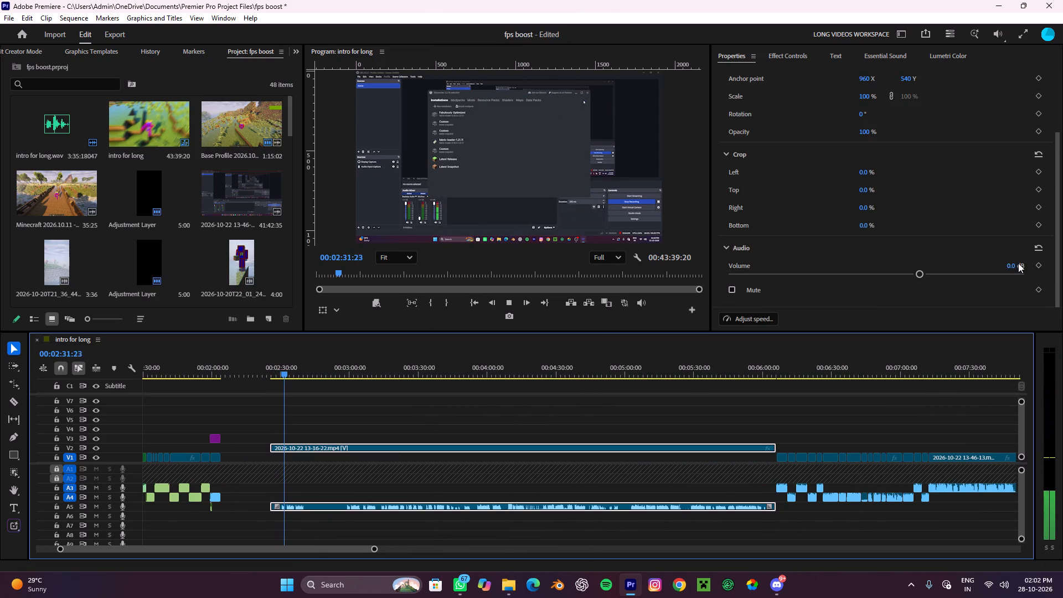
pyautogui.click(1013, 264)
pyautogui.press('7')
pyautogui.click(876, 295)
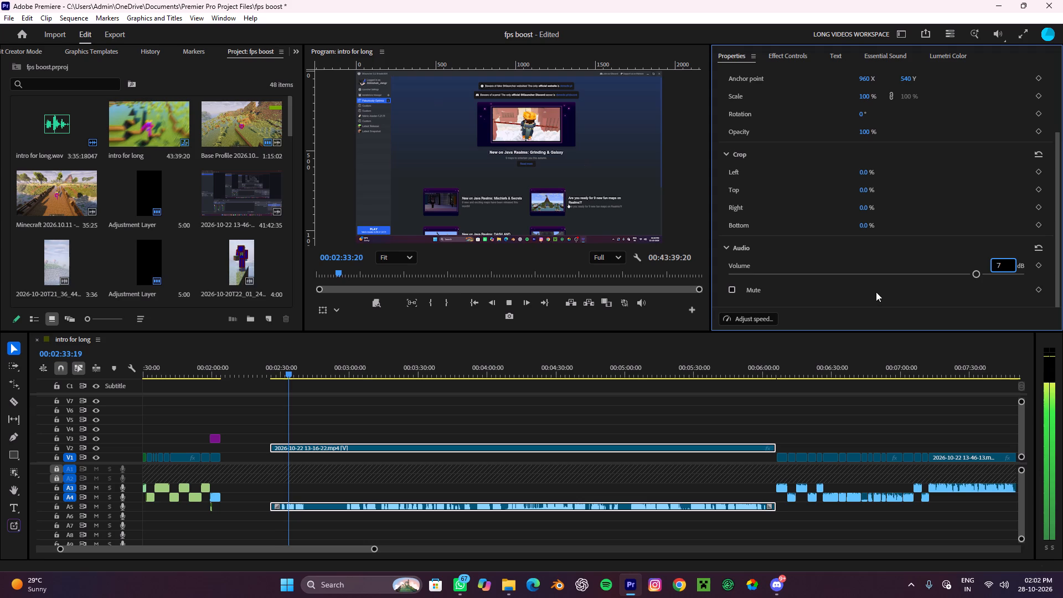
pyautogui.click(435, 482)
pyautogui.keyDown('alt'); pyautogui.scroll(9, 307, 475); pyautogui.keyUp('alt')
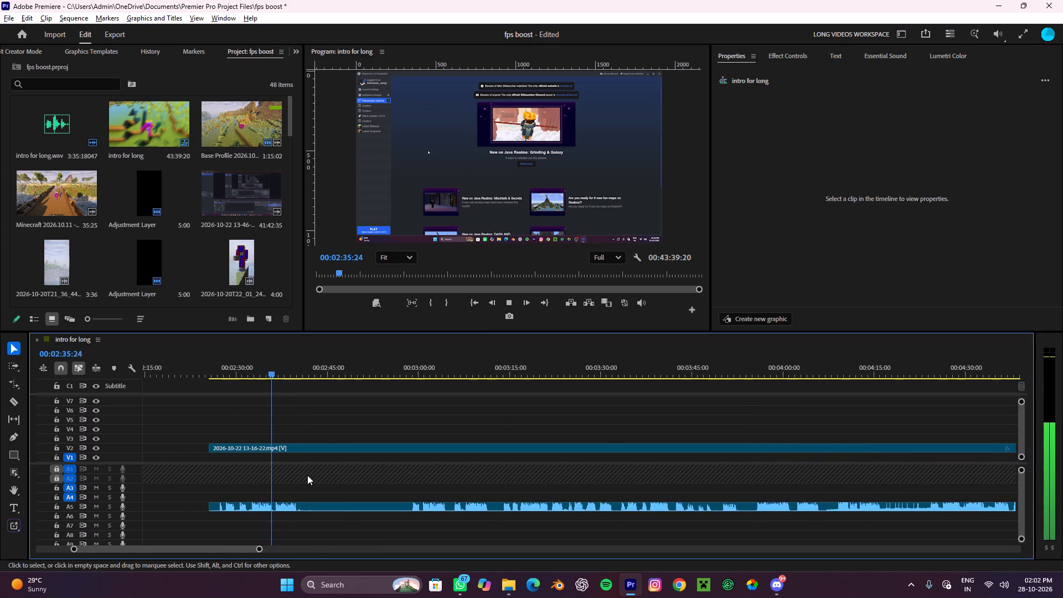
pyautogui.keyDown('alt'); pyautogui.scroll(-10, 307, 475); pyautogui.keyUp('alt')
pyautogui.press('space')
pyautogui.scroll(-3, 278, 468)
pyautogui.scroll(15, 270, 475)
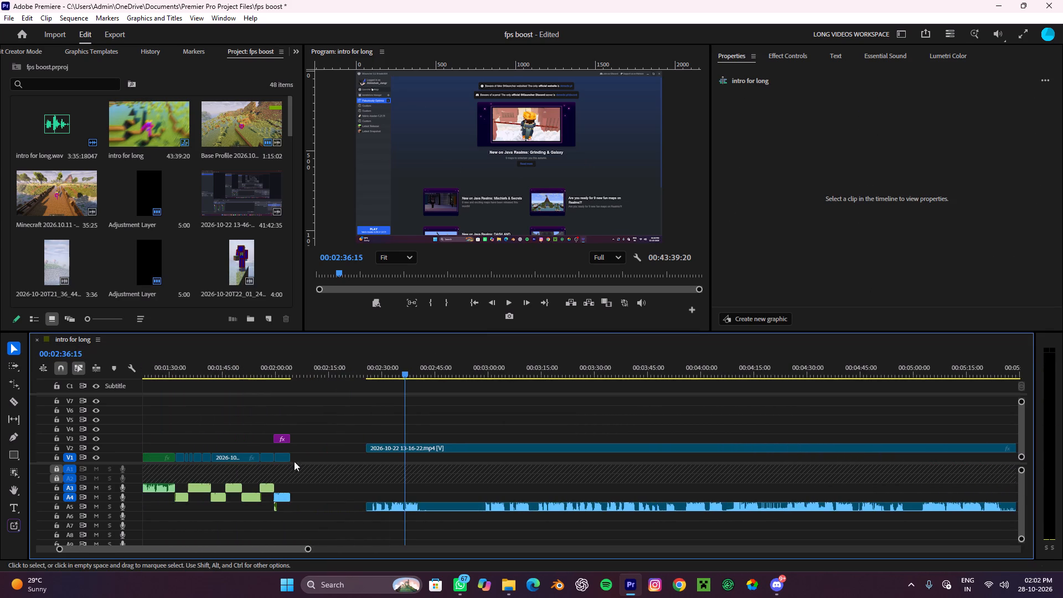
pyautogui.moveTo(412, 448); pyautogui.dragTo(343, 463)
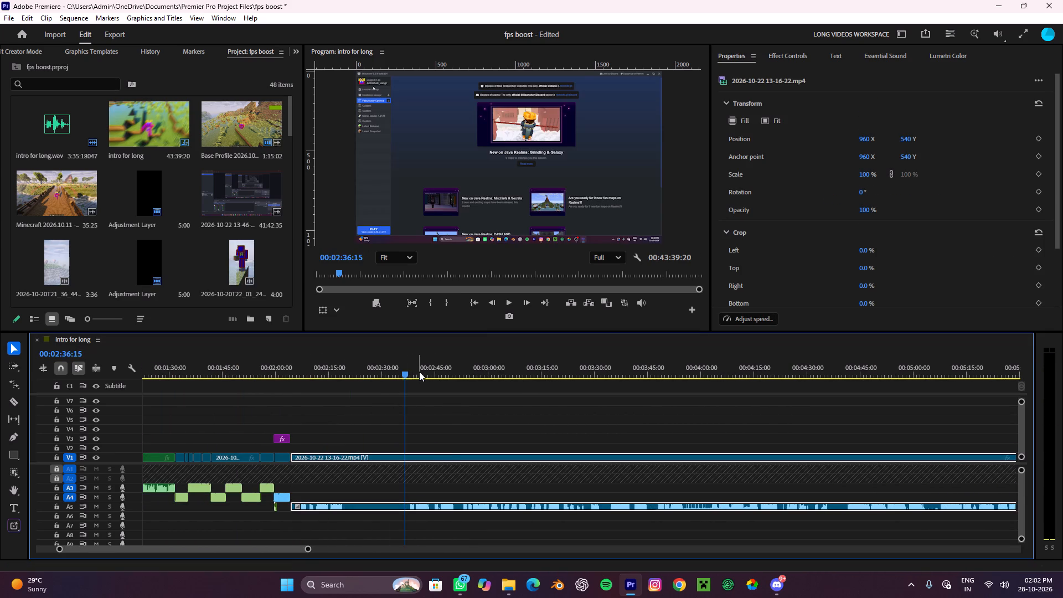
# Play the inserted clip from about 00:02:10 to 00:02:19 and review its narration for a cut point.
pyautogui.moveTo(419, 372); pyautogui.dragTo(317, 450)
pyautogui.press('space')
pyautogui.scroll(9, 319, 447)
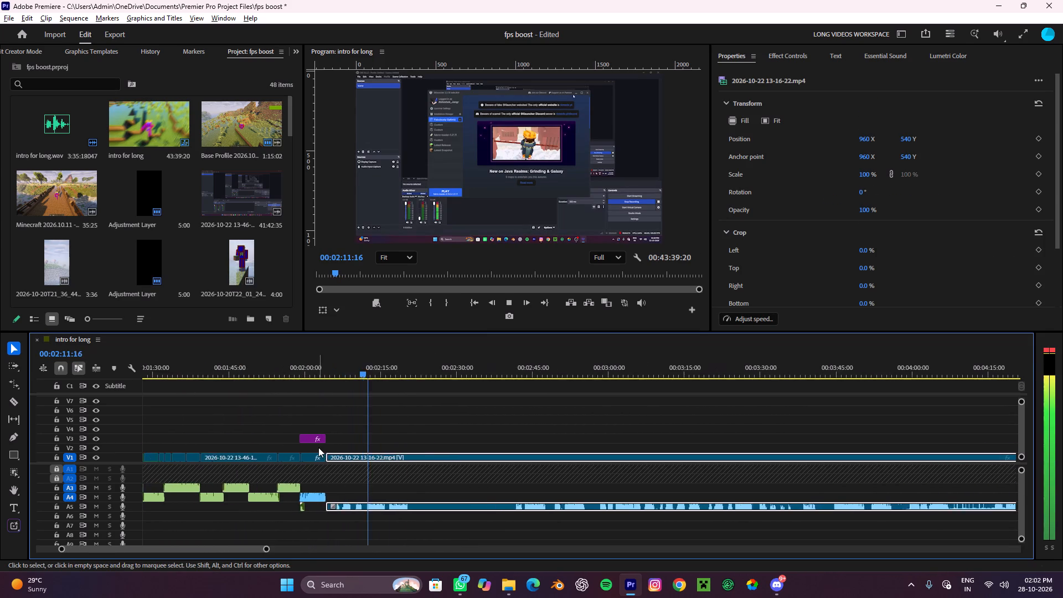
pyautogui.scroll(2, 318, 447)
pyautogui.keyDown('alt'); pyautogui.scroll(-8, 318, 447); pyautogui.keyUp('alt')
pyautogui.keyDown('alt'); pyautogui.scroll(4, 314, 448); pyautogui.keyUp('alt')
pyautogui.keyDown('alt'); pyautogui.scroll(-4, 314, 448); pyautogui.keyUp('alt')
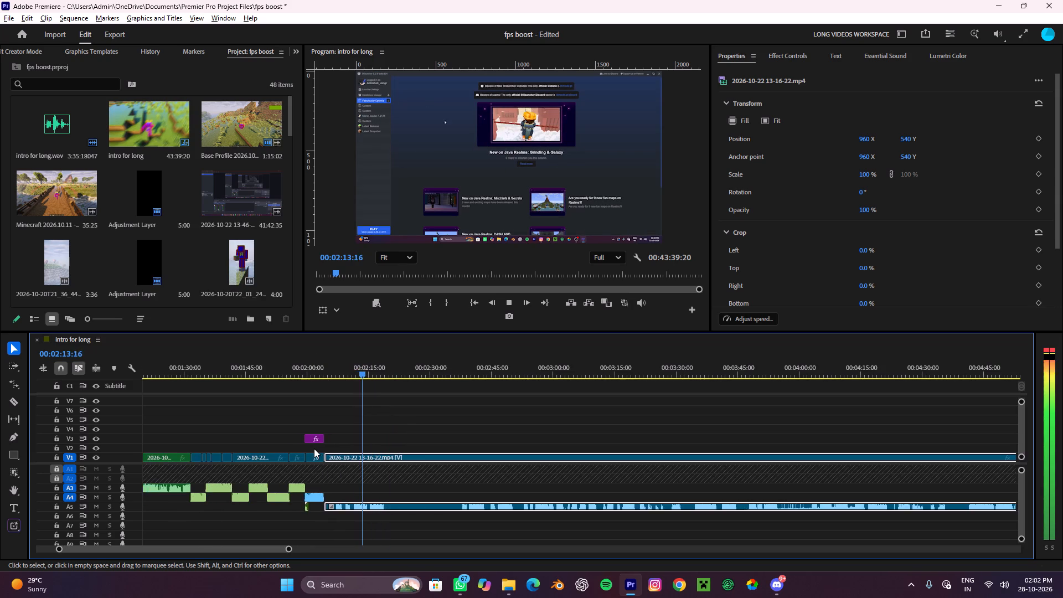
pyautogui.keyDown('alt'); pyautogui.scroll(9, 314, 448); pyautogui.keyUp('alt')
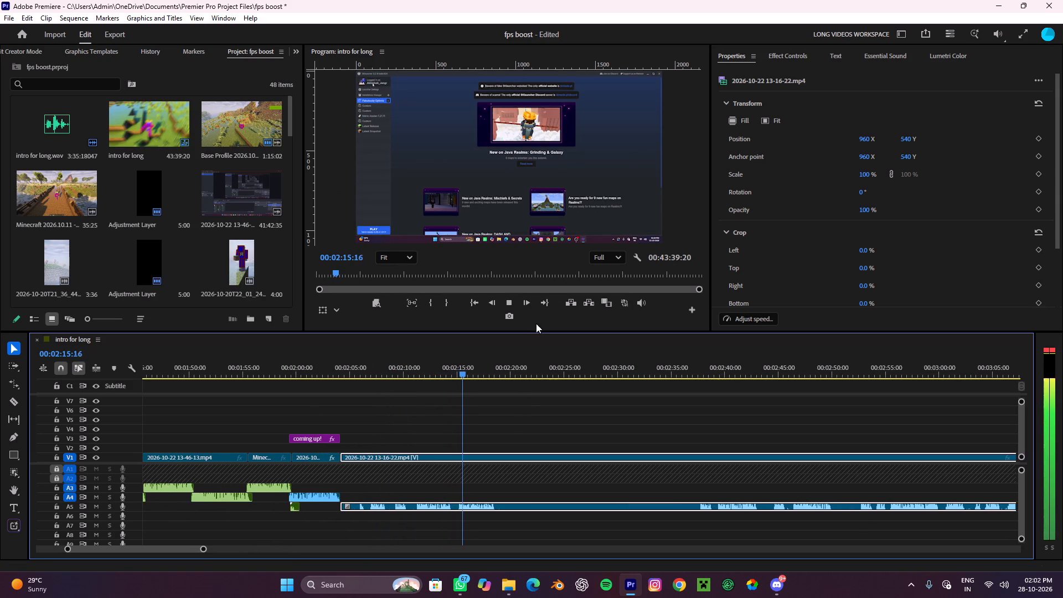
pyautogui.keyDown('alt'); pyautogui.scroll(4, 478, 454); pyautogui.keyUp('alt')
pyautogui.keyDown('alt'); pyautogui.scroll(-9, 469, 449); pyautogui.keyUp('alt')
pyautogui.keyDown('alt'); pyautogui.scroll(6, 431, 439); pyautogui.keyUp('alt')
pyautogui.scroll(-5, 429, 439)
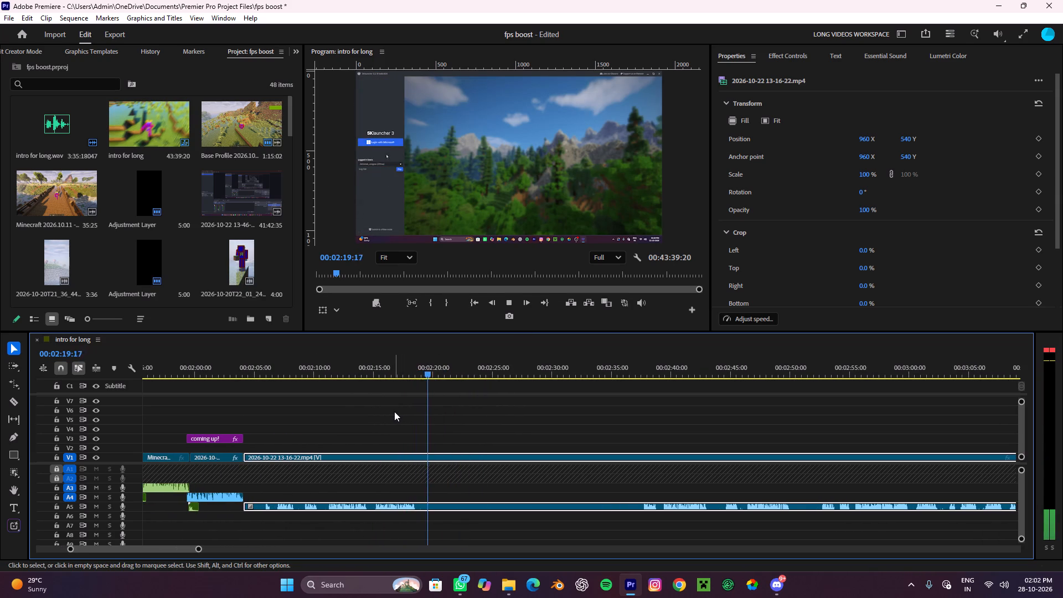
pyautogui.press('c')
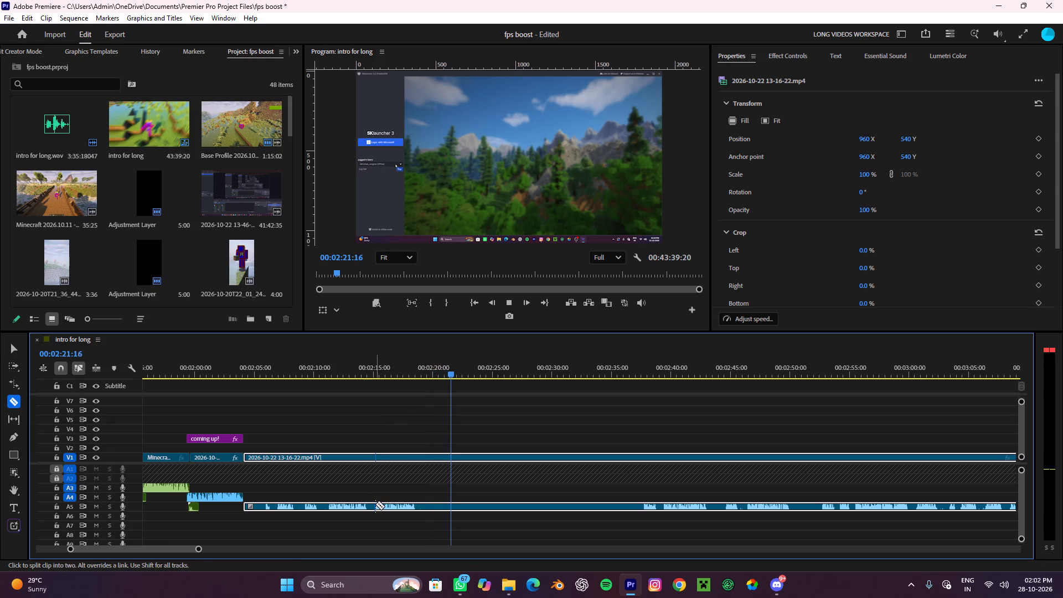
pyautogui.click(375, 504)
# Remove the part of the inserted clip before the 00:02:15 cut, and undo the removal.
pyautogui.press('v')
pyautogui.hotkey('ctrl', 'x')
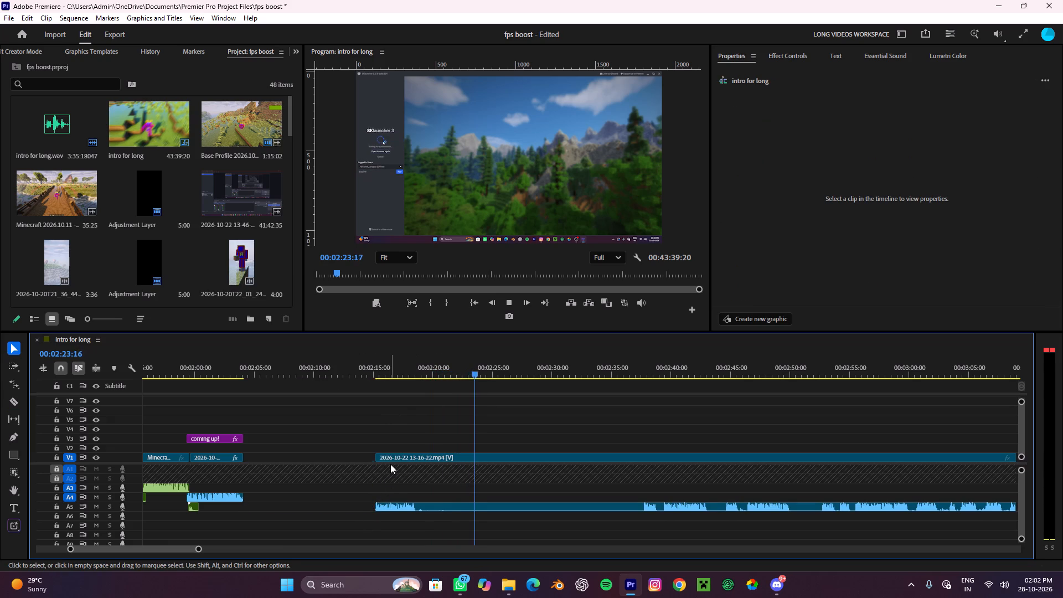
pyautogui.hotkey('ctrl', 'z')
# Stop playback and split the inserted clip again at about 00:02:19, at the end of the narration phrase.
pyautogui.press('space')
pyautogui.press('c')
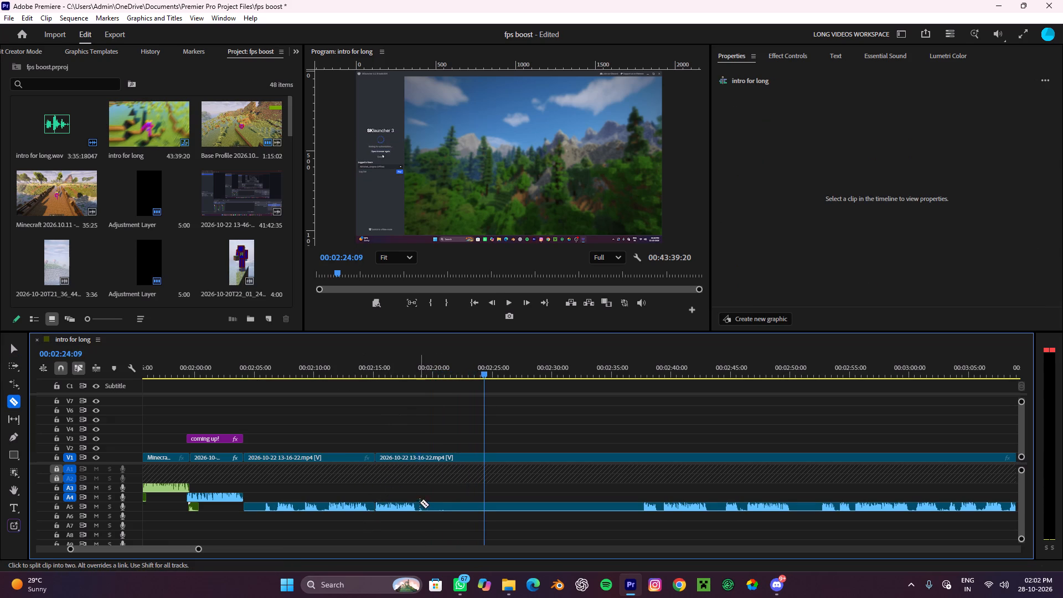
pyautogui.click(417, 507)
pyautogui.press('v')
# Scrub and replay the first piece of the inserted clip, from 00:02:04 to about 00:02:14, and review its narration.
pyautogui.click(328, 458)
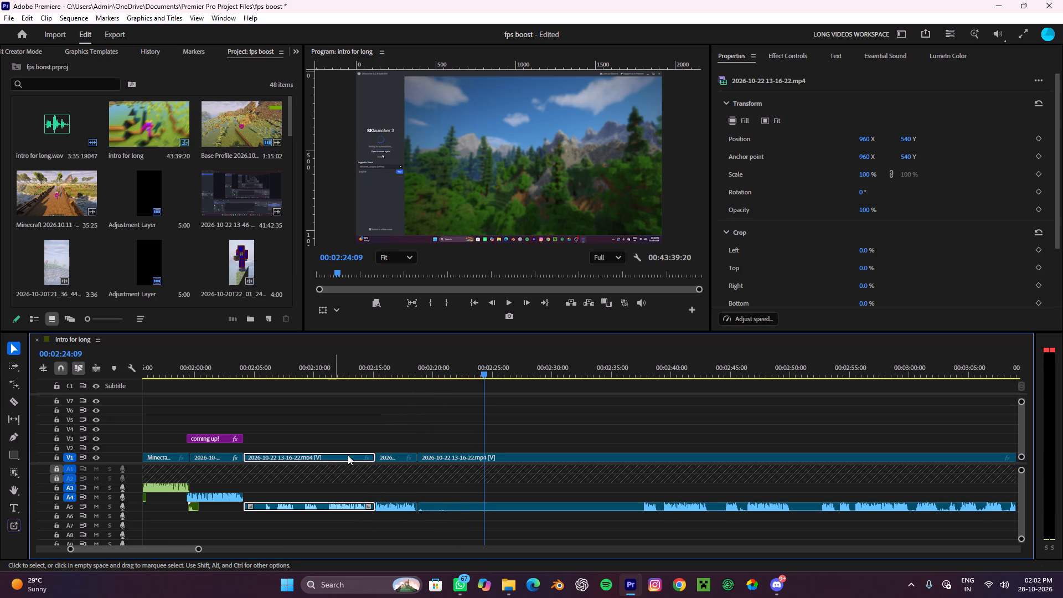
pyautogui.moveTo(481, 363); pyautogui.dragTo(238, 432)
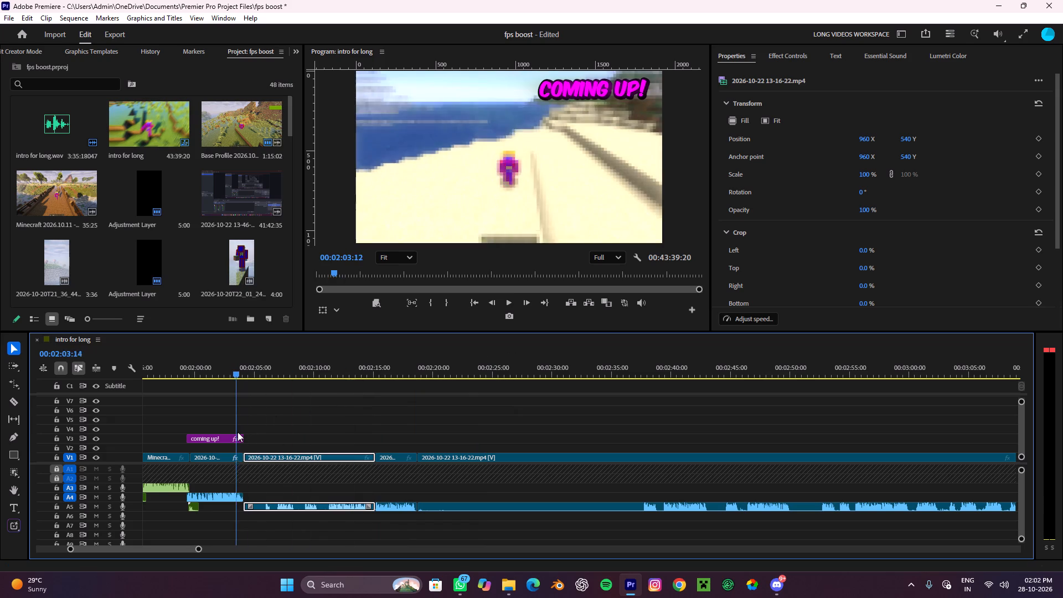
pyautogui.moveTo(238, 432); pyautogui.dragTo(294, 430)
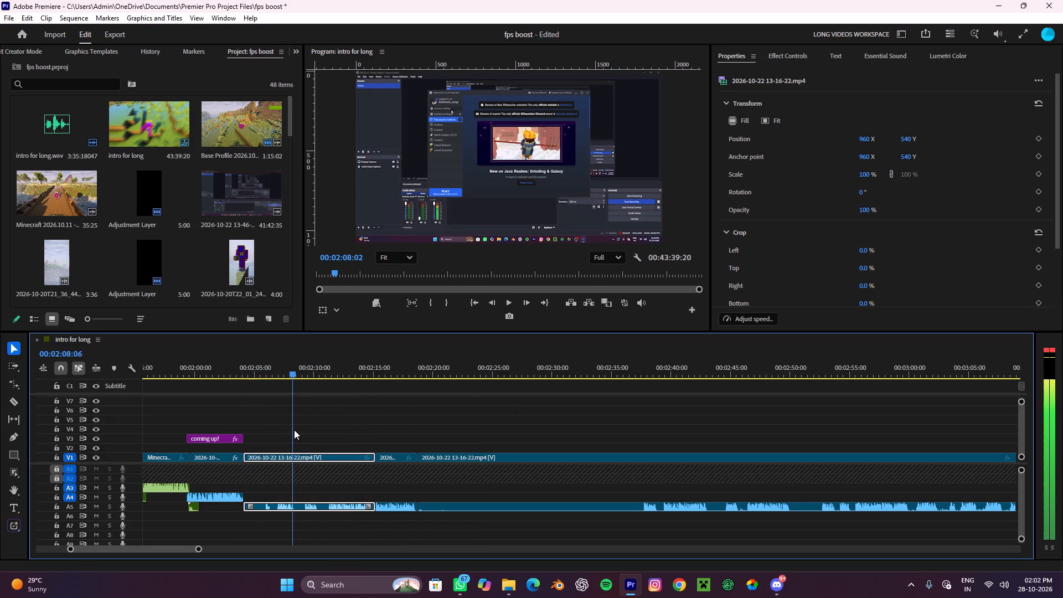
pyautogui.moveTo(294, 430); pyautogui.dragTo(311, 425)
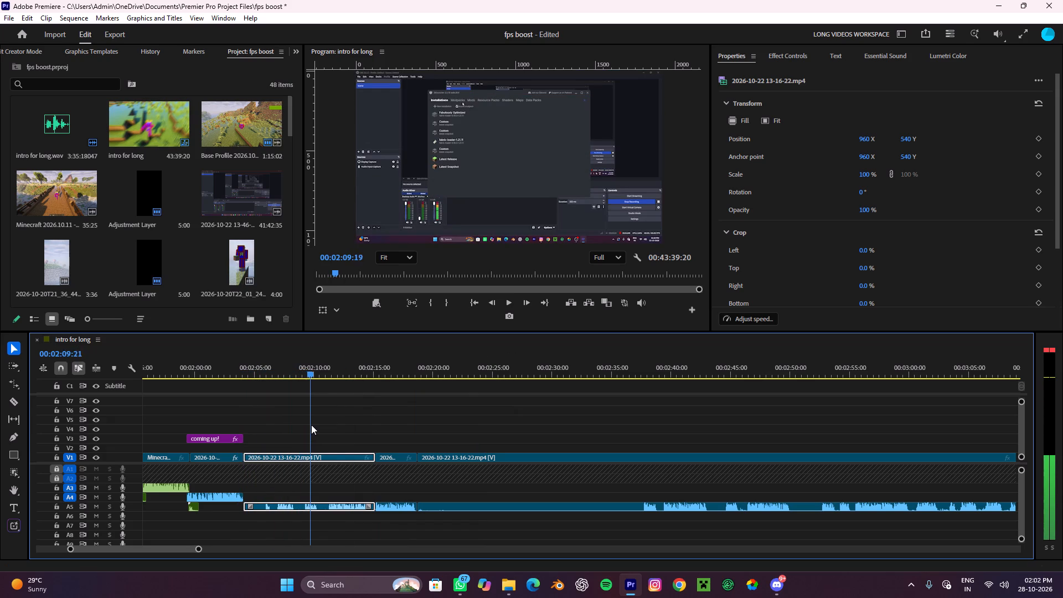
pyautogui.moveTo(311, 425); pyautogui.dragTo(361, 417)
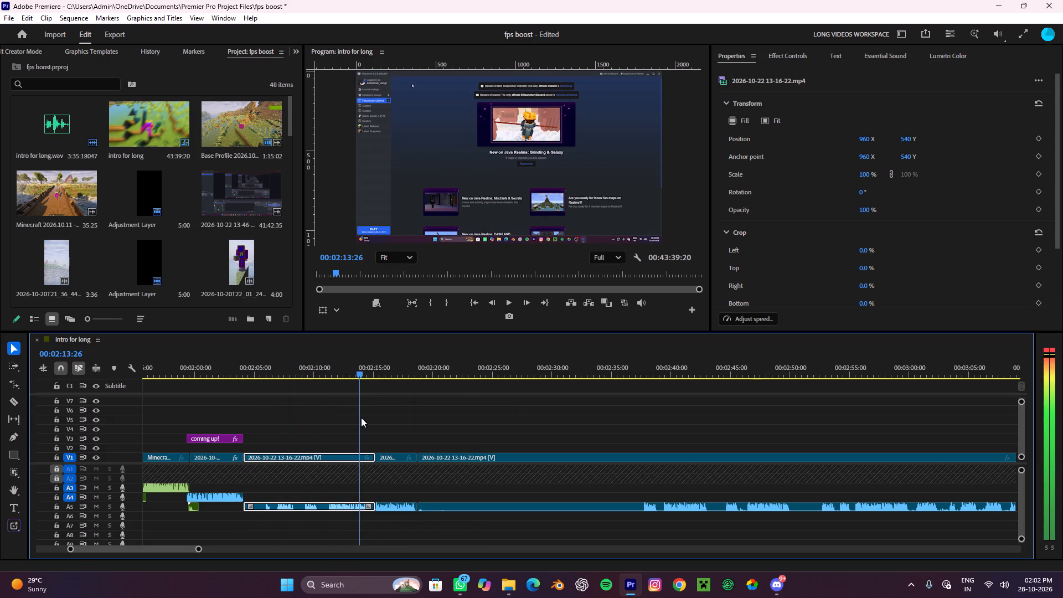
pyautogui.moveTo(361, 417); pyautogui.dragTo(343, 425)
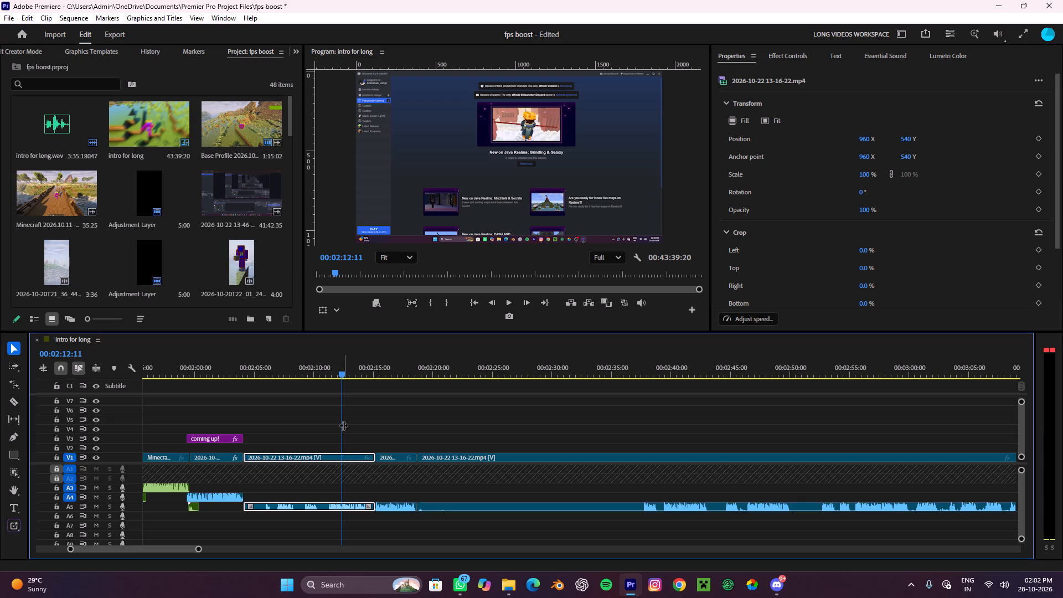
pyautogui.press('space')
pyautogui.press('space')
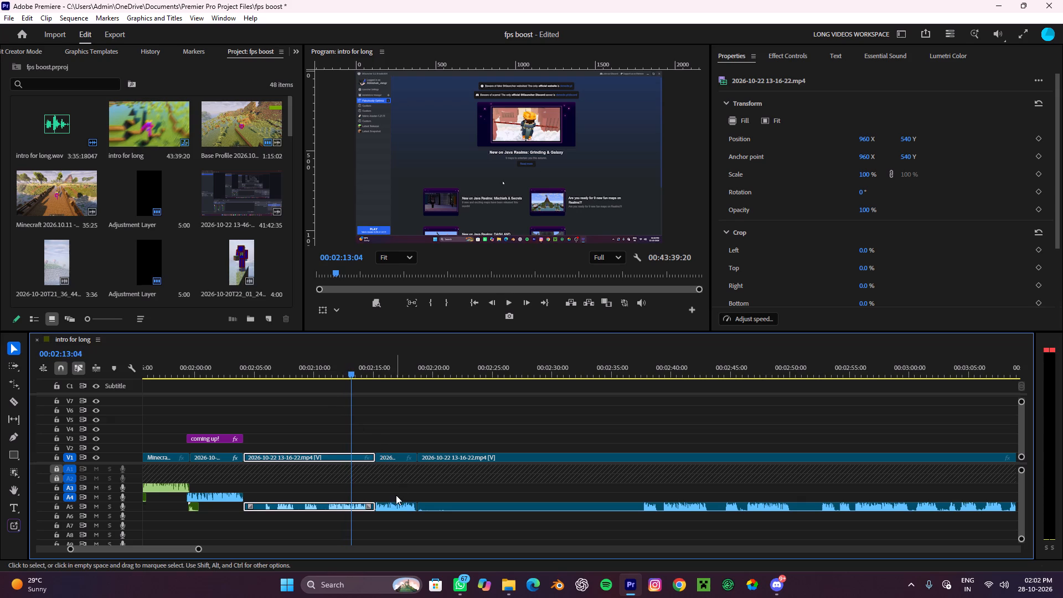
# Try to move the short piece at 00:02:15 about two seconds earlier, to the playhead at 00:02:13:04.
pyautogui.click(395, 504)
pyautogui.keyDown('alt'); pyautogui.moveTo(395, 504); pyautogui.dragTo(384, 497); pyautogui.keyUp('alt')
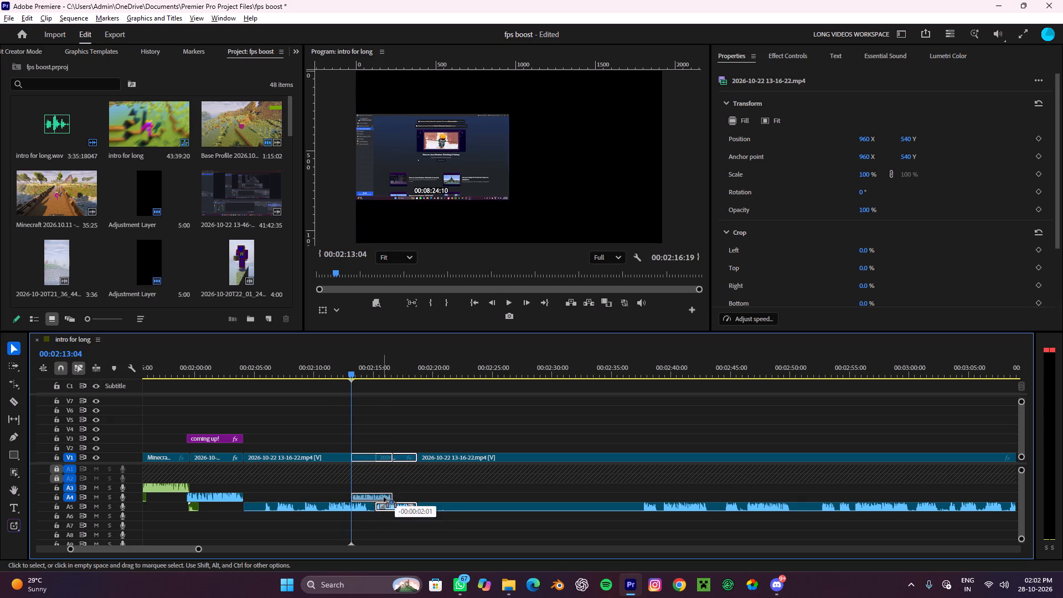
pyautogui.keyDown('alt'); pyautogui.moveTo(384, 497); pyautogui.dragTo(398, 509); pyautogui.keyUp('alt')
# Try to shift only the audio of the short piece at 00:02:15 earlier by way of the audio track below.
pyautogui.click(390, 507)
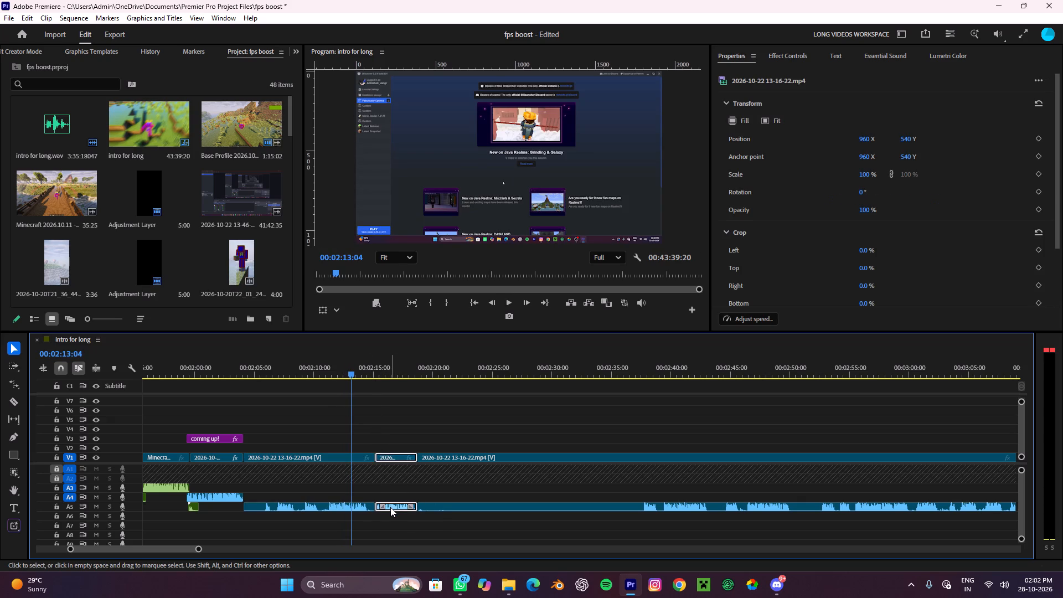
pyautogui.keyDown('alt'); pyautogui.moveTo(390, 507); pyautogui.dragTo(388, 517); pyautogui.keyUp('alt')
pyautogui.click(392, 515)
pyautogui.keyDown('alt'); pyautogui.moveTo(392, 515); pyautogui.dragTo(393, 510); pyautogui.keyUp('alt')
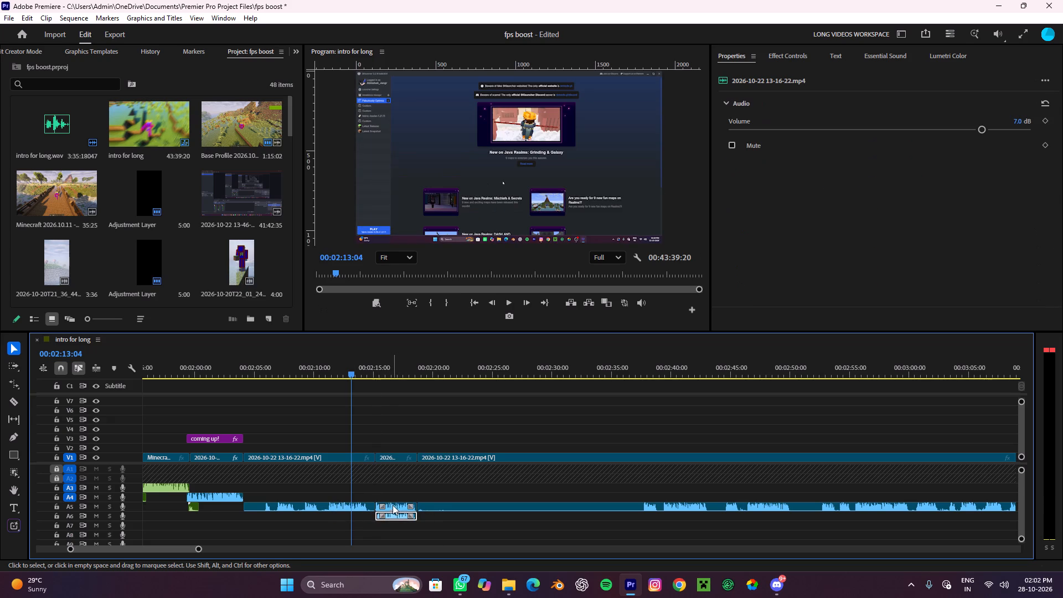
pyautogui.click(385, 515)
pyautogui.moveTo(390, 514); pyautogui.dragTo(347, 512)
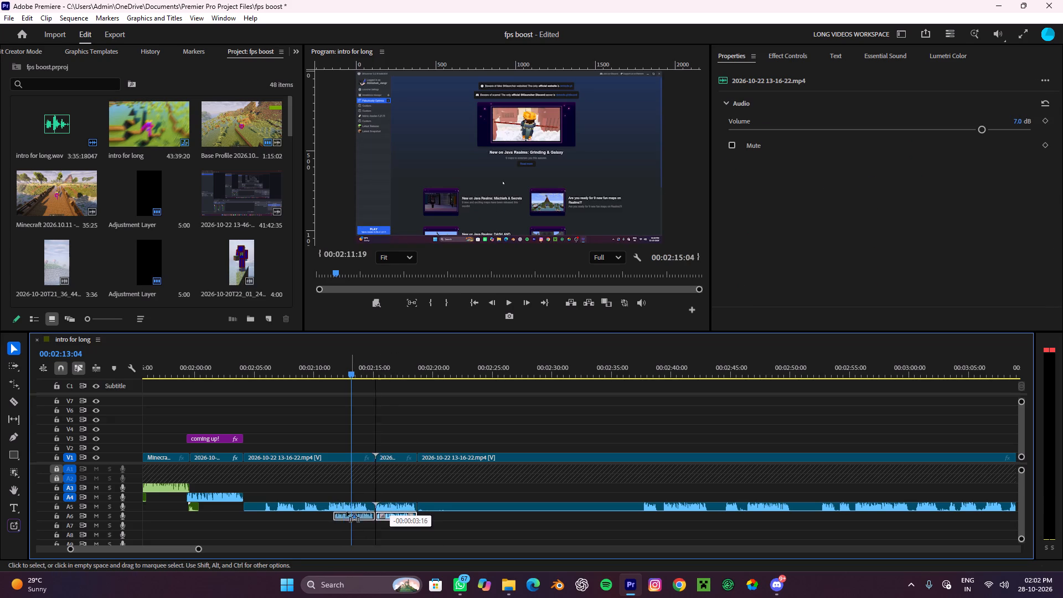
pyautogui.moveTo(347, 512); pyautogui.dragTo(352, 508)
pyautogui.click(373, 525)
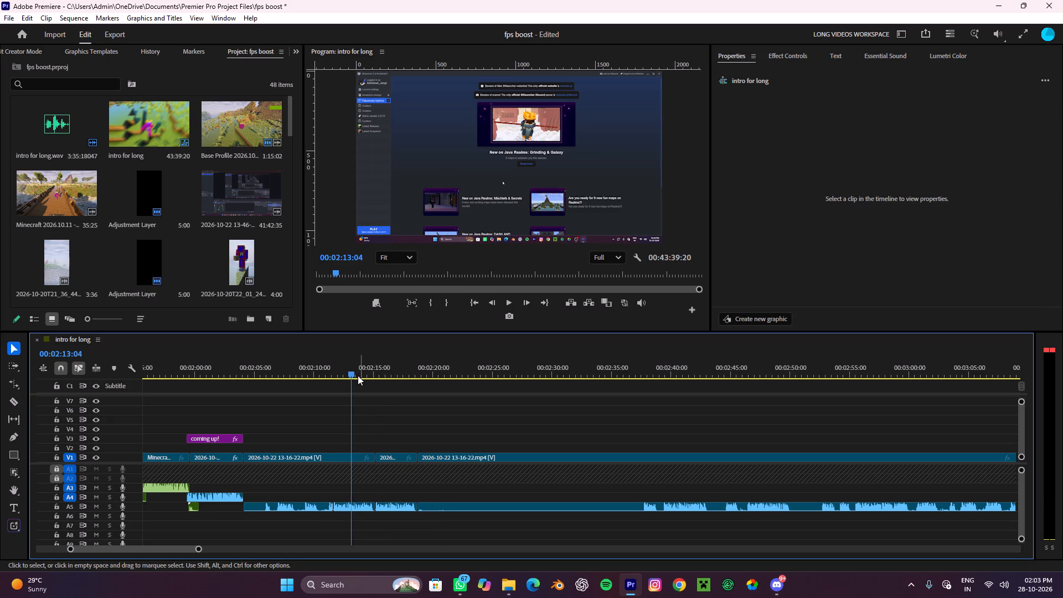
# Split the inserted clip at about 00:02:11:19 and ripple-delete the part before the cut.
pyautogui.moveTo(338, 363); pyautogui.dragTo(302, 379)
pyautogui.click(398, 417)
pyautogui.press('space')
pyautogui.keyDown('alt'); pyautogui.scroll(3, 365, 468); pyautogui.keyUp('alt')
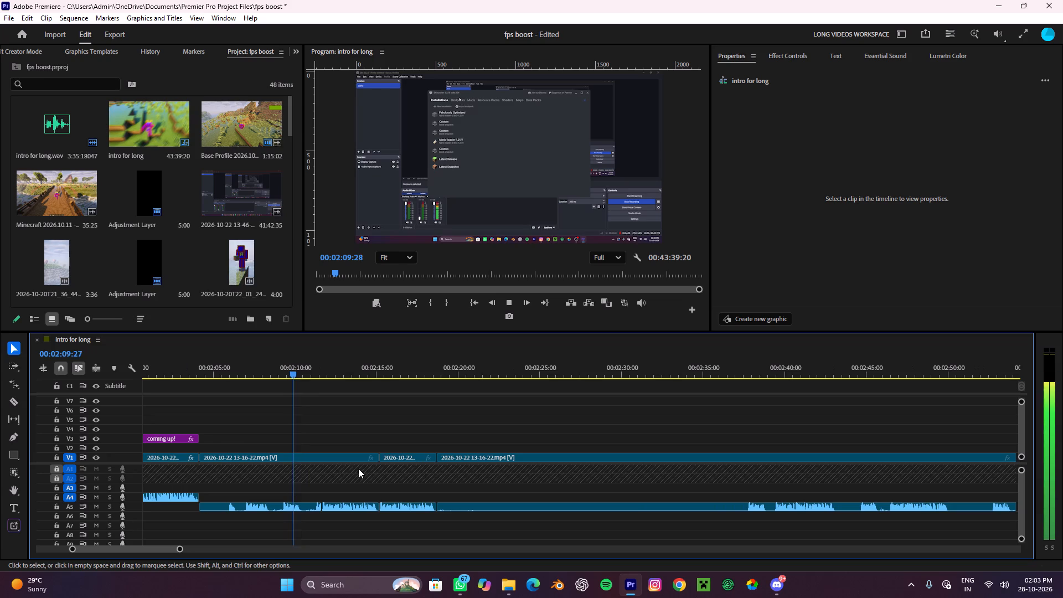
pyautogui.press('c')
pyautogui.click(326, 460)
pyautogui.press('v')
pyautogui.moveTo(290, 518); pyautogui.dragTo(280, 463)
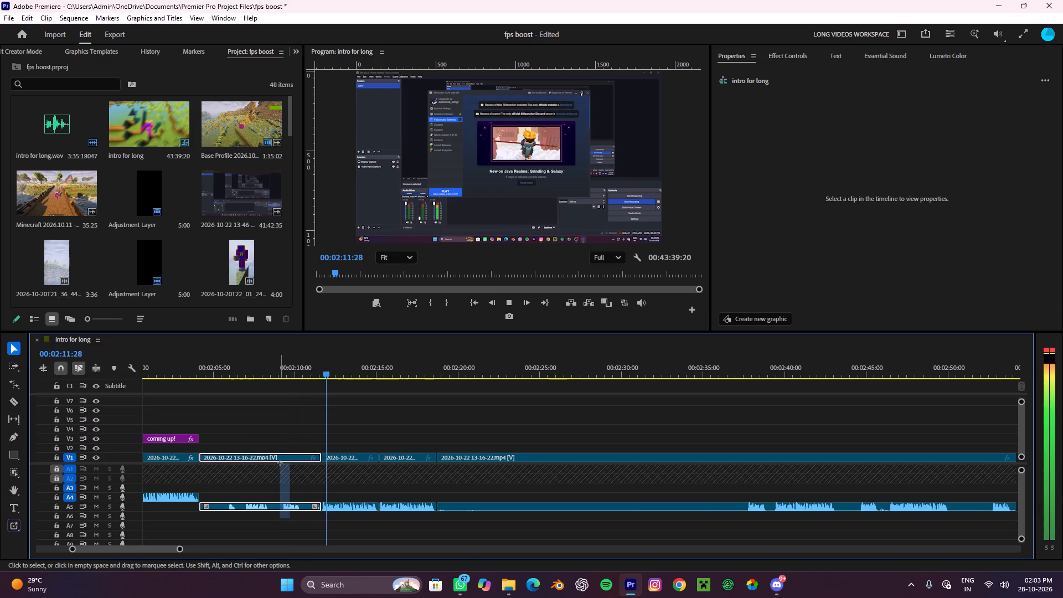
pyautogui.press('e')
# Play back the join after the "coming up!" section, from about 00:02:01:24 to 00:02:05.
pyautogui.keyDown('alt'); pyautogui.scroll(-4, 203, 464); pyautogui.keyUp('alt')
pyautogui.moveTo(204, 369); pyautogui.dragTo(177, 386)
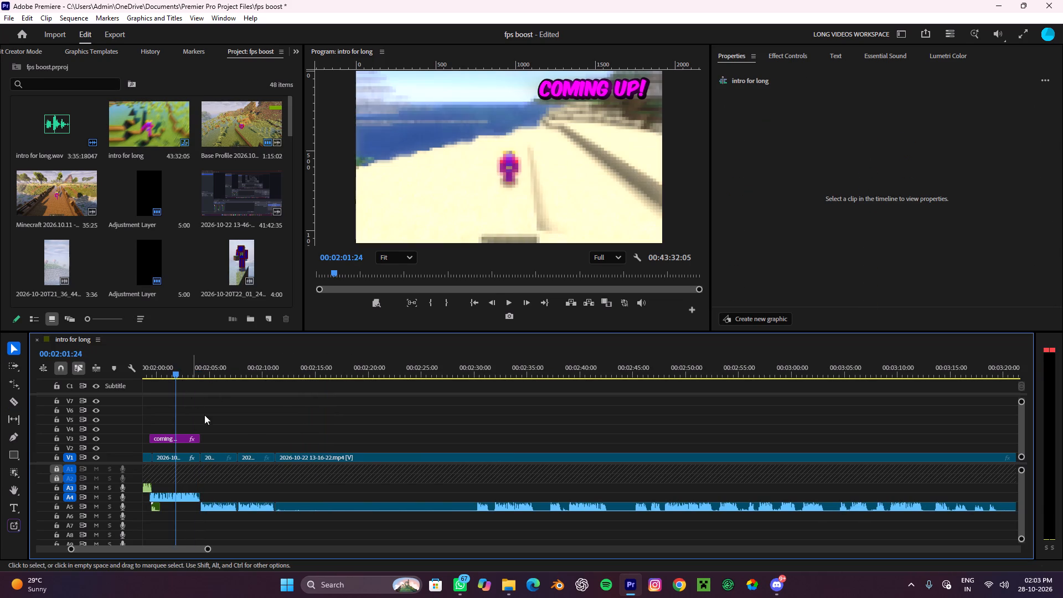
pyautogui.press('space')
pyautogui.keyDown('alt'); pyautogui.scroll(12, 218, 448); pyautogui.keyUp('alt')
pyautogui.scroll(-15, 339, 457)
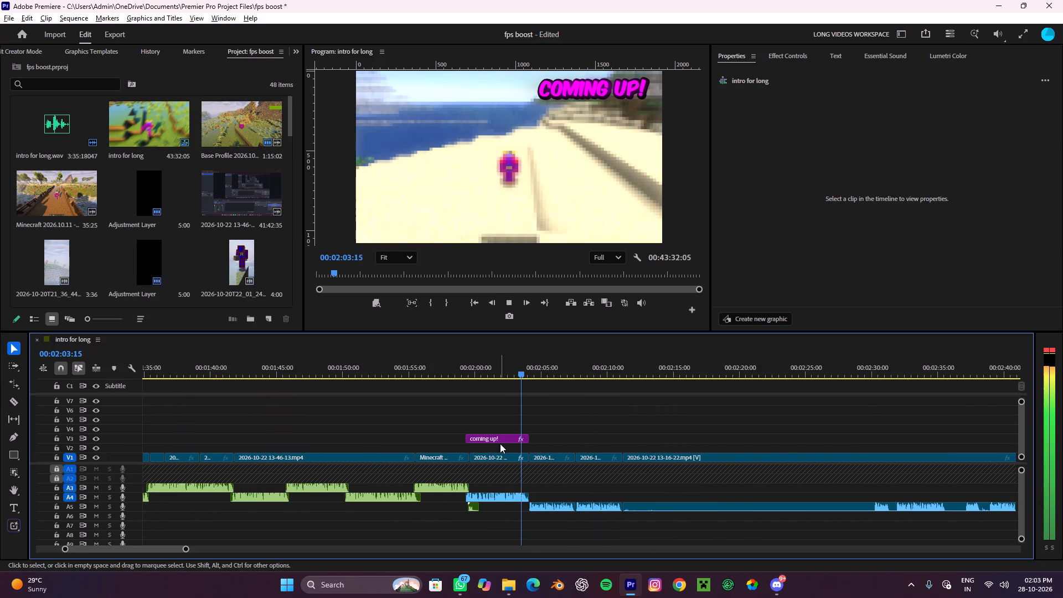
pyautogui.keyDown('alt'); pyautogui.scroll(5, 500, 444); pyautogui.keyUp('alt')
pyautogui.scroll(-10, 500, 444)
pyautogui.keyDown('alt'); pyautogui.scroll(10, 440, 435); pyautogui.keyUp('alt')
pyautogui.press('space')
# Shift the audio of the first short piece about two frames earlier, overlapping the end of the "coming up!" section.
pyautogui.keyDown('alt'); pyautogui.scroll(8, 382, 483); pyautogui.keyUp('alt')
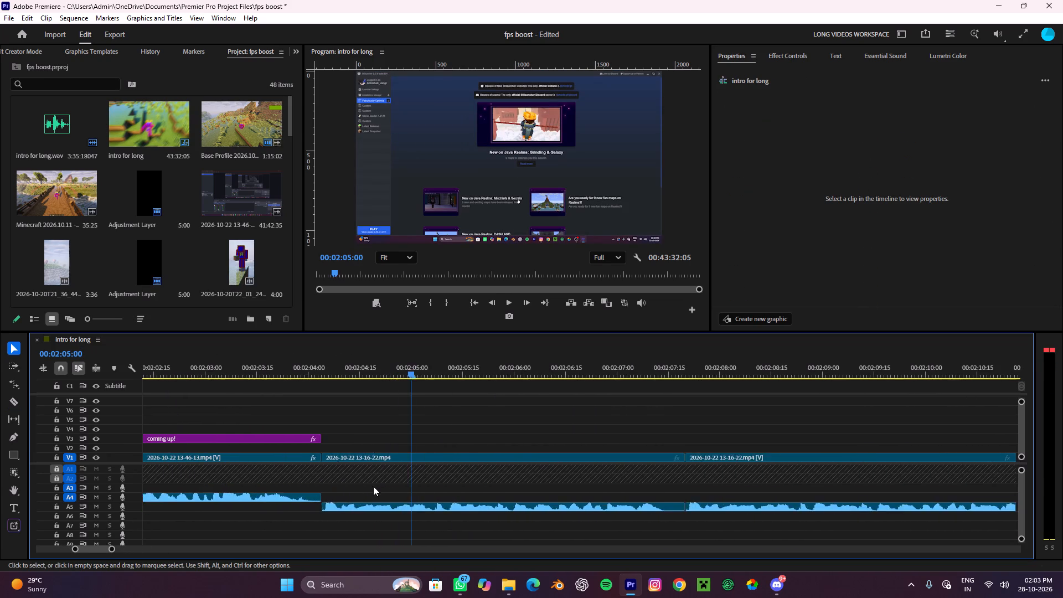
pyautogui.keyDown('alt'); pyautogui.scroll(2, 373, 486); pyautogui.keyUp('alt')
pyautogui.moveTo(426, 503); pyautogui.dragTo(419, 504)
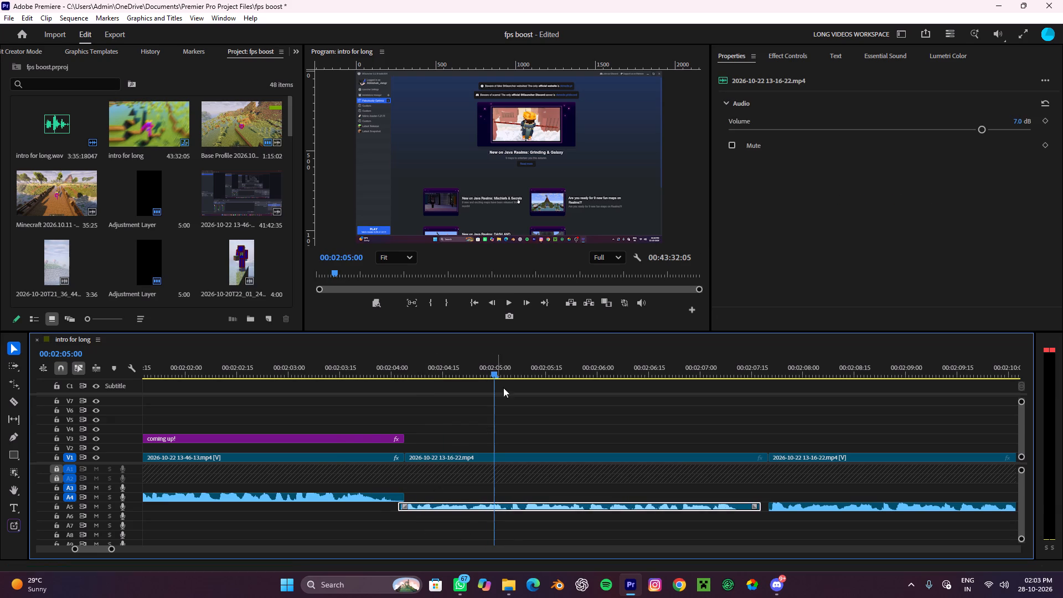
# Replay the join at 00:02:04 and the short pieces after it, reviewing the narration up to about 00:02:09.
pyautogui.moveTo(502, 373); pyautogui.dragTo(392, 419)
pyautogui.click(466, 405)
pyautogui.press('space')
pyautogui.keyDown('alt'); pyautogui.scroll(-15, 507, 438); pyautogui.keyUp('alt')
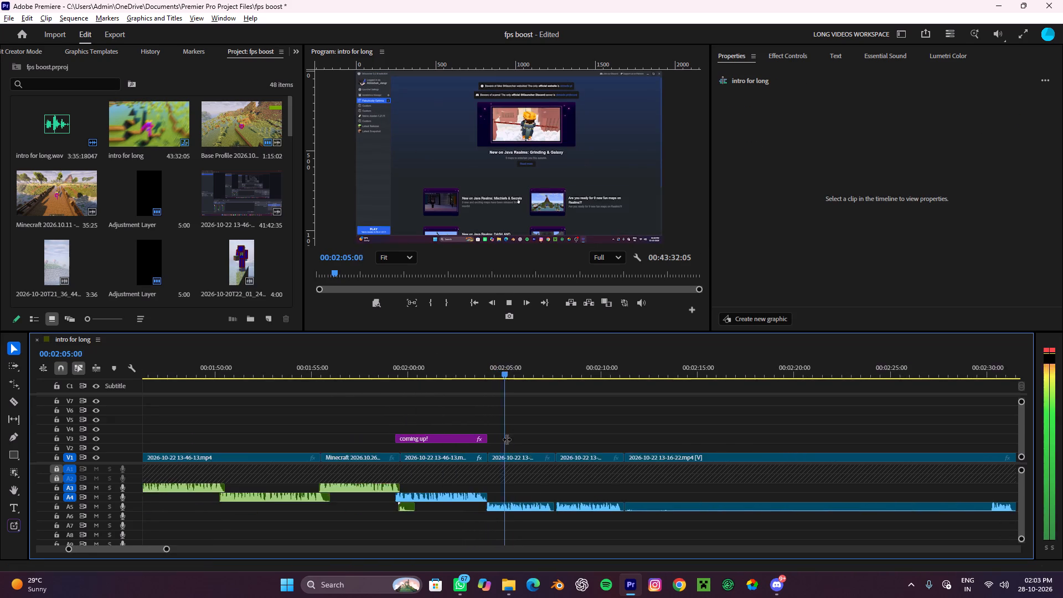
pyautogui.keyDown('alt'); pyautogui.scroll(5, 507, 439); pyautogui.keyUp('alt')
pyautogui.scroll(-9, 507, 439)
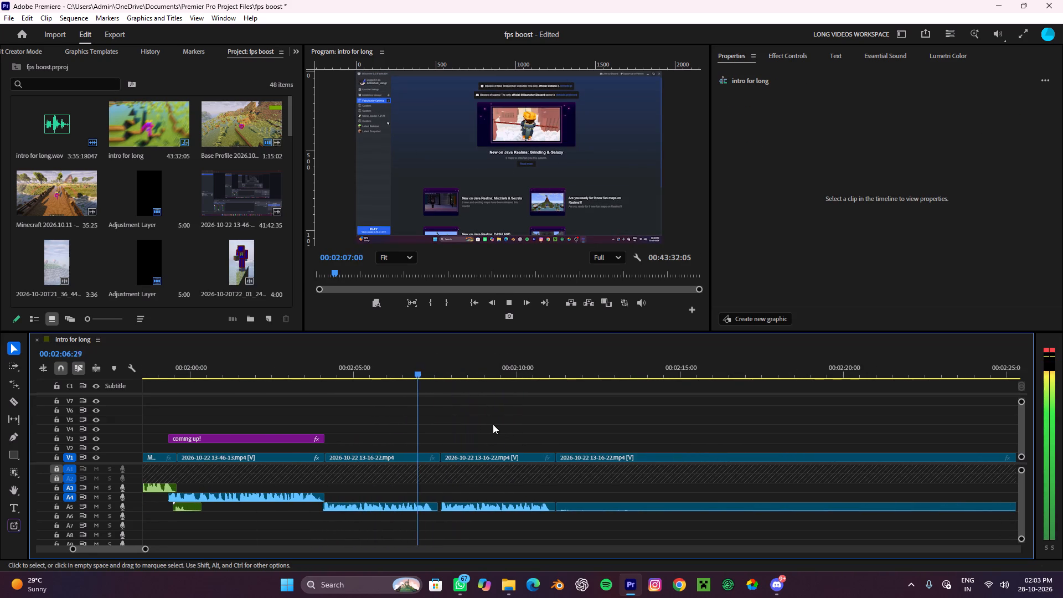
pyautogui.keyDown('alt'); pyautogui.scroll(-7, 474, 456); pyautogui.keyUp('alt')
pyautogui.keyDown('alt'); pyautogui.scroll(4, 473, 456); pyautogui.keyUp('alt')
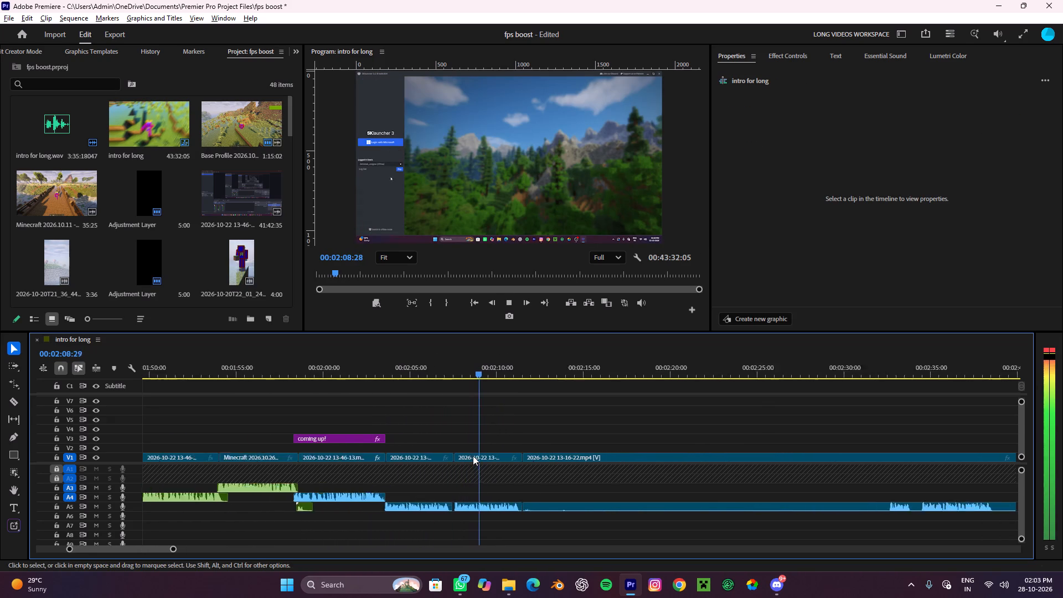
# Cut the second short piece, between about 00:02:07 and 00:02:11, out of the sequence, leaving its gap open.
pyautogui.moveTo(482, 437); pyautogui.dragTo(480, 515)
pyautogui.press('d')
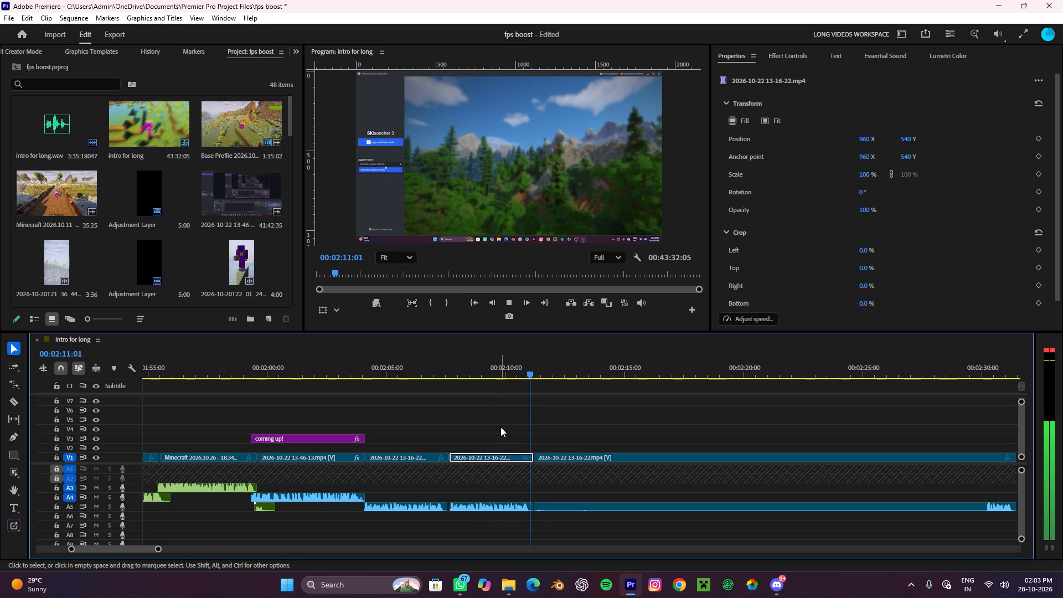
pyautogui.moveTo(500, 427); pyautogui.dragTo(478, 511)
pyautogui.hotkey('ctrl', 'x')
# Review the narration of the long remaining piece, playing it from about 00:02:30:17.
pyautogui.keyDown('alt'); pyautogui.scroll(-4, 477, 501); pyautogui.keyUp('alt')
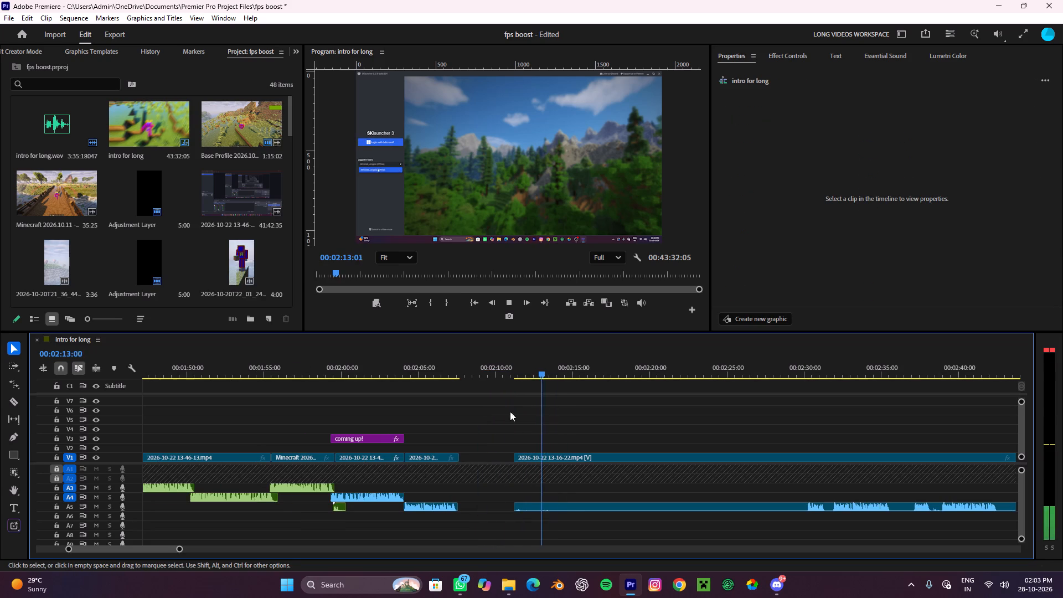
pyautogui.keyDown('alt'); pyautogui.scroll(-5, 563, 486); pyautogui.keyUp('alt')
pyautogui.moveTo(569, 369); pyautogui.dragTo(703, 479)
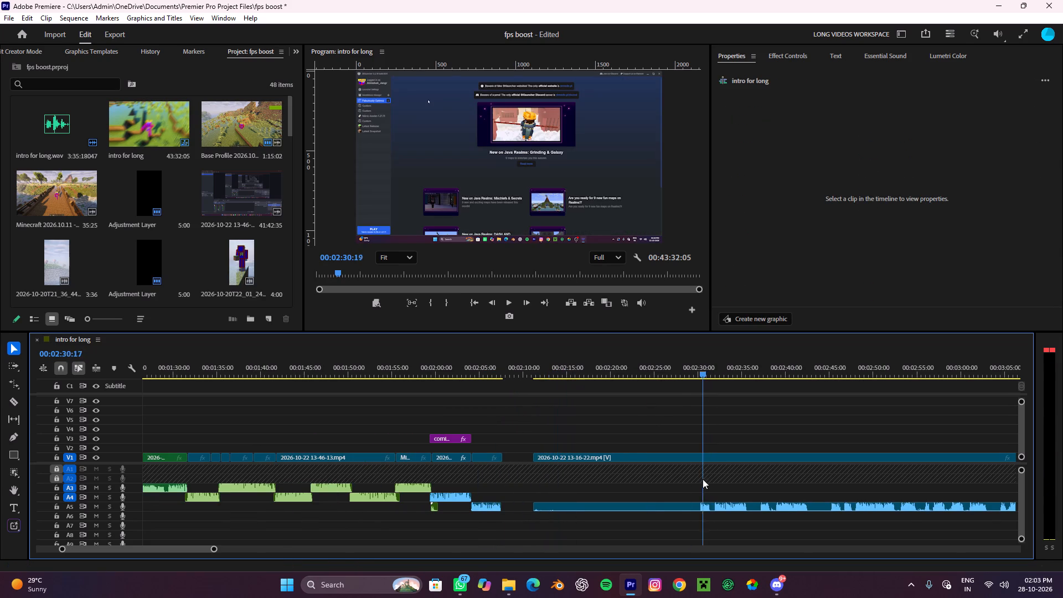
pyautogui.moveTo(703, 479); pyautogui.dragTo(700, 508)
pyautogui.press('space')
pyautogui.keyDown('alt'); pyautogui.scroll(5, 699, 504); pyautogui.keyUp('alt')
pyautogui.keyDown('alt'); pyautogui.scroll(-5, 695, 502); pyautogui.keyUp('alt')
pyautogui.keyDown('alt'); pyautogui.scroll(5, 680, 501); pyautogui.keyUp('alt')
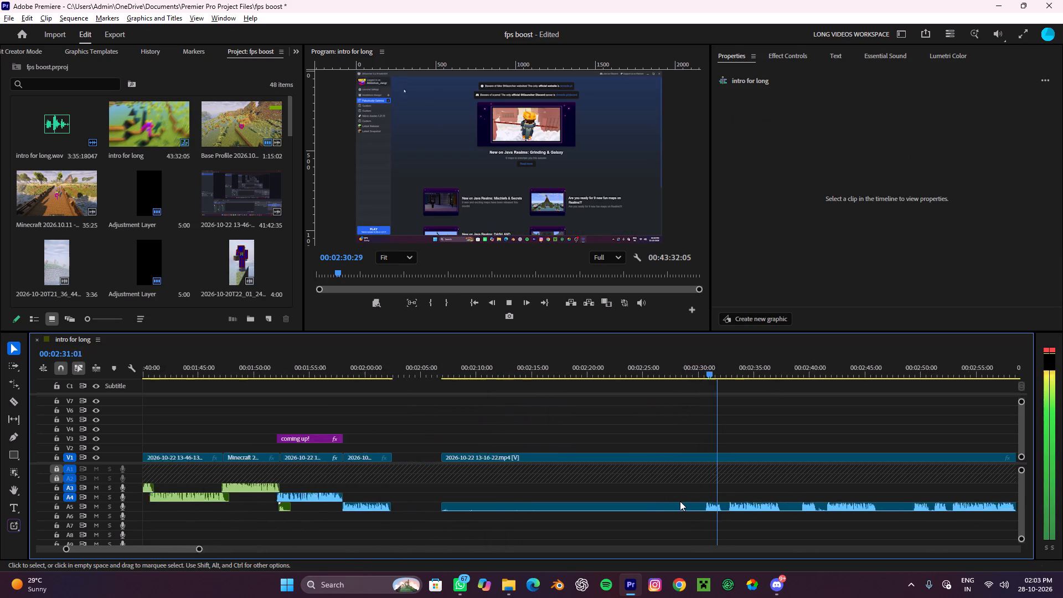
pyautogui.scroll(-4, 625, 469)
# Cut the first short piece, from 00:02:04 to about 00:02:07, out of the sequence.
pyautogui.moveTo(295, 425); pyautogui.dragTo(269, 495)
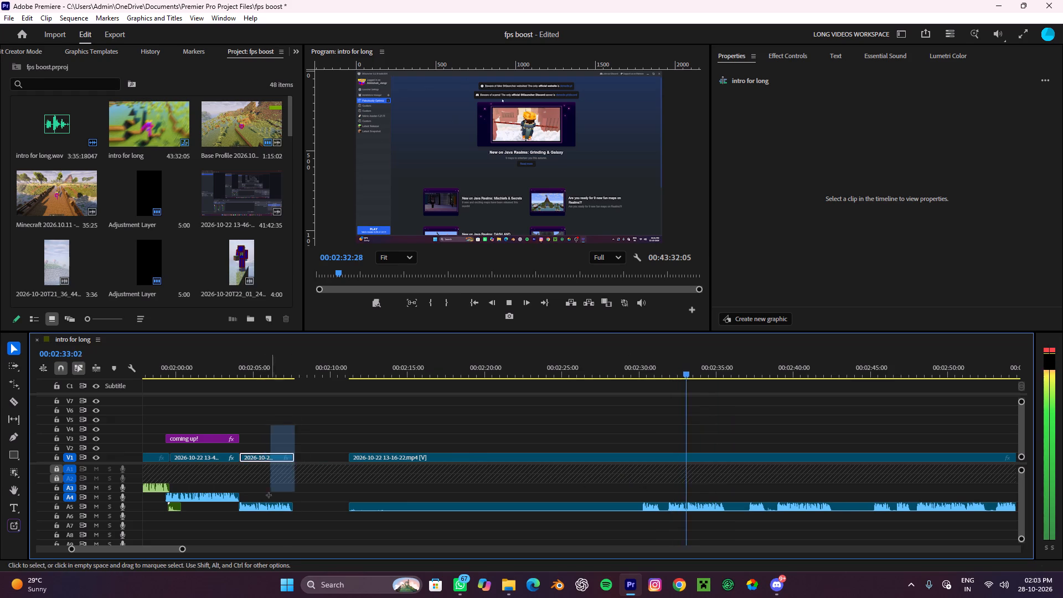
pyautogui.moveTo(269, 495); pyautogui.dragTo(262, 508)
pyautogui.hotkey('ctrl', 'x')
# Split the long piece at about 00:02:31:25 and cut out the part before the split, saving the project along the way.
pyautogui.press('c')
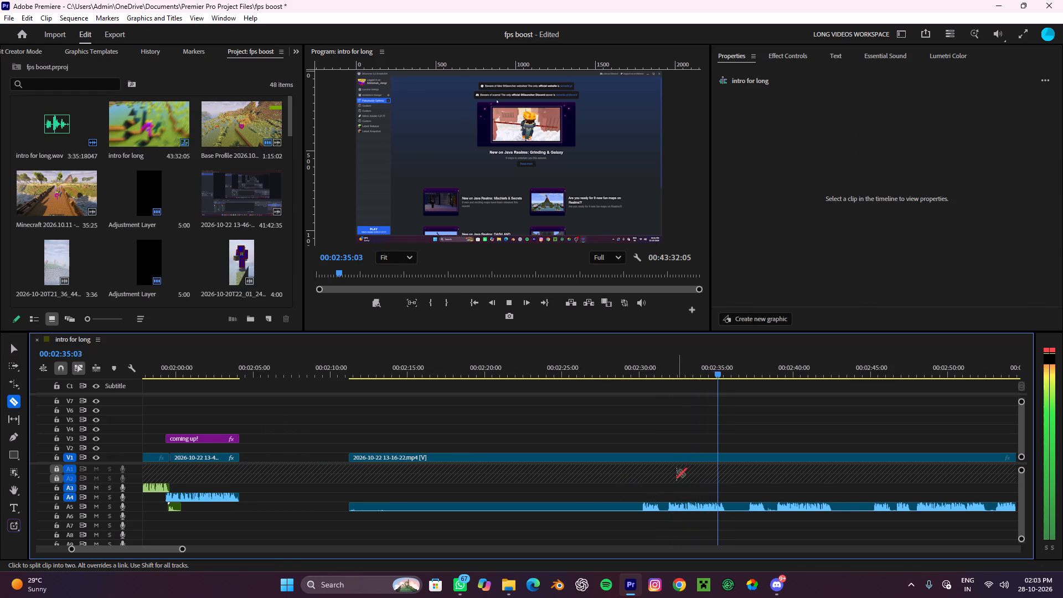
pyautogui.click(667, 456)
pyautogui.press('v')
pyautogui.moveTo(620, 530); pyautogui.dragTo(619, 527)
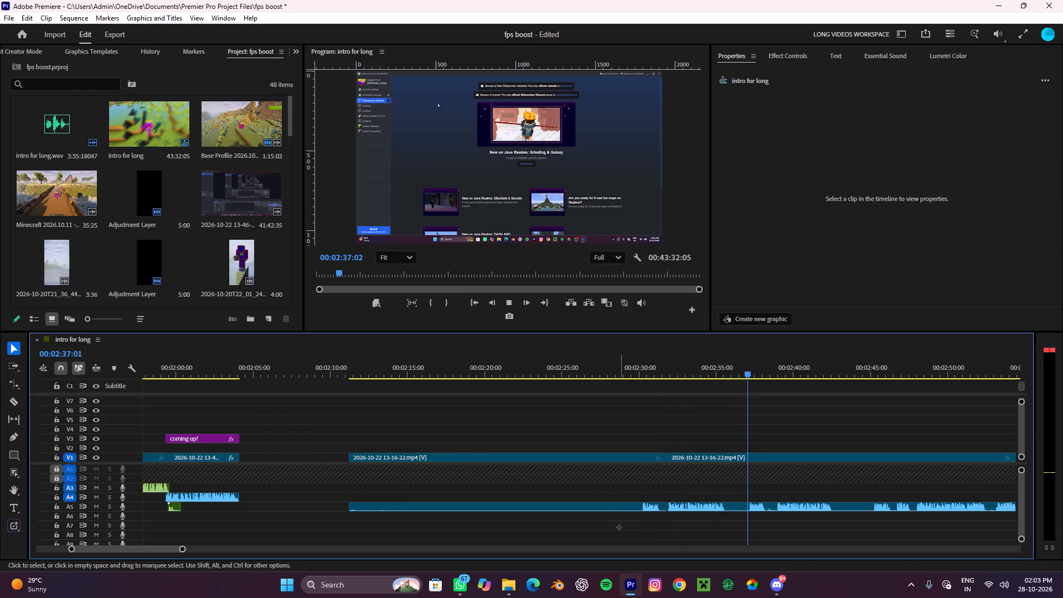
pyautogui.moveTo(619, 527); pyautogui.dragTo(579, 455)
pyautogui.hotkey('ctrl', 's')
pyautogui.hotkey('ctrl', 'd')
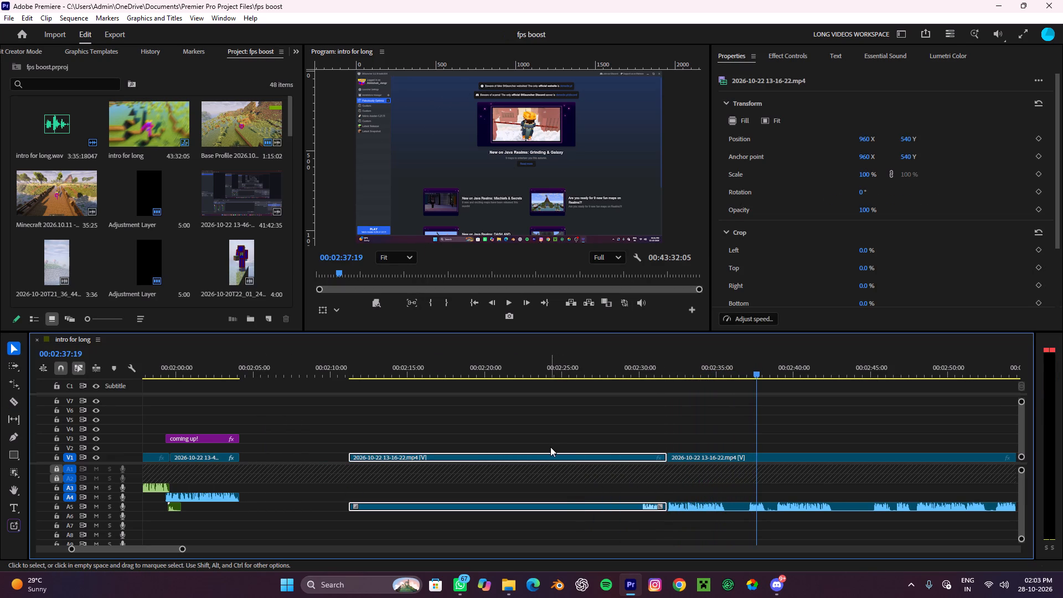
pyautogui.hotkey('ctrl', 'x')
pyautogui.click(525, 455)
pyautogui.press('e')
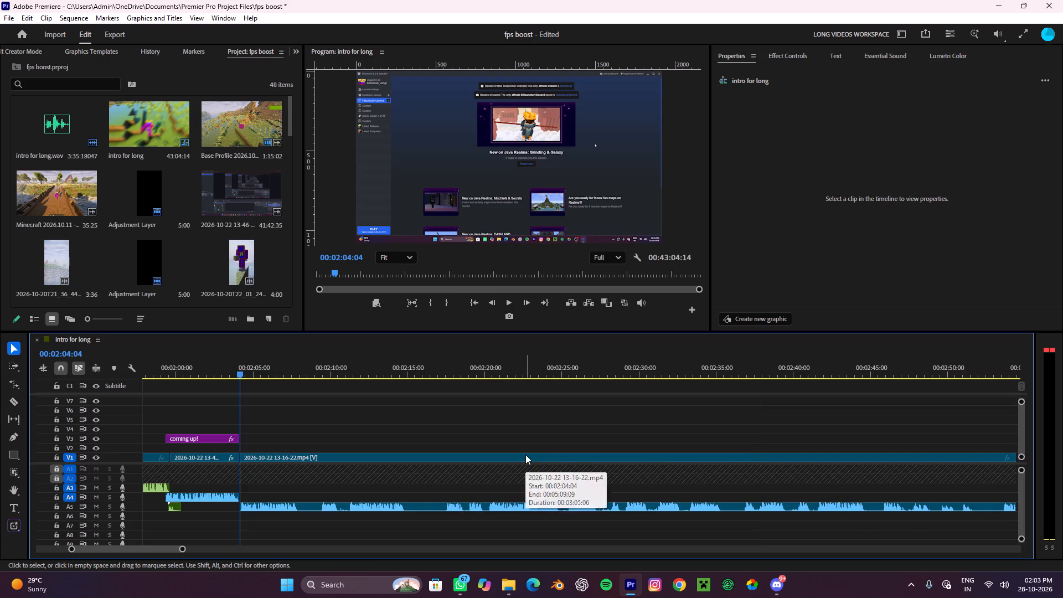
# Trim about six frames off the clip's video start and move the clip back against 00:02:04:04, so its audio leads in.
pyautogui.keyDown('alt'); pyautogui.scroll(15, 208, 482); pyautogui.keyUp('alt')
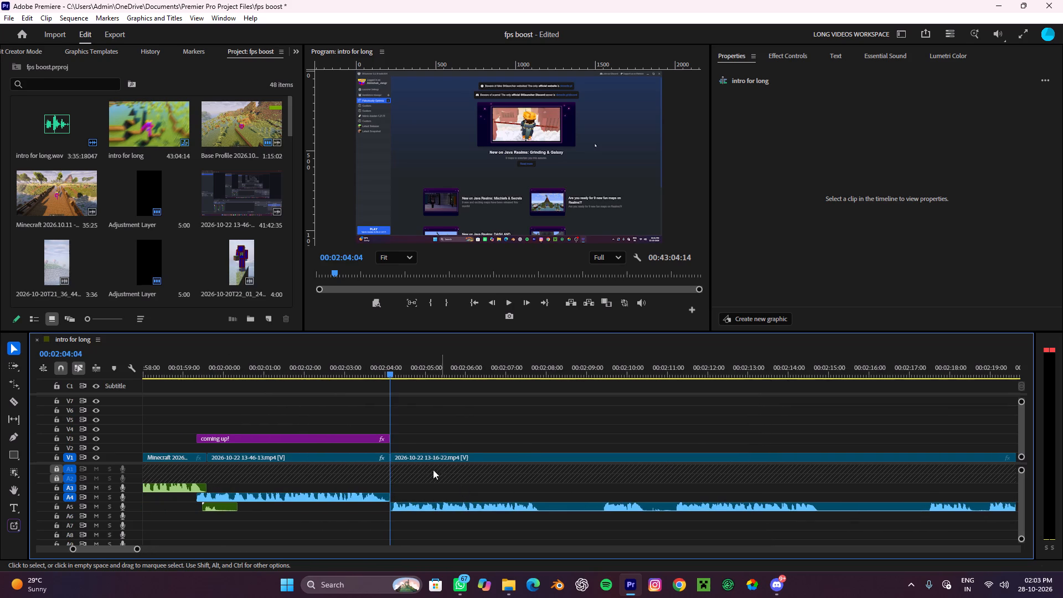
pyautogui.moveTo(395, 458); pyautogui.dragTo(392, 497)
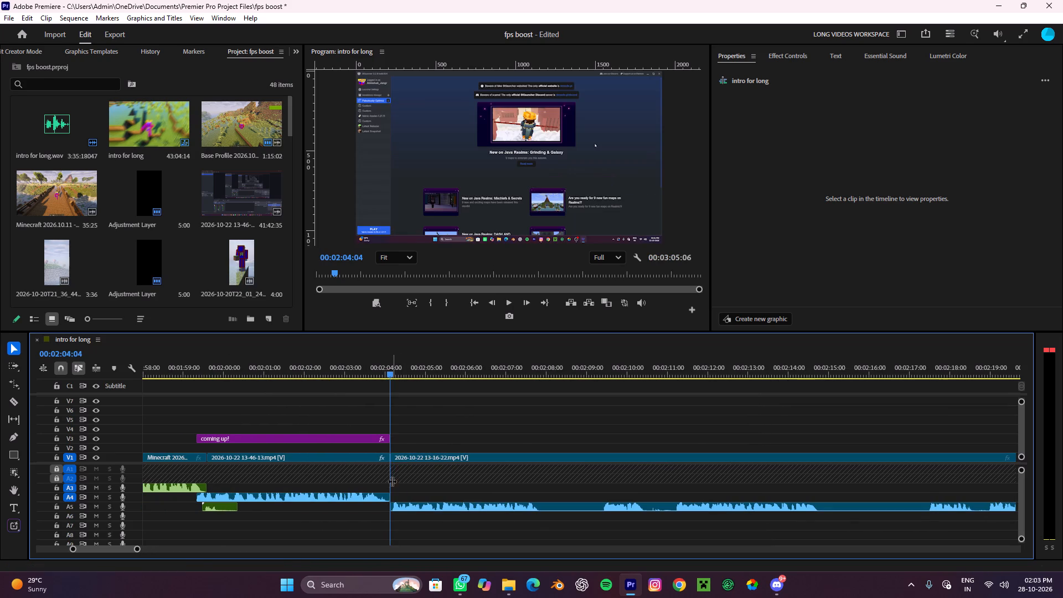
pyautogui.keyDown('alt'); pyautogui.moveTo(398, 460); pyautogui.dragTo(406, 484); pyautogui.keyUp('alt')
pyautogui.moveTo(411, 503); pyautogui.dragTo(404, 506)
# Play back the transition from the "coming up!" section into the clip, up to about 00:02:04:29.
pyautogui.moveTo(382, 375); pyautogui.dragTo(352, 388)
pyautogui.click(447, 415)
pyautogui.press('space')
pyautogui.keyDown('alt'); pyautogui.scroll(-2, 458, 442); pyautogui.keyUp('alt')
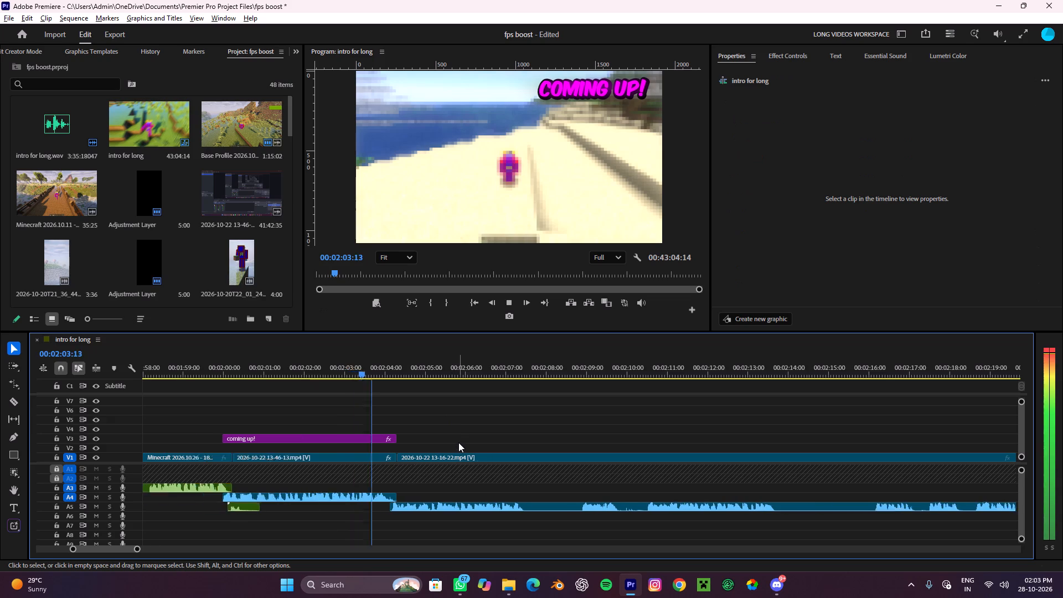
pyautogui.keyDown('alt'); pyautogui.scroll(-12, 458, 442); pyautogui.keyUp('alt')
pyautogui.keyDown('alt'); pyautogui.scroll(12, 458, 442); pyautogui.keyUp('alt')
pyautogui.press('space')
# Trim about seven more frames off the clip's video start in two passes, moving the clip back to 00:02:04:04 each time.
pyautogui.click(442, 456)
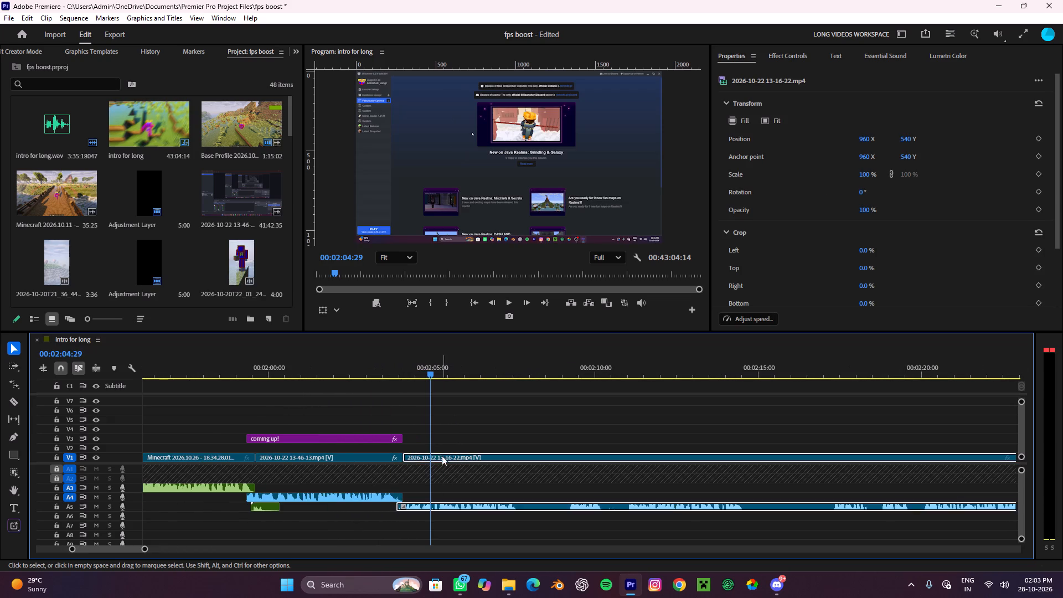
pyautogui.keyDown('alt'); pyautogui.scroll(10, 385, 478); pyautogui.keyUp('alt')
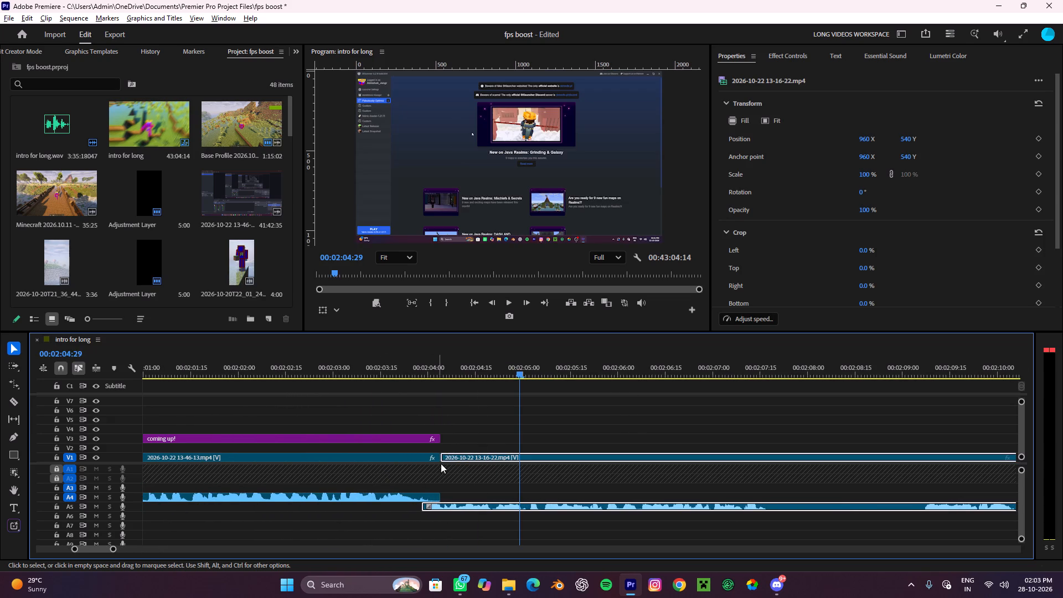
pyautogui.keyDown('alt'); pyautogui.moveTo(447, 456); pyautogui.dragTo(453, 466); pyautogui.keyUp('alt')
pyautogui.moveTo(464, 458); pyautogui.dragTo(457, 458)
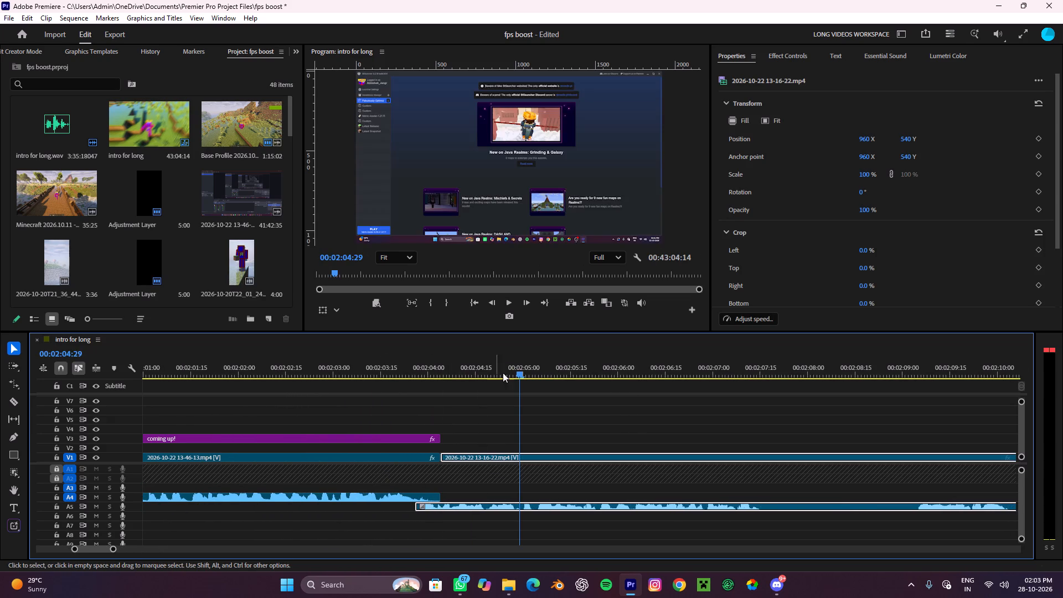
pyautogui.moveTo(515, 368); pyautogui.dragTo(393, 443)
pyautogui.keyDown('alt'); pyautogui.moveTo(448, 458); pyautogui.dragTo(463, 467); pyautogui.keyUp('alt')
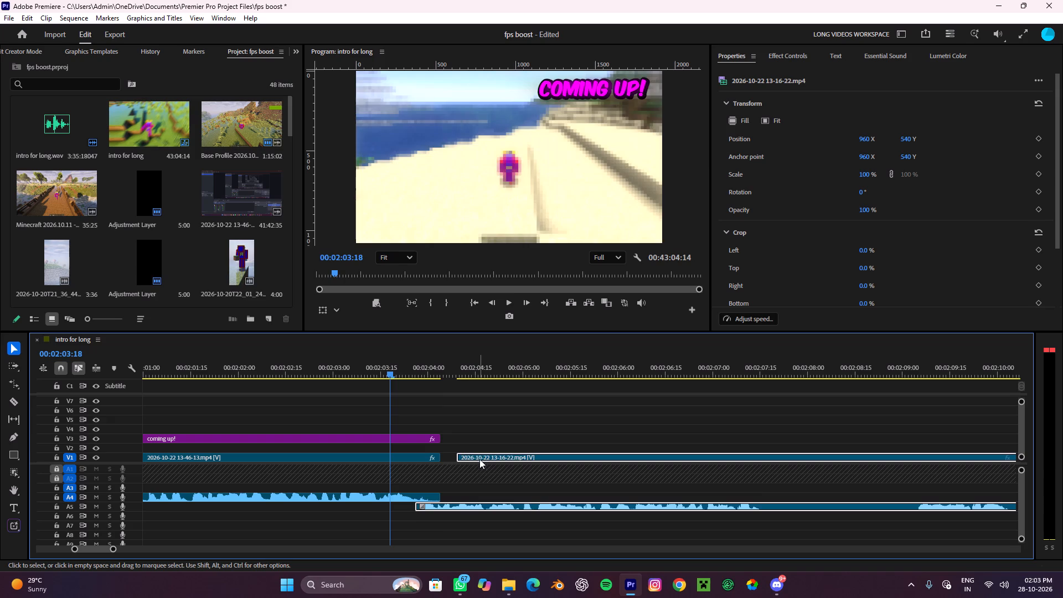
pyautogui.moveTo(479, 458); pyautogui.dragTo(463, 457)
# Replay the join and split the clip at about 00:02:07:16, after its first narration phrase.
pyautogui.click(478, 403)
pyautogui.press('space')
pyautogui.keyDown('alt'); pyautogui.scroll(-12, 498, 431); pyautogui.keyUp('alt')
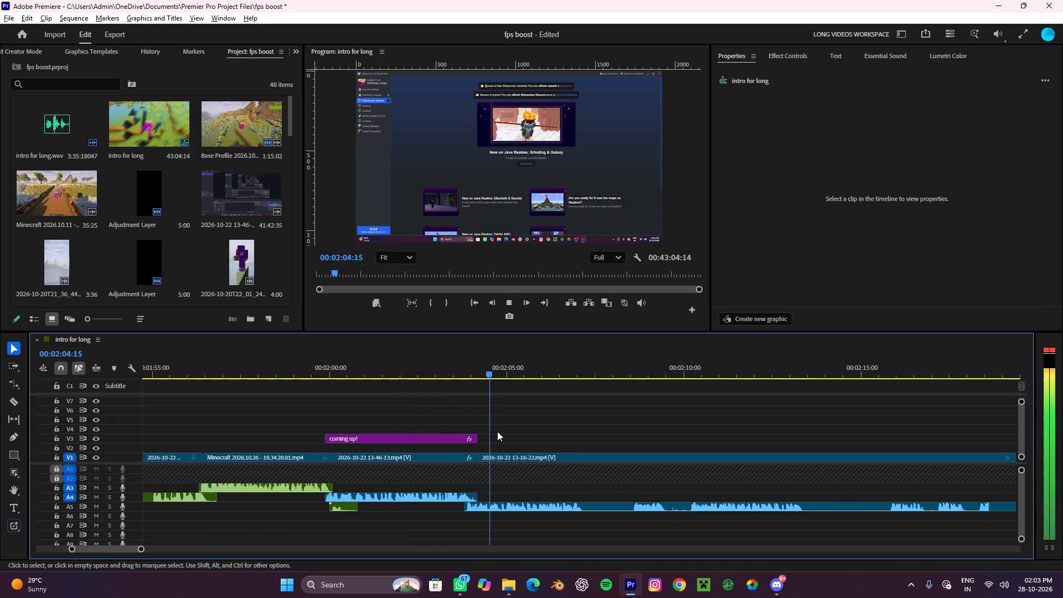
pyautogui.keyDown('alt'); pyautogui.scroll(-6, 497, 431); pyautogui.keyUp('alt')
pyautogui.keyDown('alt'); pyautogui.scroll(5, 493, 444); pyautogui.keyUp('alt')
pyautogui.scroll(-5, 493, 444)
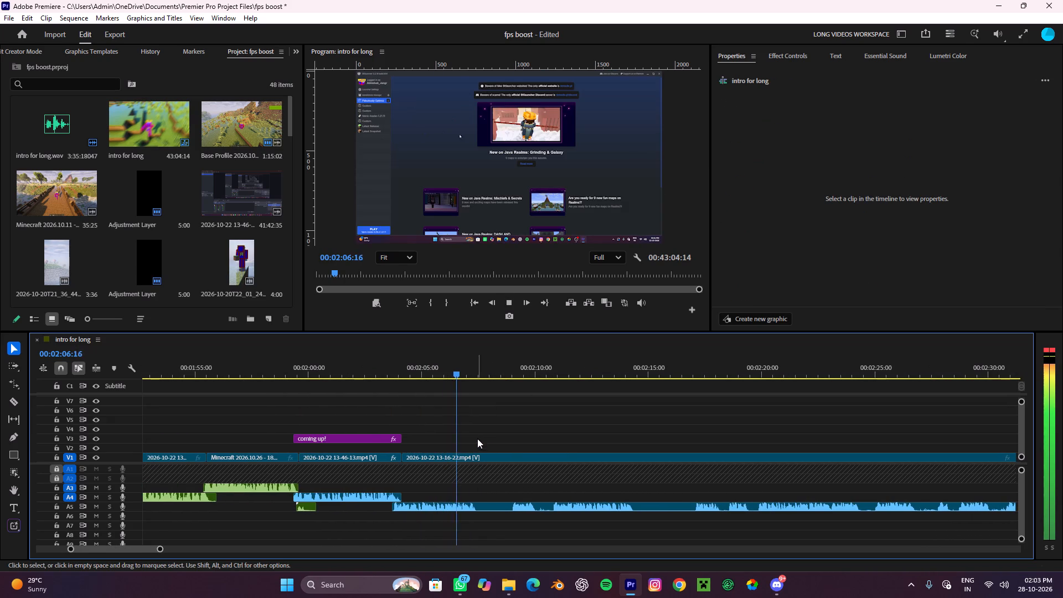
pyautogui.press('space')
pyautogui.press('c')
pyautogui.click(479, 460)
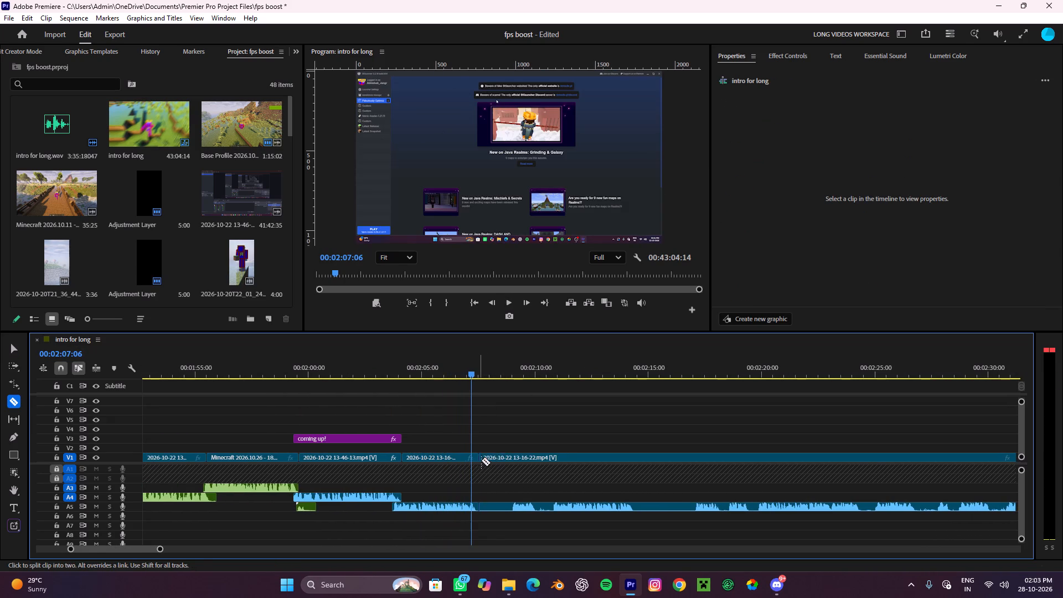
pyautogui.press('v')
pyautogui.keyDown('alt'); pyautogui.scroll(-4, 497, 452); pyautogui.keyUp('alt')
pyautogui.press('space')
pyautogui.moveTo(497, 369); pyautogui.dragTo(533, 453)
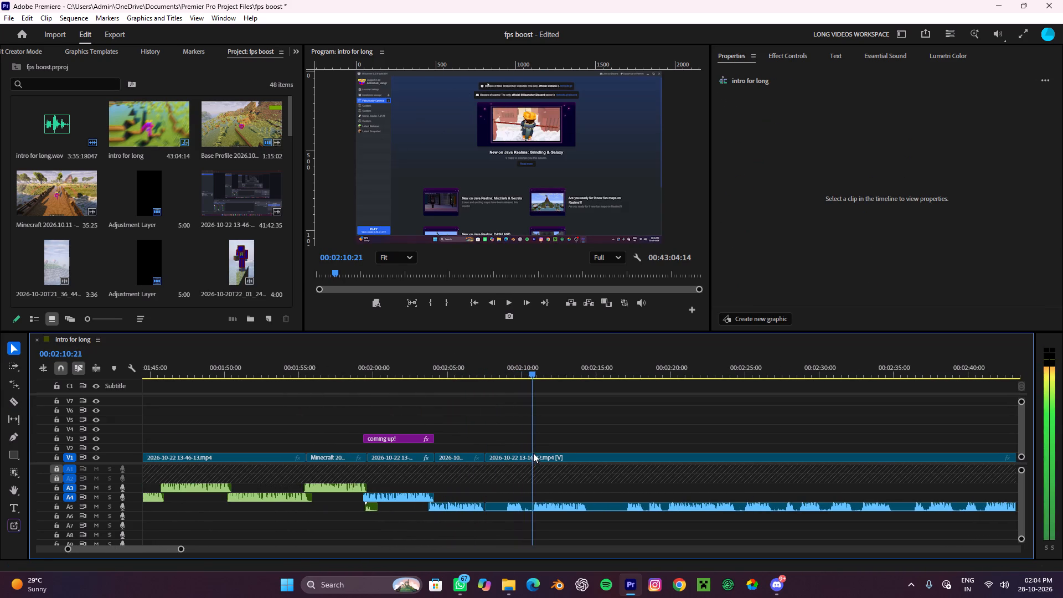
pyautogui.moveTo(533, 453); pyautogui.dragTo(534, 455)
pyautogui.press('space')
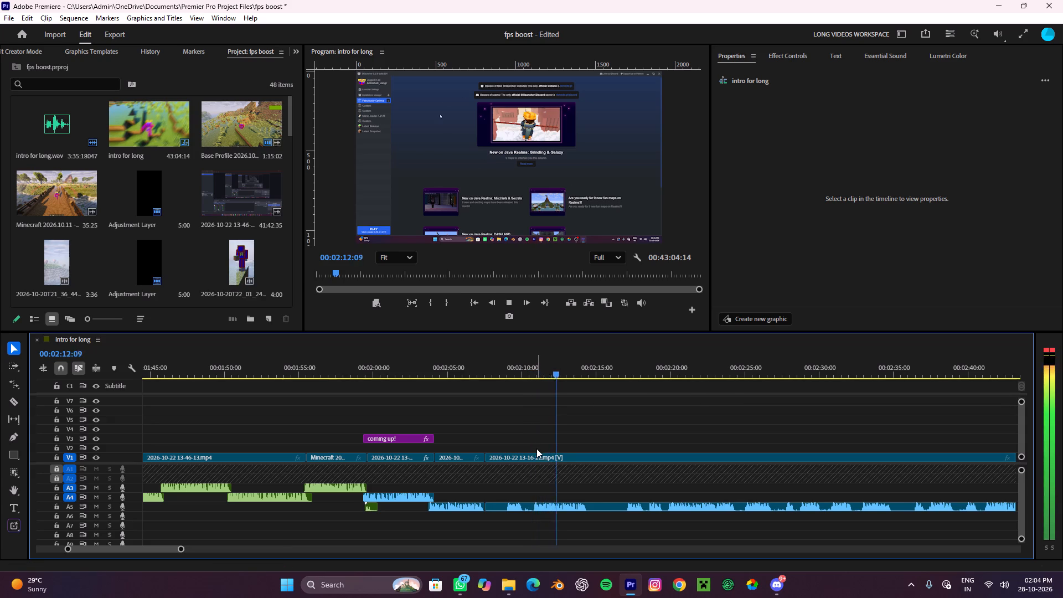
pyautogui.keyDown('alt'); pyautogui.scroll(4, 536, 448); pyautogui.keyUp('alt')
pyautogui.press('space')
pyautogui.press('c')
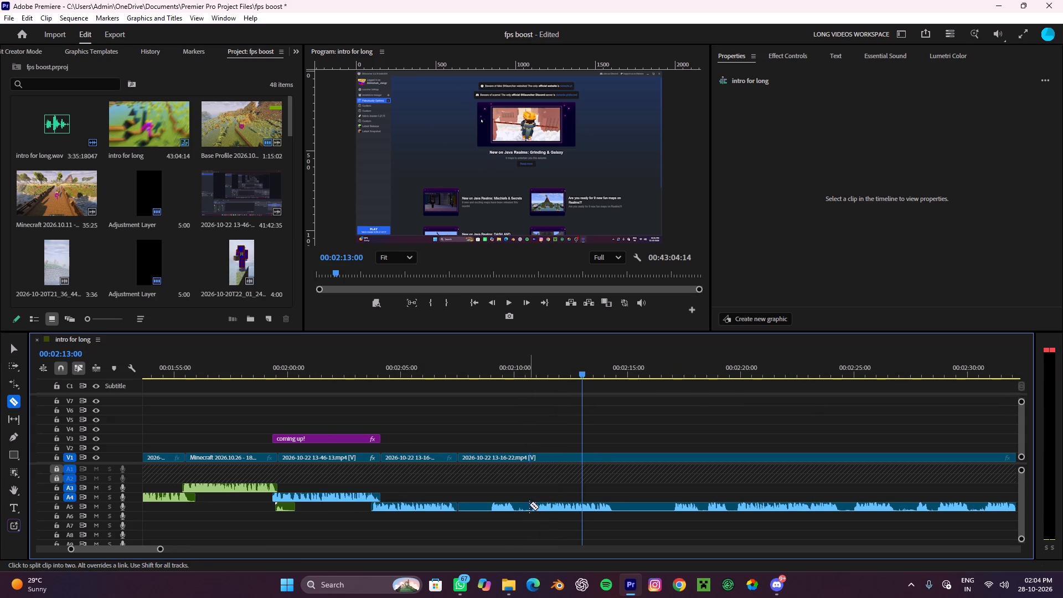
pyautogui.click(529, 504)
# Ripple delete the section between about 00:02:07:16 and 00:02:10:20.
pyautogui.press('v')
pyautogui.moveTo(500, 421); pyautogui.dragTo(498, 518)
pyautogui.press('d')
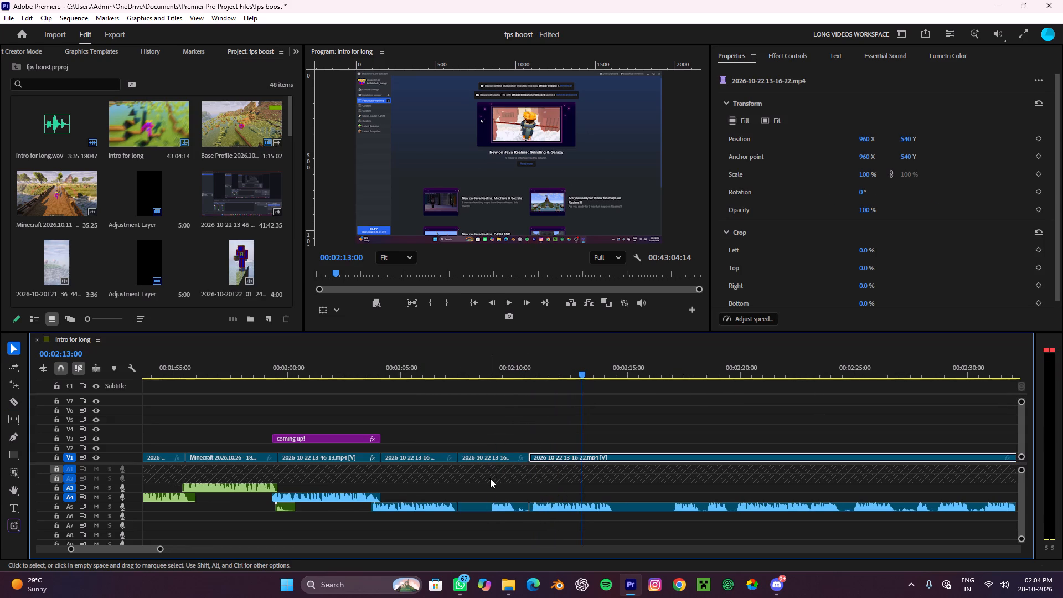
pyautogui.moveTo(491, 441); pyautogui.dragTo(502, 507)
pyautogui.press('e')
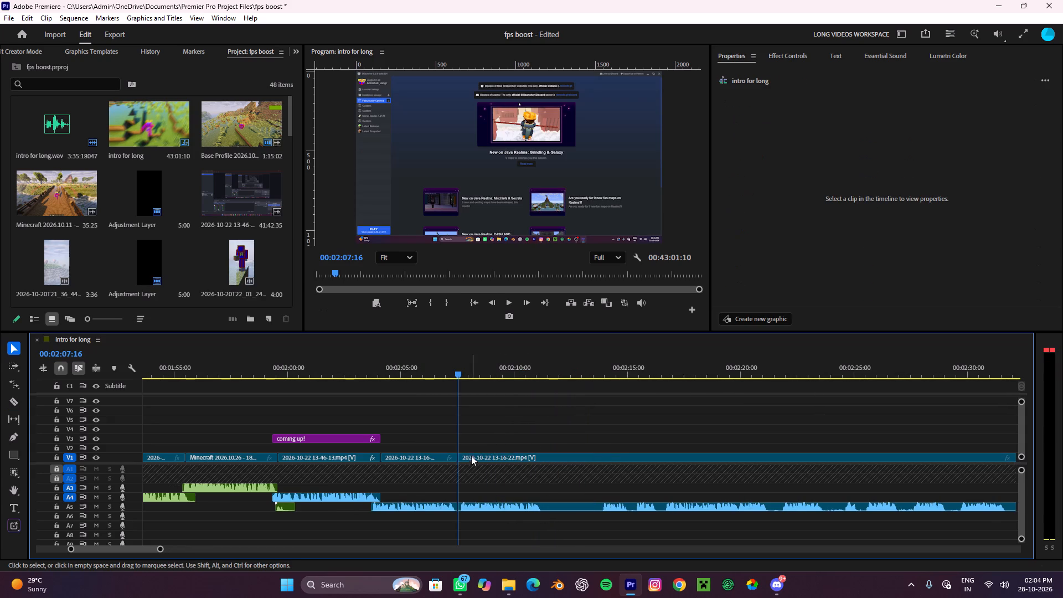
# Move the audio of the clip starting at 00:02:07:16 from A5 to A4.
pyautogui.keyDown('alt'); pyautogui.scroll(9, 493, 520); pyautogui.keyUp('alt')
pyautogui.click(429, 505)
pyautogui.moveTo(429, 505); pyautogui.dragTo(429, 495)
# Trim the clip's video start in two passes and butt it against 00:02:07:16, so its audio leads in under the previous clip.
pyautogui.moveTo(415, 458); pyautogui.dragTo(426, 466)
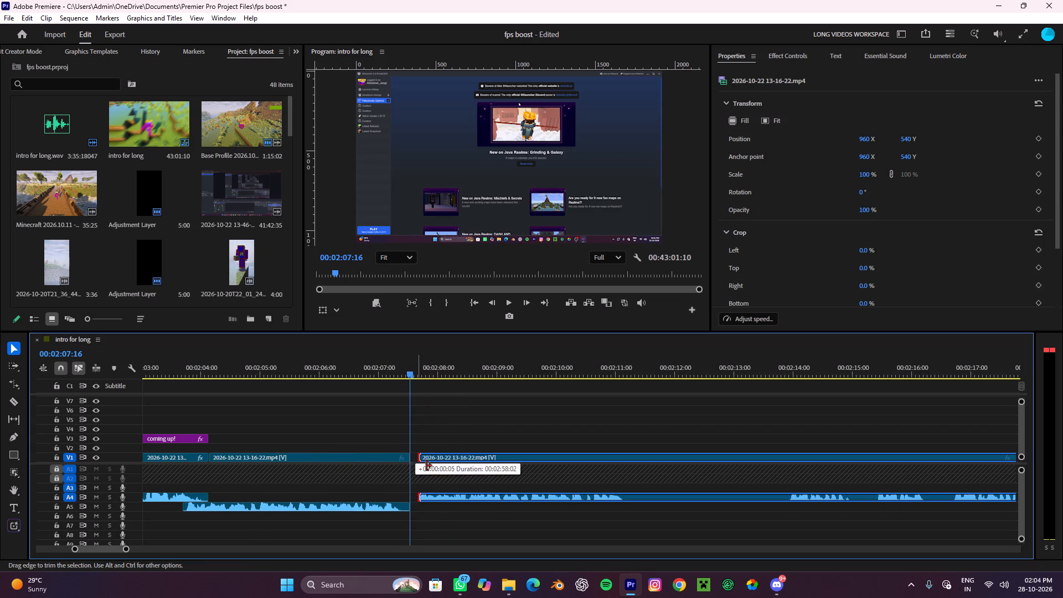
pyautogui.moveTo(426, 466); pyautogui.dragTo(403, 467)
pyautogui.keyDown('alt'); pyautogui.moveTo(414, 457); pyautogui.dragTo(430, 466); pyautogui.keyUp('alt')
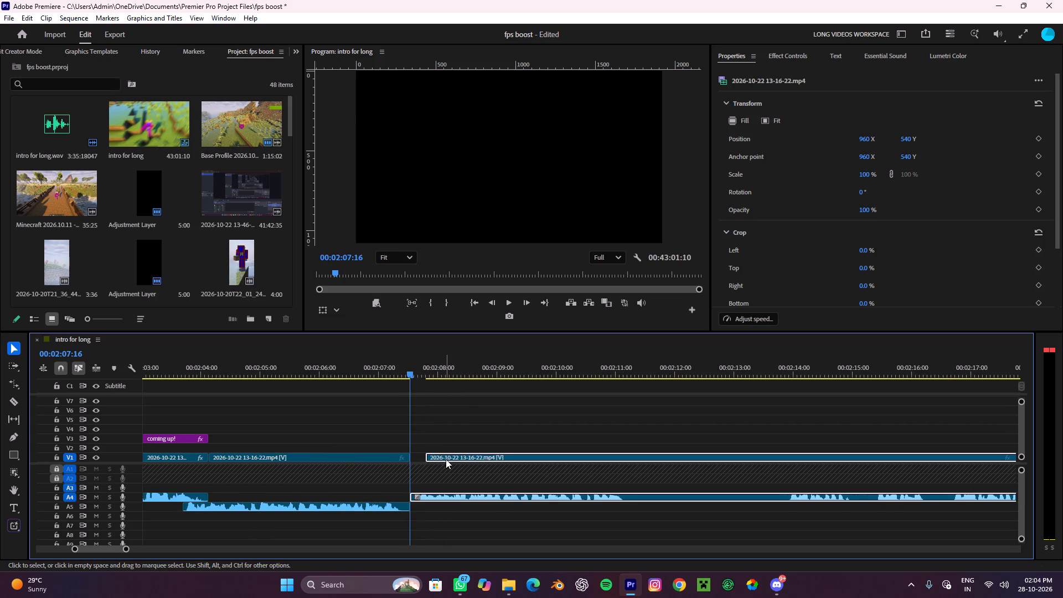
pyautogui.moveTo(446, 458); pyautogui.dragTo(428, 456)
pyautogui.click(438, 434)
pyautogui.click(417, 457)
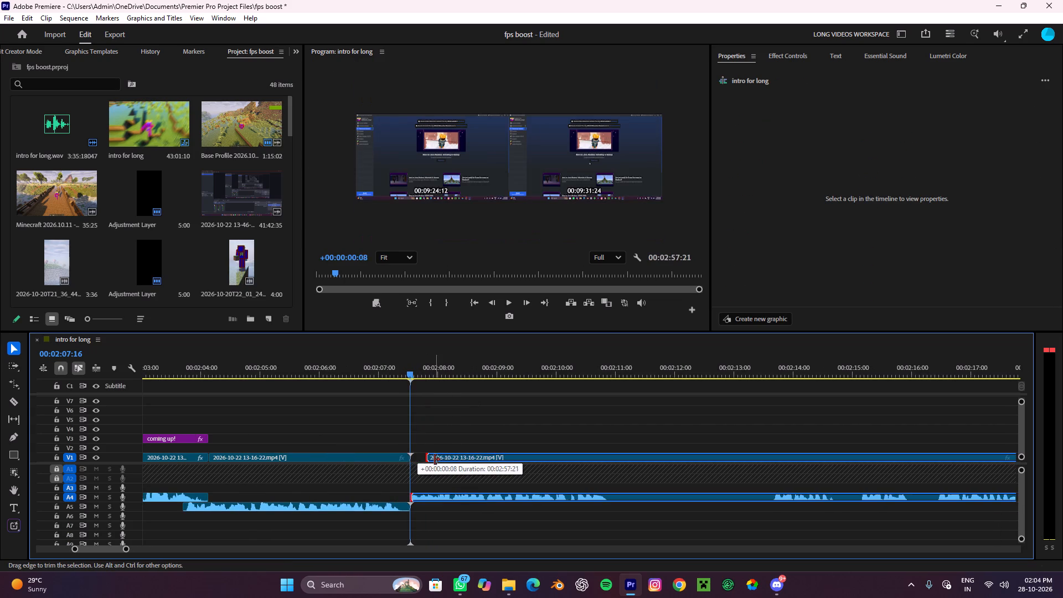
pyautogui.keyDown('alt'); pyautogui.moveTo(416, 457); pyautogui.dragTo(441, 463); pyautogui.keyUp('alt')
pyautogui.moveTo(457, 458); pyautogui.dragTo(441, 458)
pyautogui.moveTo(422, 456); pyautogui.dragTo(415, 458)
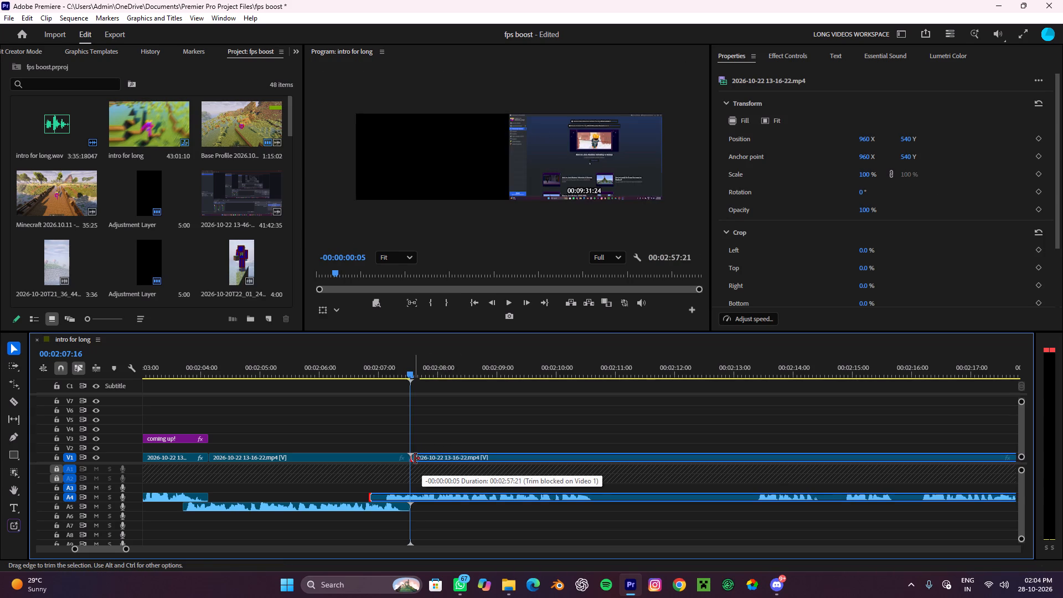
pyautogui.moveTo(415, 458); pyautogui.dragTo(410, 458)
# Play back the join at 00:02:07:16 and split the overlapping A4 audio at about 00:02:07:02, just before its narration.
pyautogui.moveTo(411, 364); pyautogui.dragTo(348, 383)
pyautogui.click(453, 411)
pyautogui.press('space')
pyautogui.keyDown('alt'); pyautogui.scroll(1, 470, 431); pyautogui.keyUp('alt')
pyautogui.keyDown('alt'); pyautogui.scroll(-2, 471, 431); pyautogui.keyUp('alt')
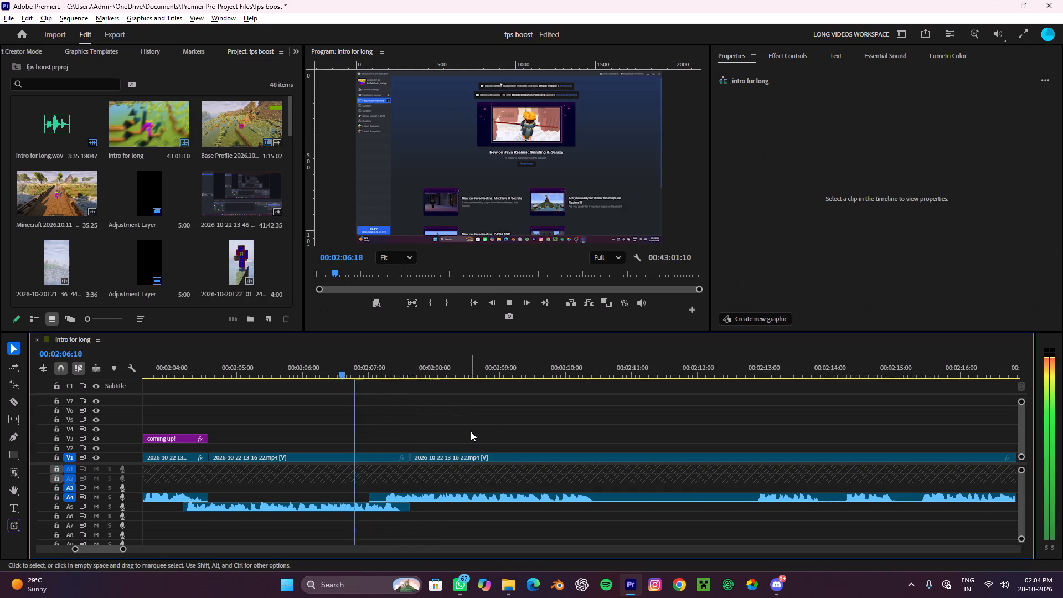
pyautogui.keyDown('alt'); pyautogui.scroll(-7, 471, 431); pyautogui.keyUp('alt')
pyautogui.keyDown('alt'); pyautogui.scroll(9, 471, 432); pyautogui.keyUp('alt')
pyautogui.press('space')
pyautogui.press('c')
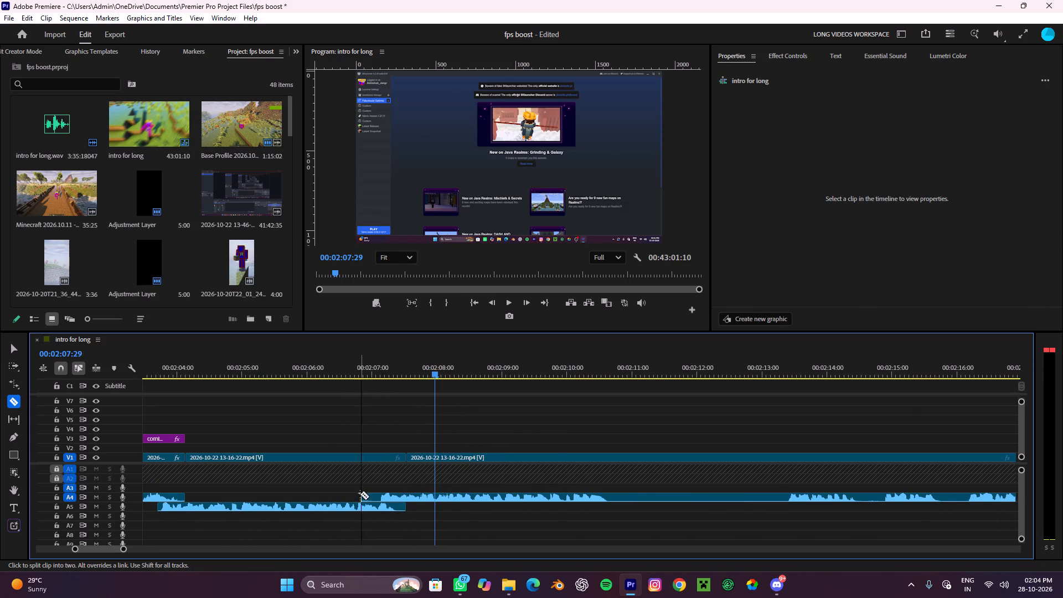
pyautogui.click(374, 496)
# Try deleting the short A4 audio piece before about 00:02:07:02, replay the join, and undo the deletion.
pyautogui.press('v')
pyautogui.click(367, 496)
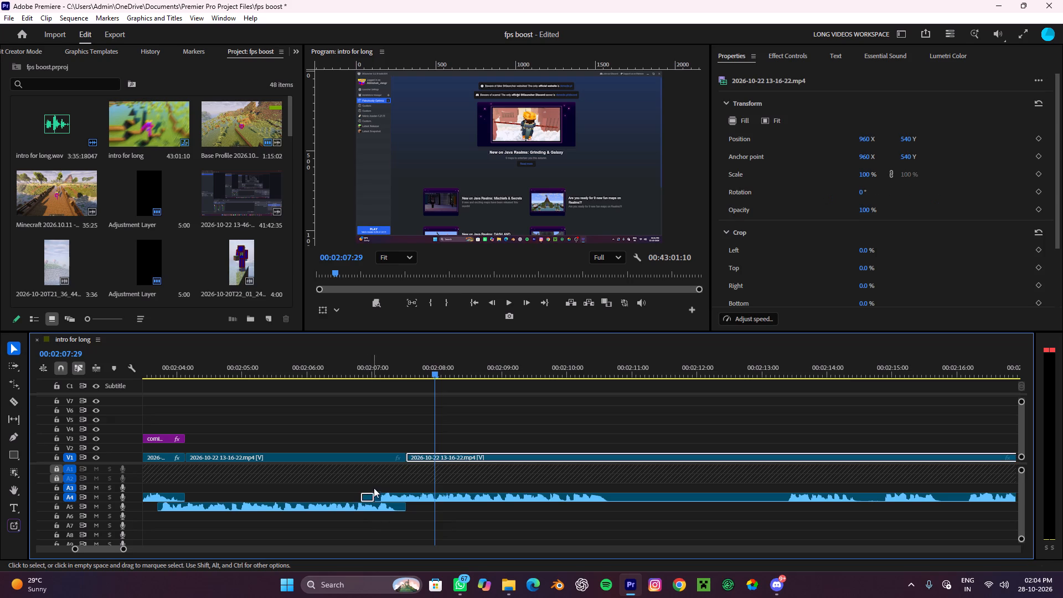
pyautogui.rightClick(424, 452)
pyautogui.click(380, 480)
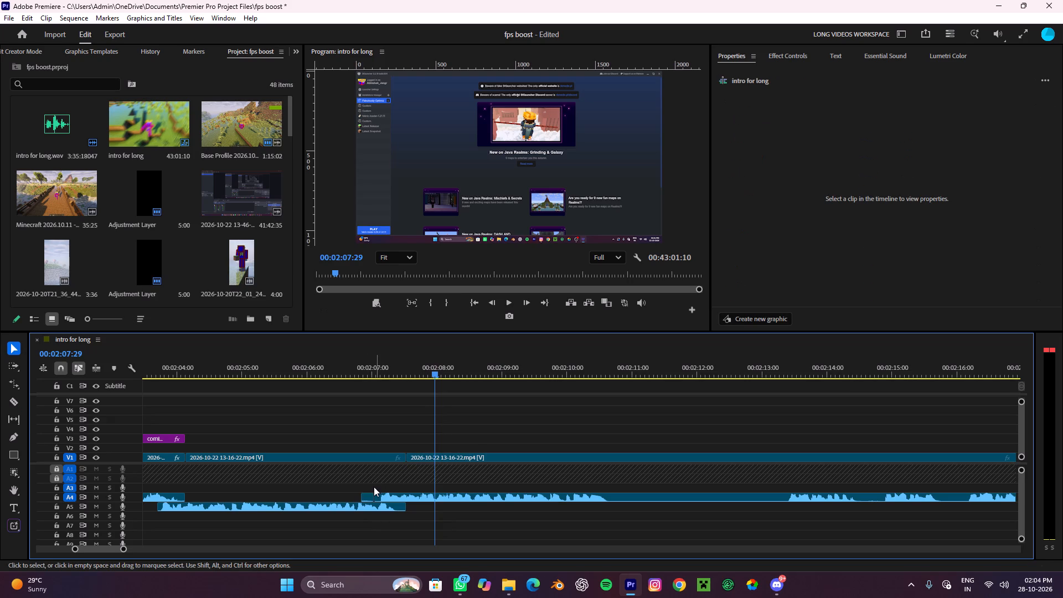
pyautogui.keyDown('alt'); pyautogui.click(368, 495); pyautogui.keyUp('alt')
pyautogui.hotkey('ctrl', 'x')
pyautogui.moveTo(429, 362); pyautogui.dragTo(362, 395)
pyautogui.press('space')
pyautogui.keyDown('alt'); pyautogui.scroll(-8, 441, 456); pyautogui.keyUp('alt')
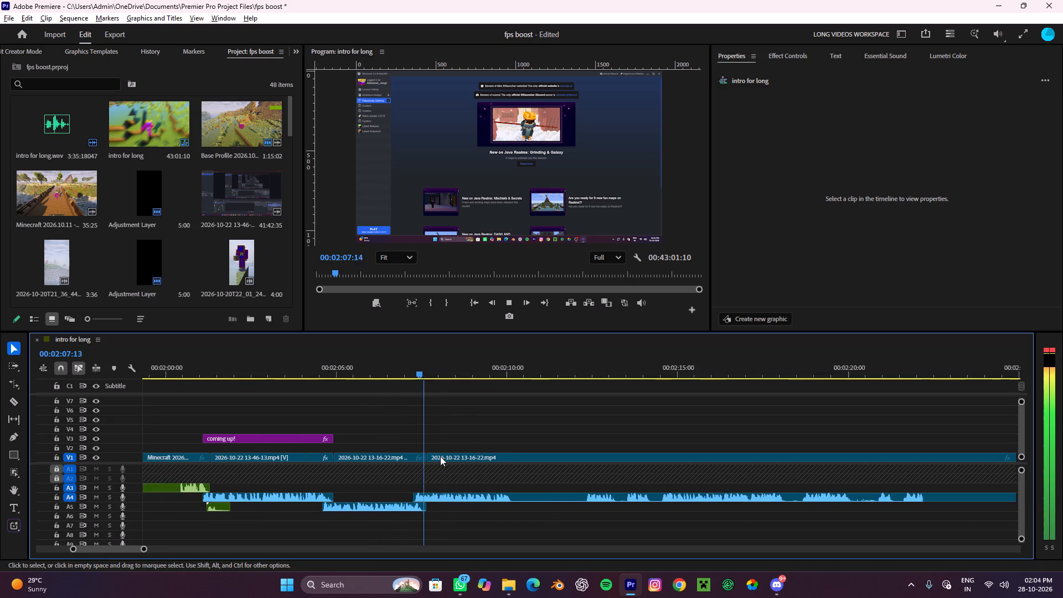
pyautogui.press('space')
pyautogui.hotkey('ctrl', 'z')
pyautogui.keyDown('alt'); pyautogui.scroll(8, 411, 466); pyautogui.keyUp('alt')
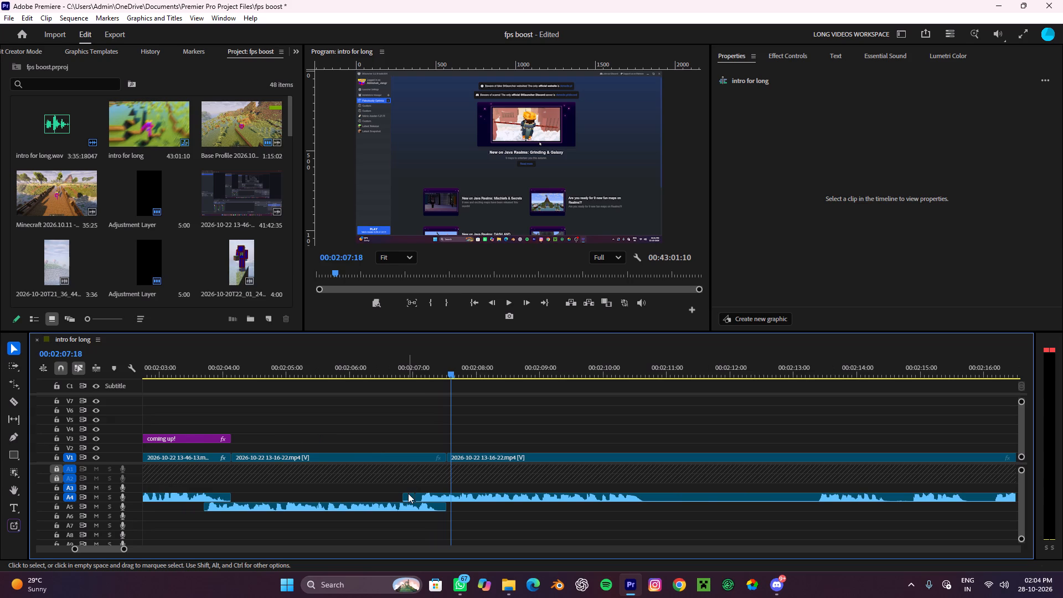
# Unlink the clip starting at 00:02:07:16 from its audio and delete the short A4 piece before about 00:02:07:02.
pyautogui.click(408, 493)
pyautogui.rightClick(487, 456)
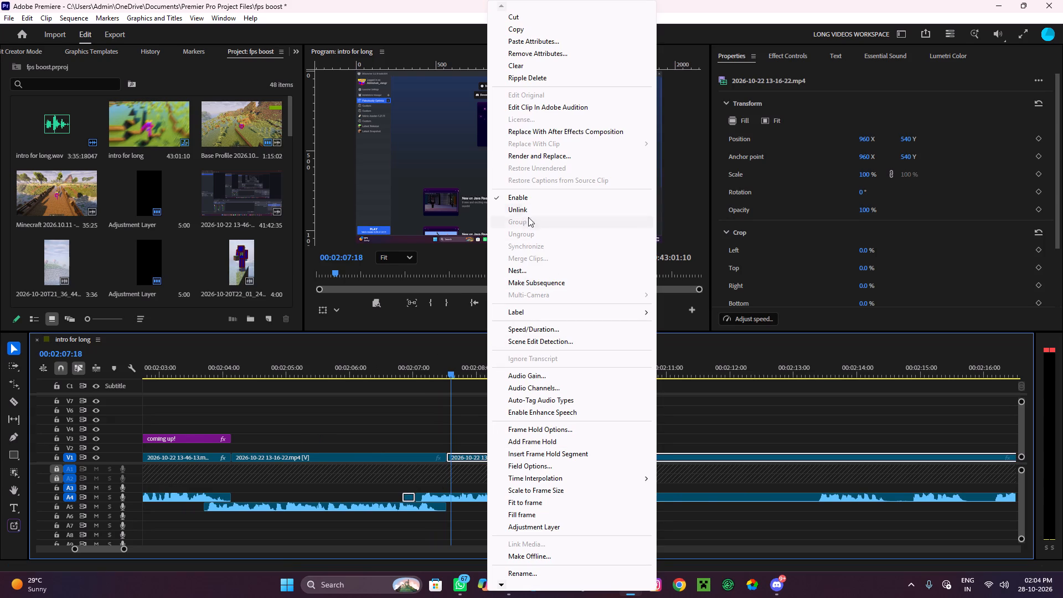
pyautogui.click(514, 212)
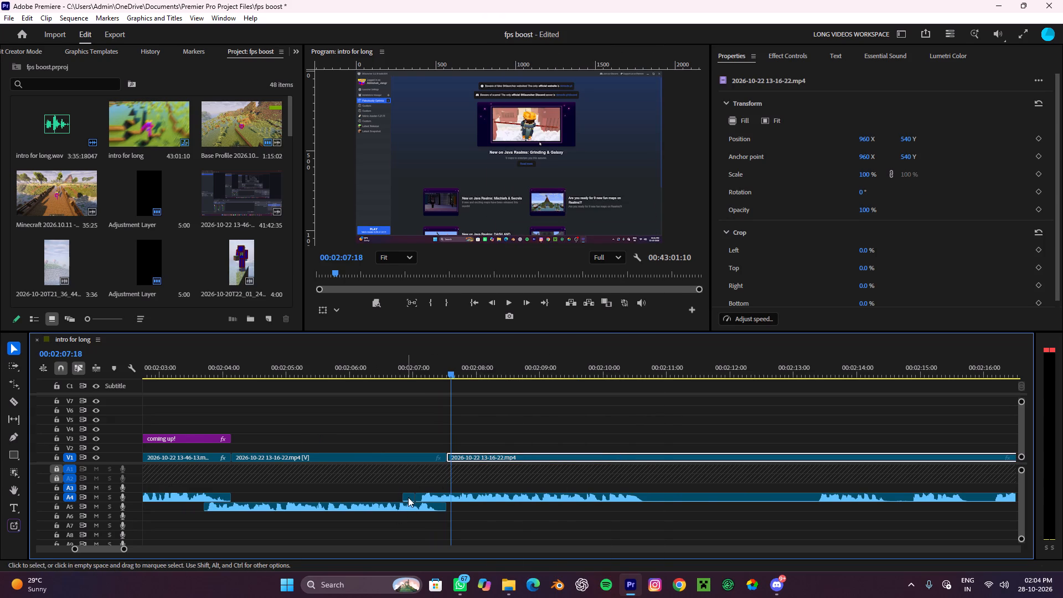
pyautogui.click(408, 497)
pyautogui.hotkey('ctrl', 'x')
# Link the clip's video at 00:02:07:16 with its remaining A4 audio again.
pyautogui.moveTo(539, 526); pyautogui.dragTo(504, 408)
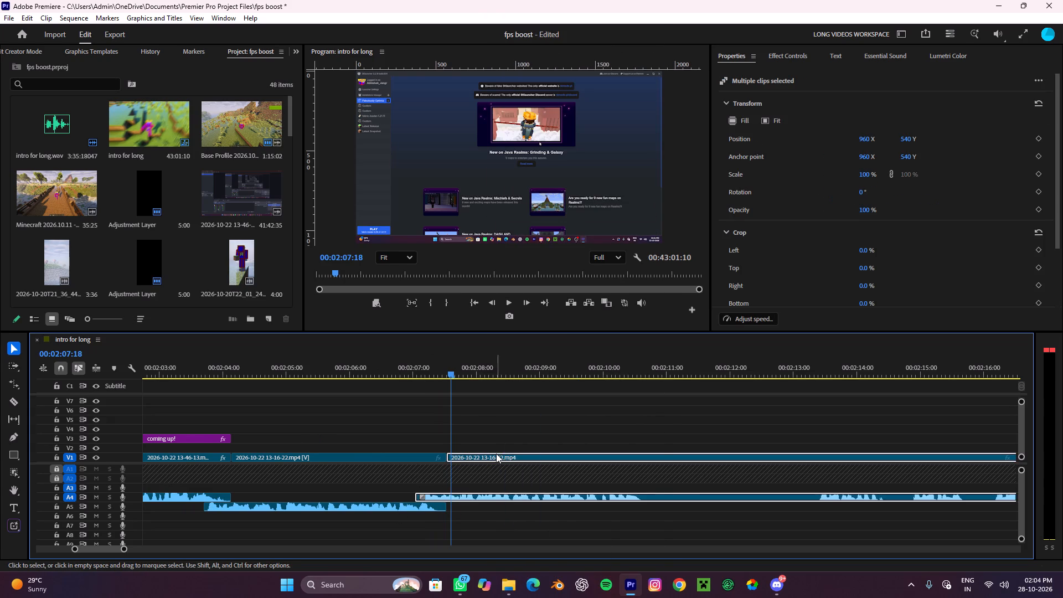
pyautogui.rightClick(496, 453)
pyautogui.click(526, 213)
# Replay the join at 00:02:07:16 and split the clip at about 00:02:10:25, after its narration phrase.
pyautogui.moveTo(444, 389); pyautogui.dragTo(438, 389)
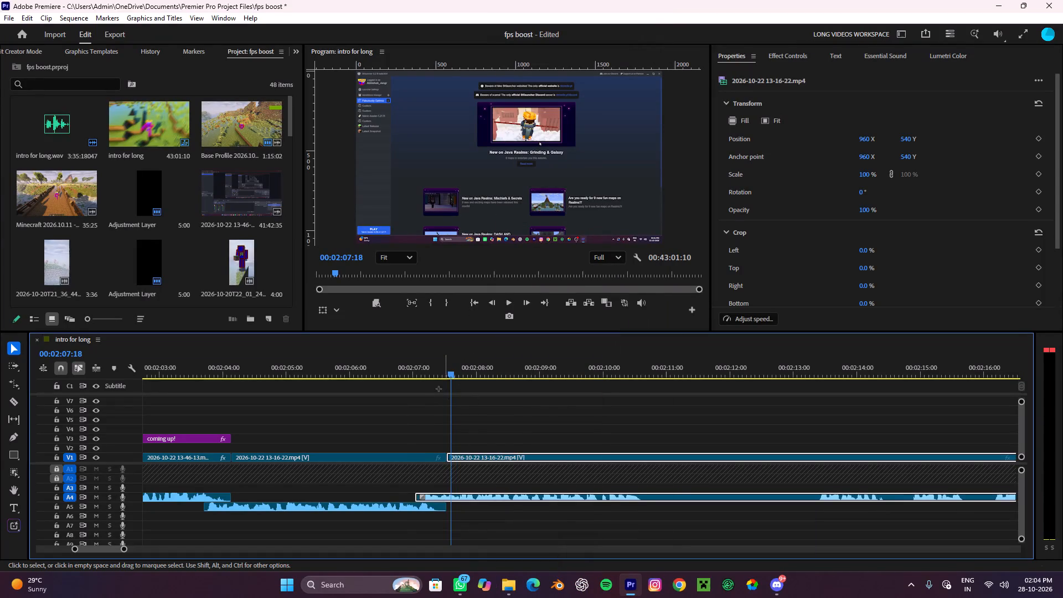
pyautogui.moveTo(438, 389); pyautogui.dragTo(435, 388)
pyautogui.moveTo(446, 369); pyautogui.dragTo(409, 386)
pyautogui.click(438, 395)
pyautogui.press('space')
pyautogui.keyDown('alt'); pyautogui.scroll(-8, 497, 422); pyautogui.keyUp('alt')
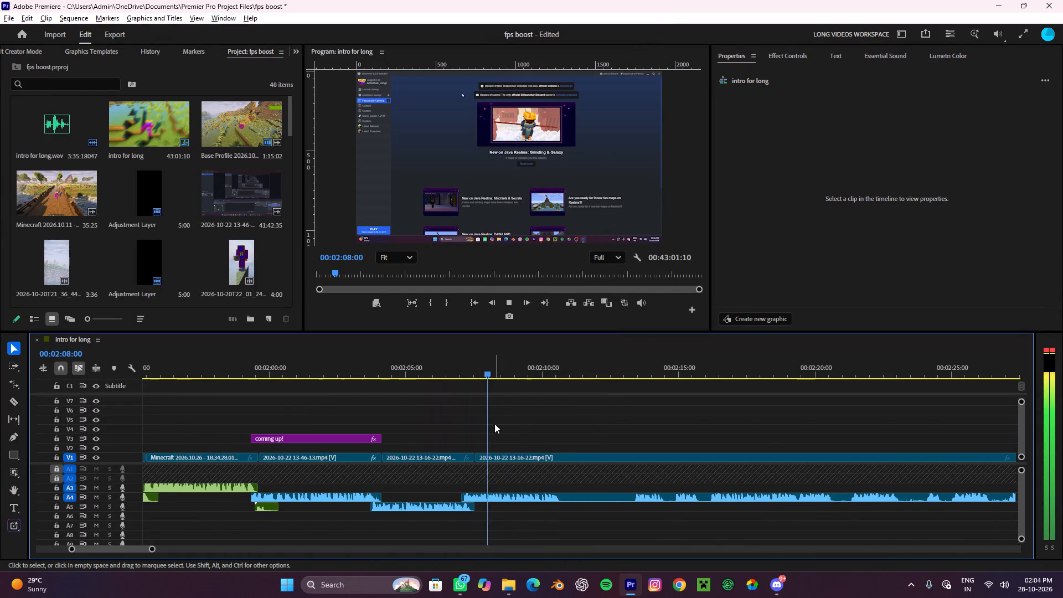
pyautogui.keyDown('alt'); pyautogui.scroll(-6, 552, 372); pyautogui.keyUp('alt')
pyautogui.keyDown('alt'); pyautogui.scroll(-5, 513, 456); pyautogui.keyUp('alt')
pyautogui.keyDown('alt'); pyautogui.scroll(10, 512, 458); pyautogui.keyUp('alt')
pyautogui.scroll(-6, 510, 460)
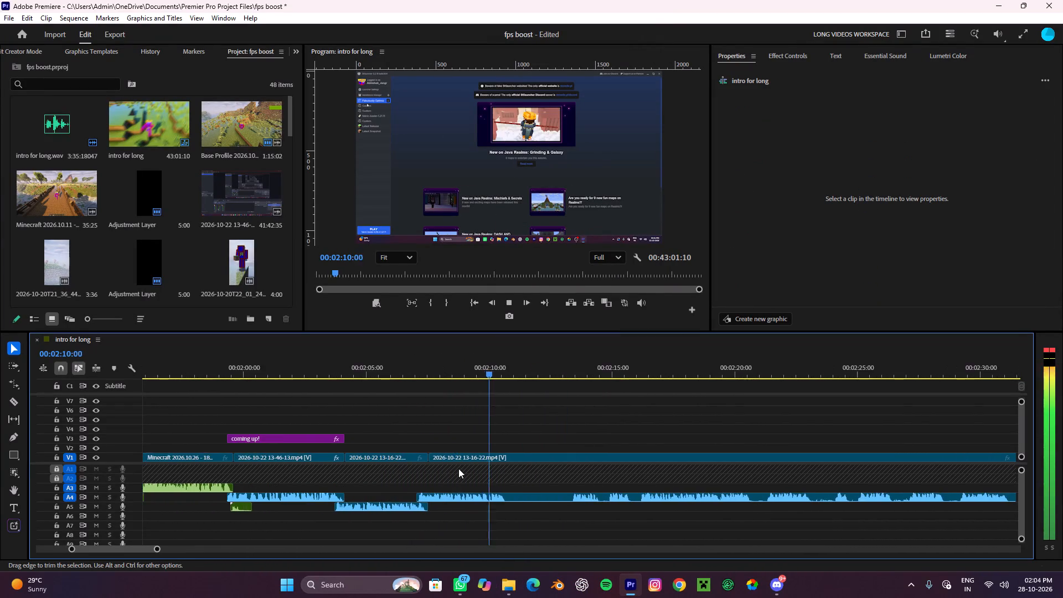
pyautogui.scroll(-5, 458, 468)
pyautogui.press('space')
pyautogui.press('c')
pyautogui.click(410, 458)
pyautogui.press('v')
# Play and skim onward from the new cut and split the clip at about 00:02:16:02, just before the next useful narration.
pyautogui.keyDown('alt'); pyautogui.scroll(-5, 429, 454); pyautogui.keyUp('alt')
pyautogui.press('space')
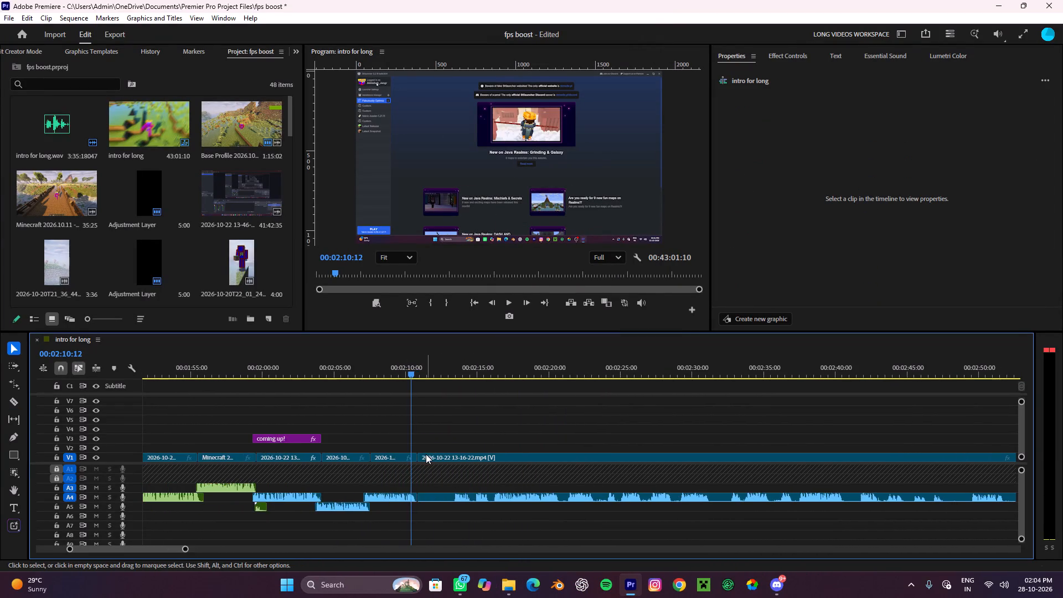
pyautogui.keyDown('alt'); pyautogui.scroll(-10, 424, 455); pyautogui.keyUp('alt')
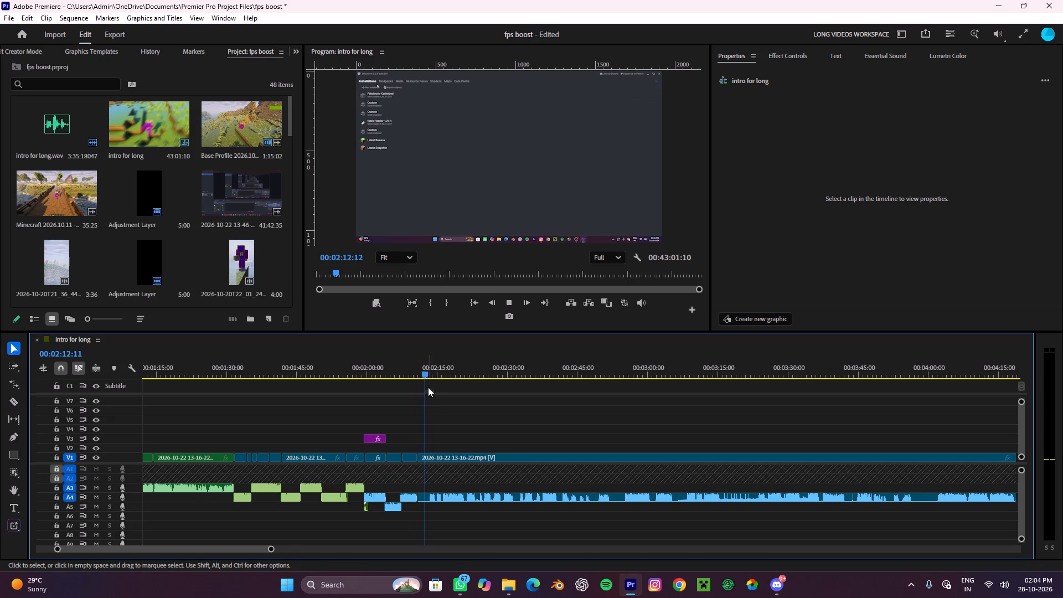
pyautogui.moveTo(427, 372); pyautogui.dragTo(429, 425)
pyautogui.press('space')
pyautogui.keyDown('alt'); pyautogui.scroll(4, 435, 442); pyautogui.keyUp('alt')
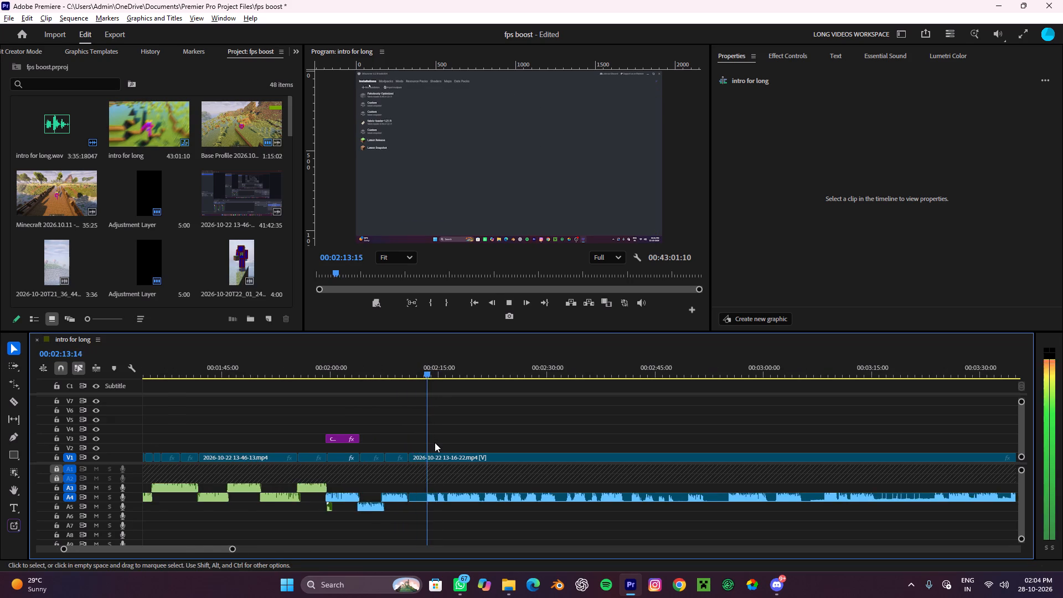
pyautogui.keyDown('alt'); pyautogui.scroll(5, 435, 442); pyautogui.keyUp('alt')
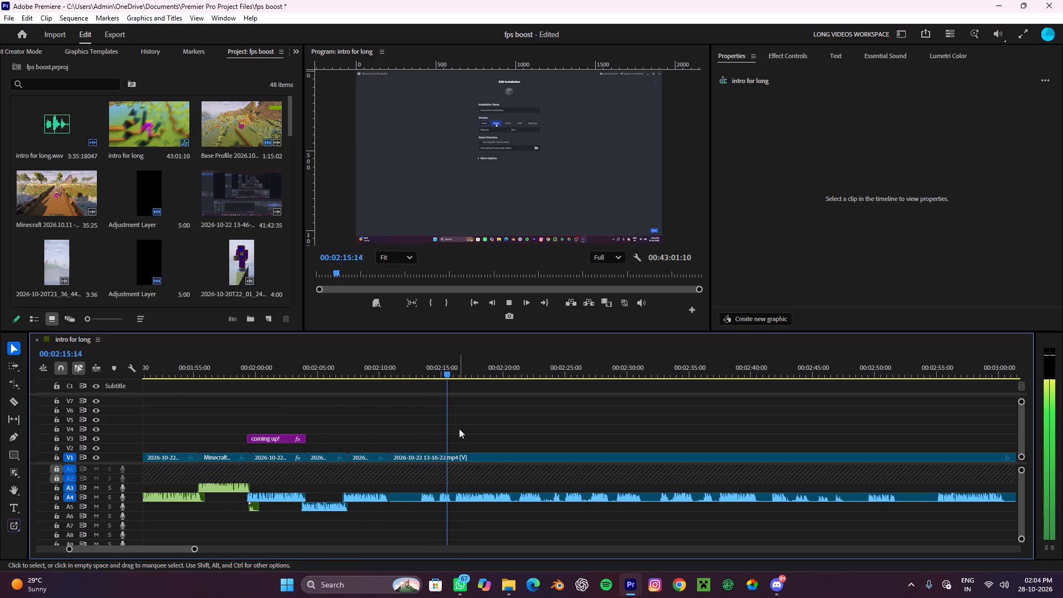
pyautogui.keyDown('alt'); pyautogui.scroll(4, 448, 501); pyautogui.keyUp('alt')
pyautogui.press('c')
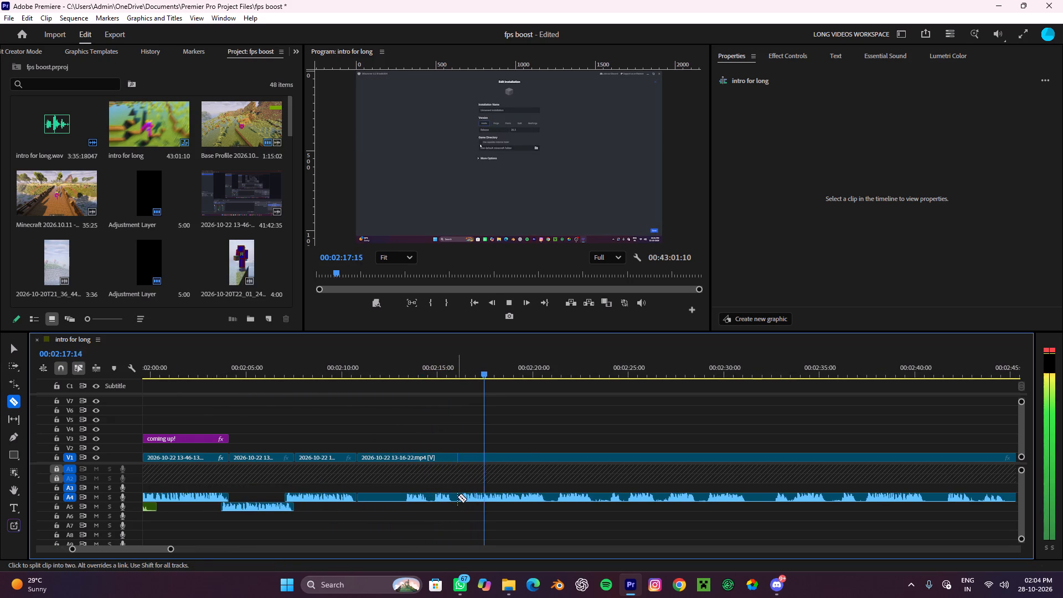
pyautogui.click(457, 497)
# Remove the section between about 00:02:10:25 and 00:02:16:02 and close the gap.
pyautogui.press('v')
pyautogui.moveTo(439, 513); pyautogui.dragTo(410, 451)
pyautogui.hotkey('ctrl', 'x')
pyautogui.click(416, 463)
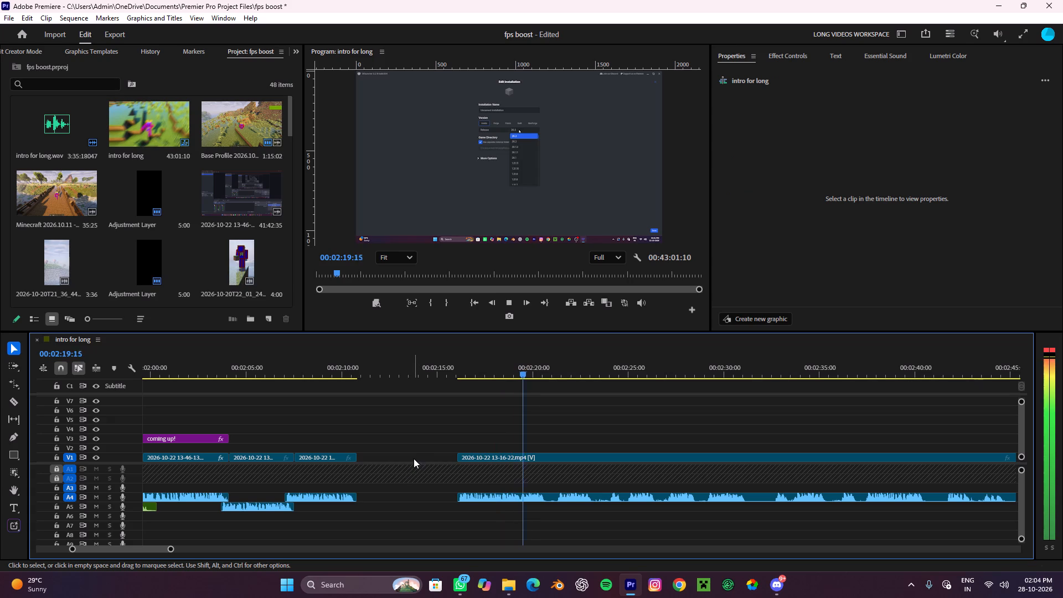
pyautogui.click(414, 458)
pyautogui.rightClick(424, 455)
pyautogui.click(447, 458)
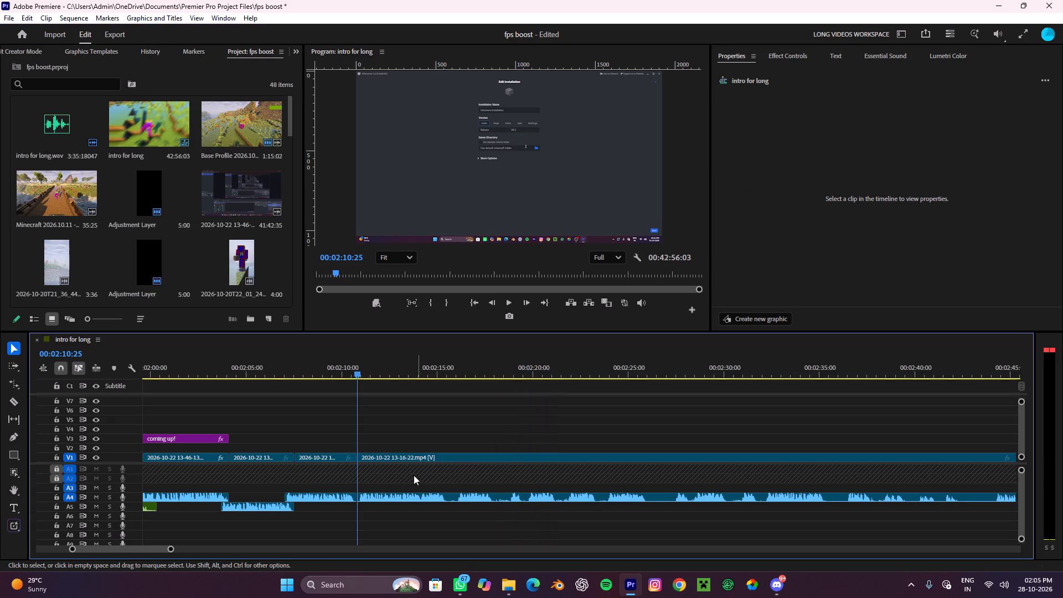
# Play back the footage after 00:02:10:25 and split the clip at about 00:02:14:05, in the pause between narration phrases.
pyautogui.press('space')
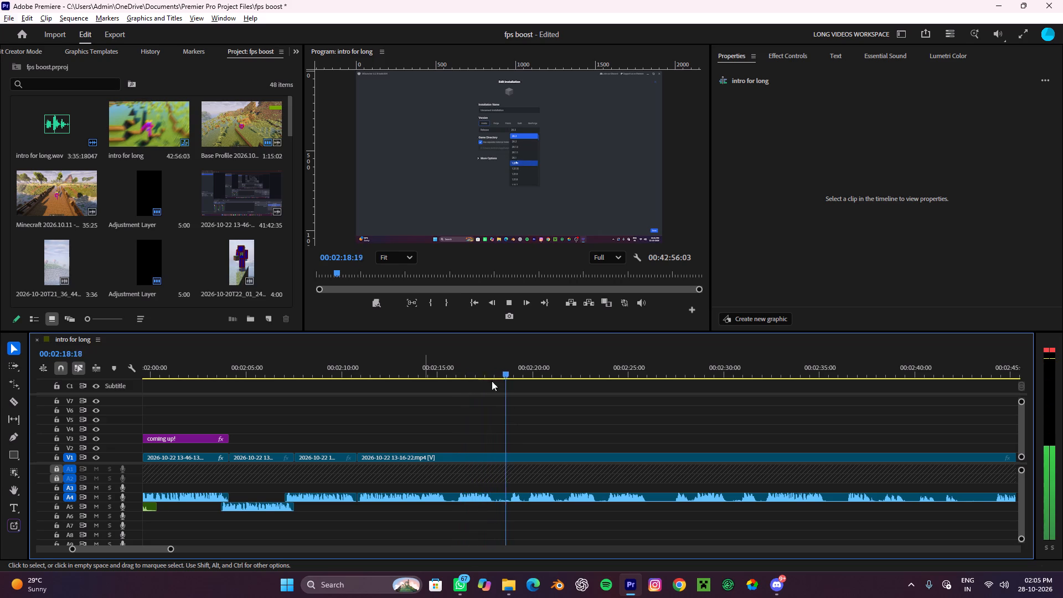
pyautogui.press('space')
pyautogui.scroll(7, 417, 461)
pyautogui.press('space')
pyautogui.moveTo(628, 369); pyautogui.dragTo(392, 436)
pyautogui.press('space')
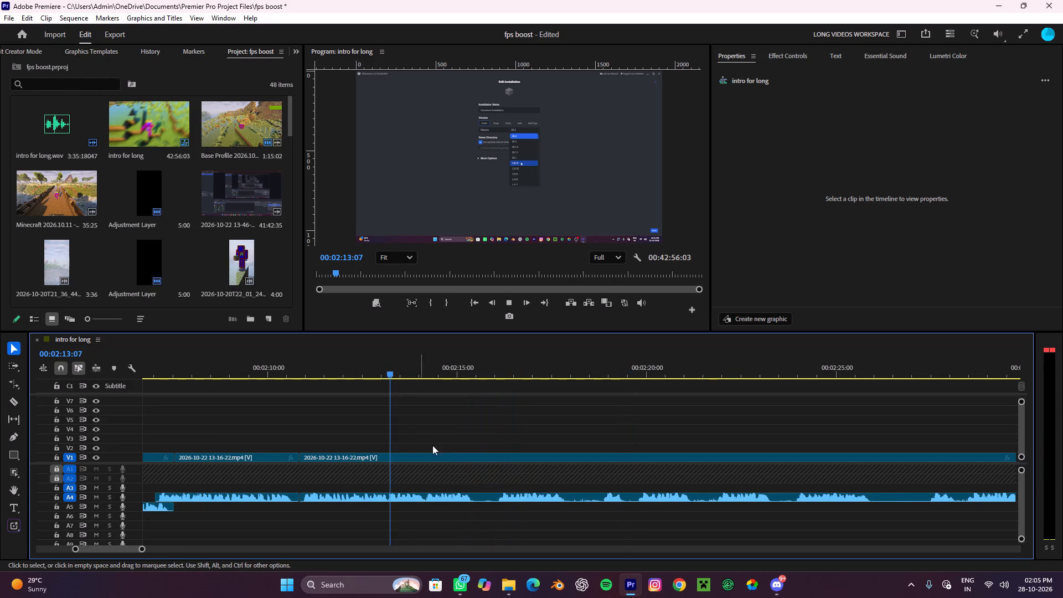
pyautogui.keyDown('alt'); pyautogui.scroll(5, 444, 453); pyautogui.keyUp('alt')
pyautogui.click(508, 450)
pyautogui.press('space')
pyautogui.press('c')
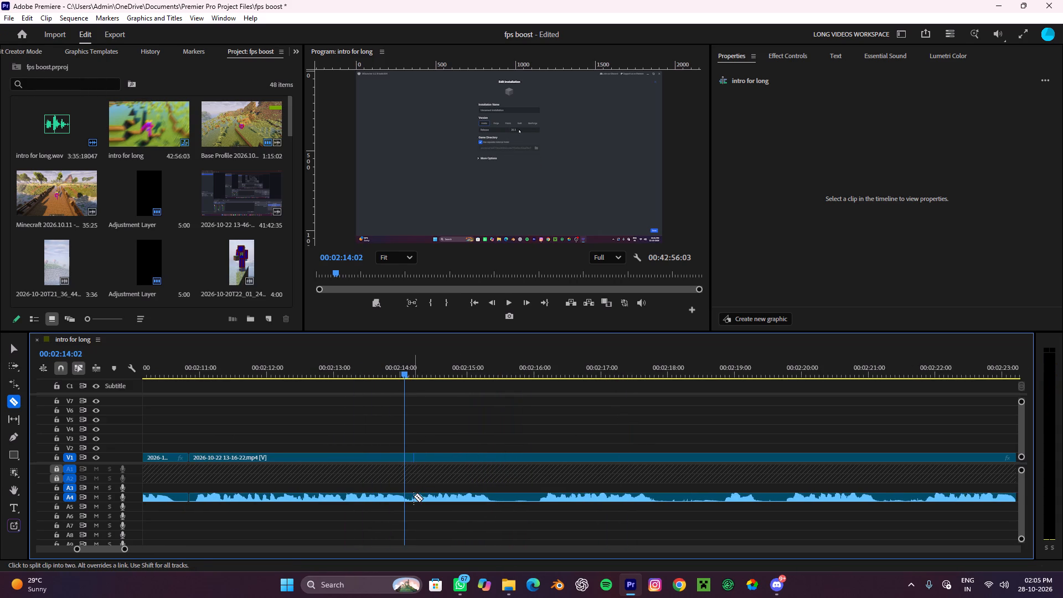
pyautogui.click(411, 498)
pyautogui.press('v')
# Play and skim the footage after 00:02:14:05 and split the clip at about 00:02:32:07, just before the next useful narration.
pyautogui.press('space')
pyautogui.keyDown('alt'); pyautogui.scroll(-10, 434, 461); pyautogui.keyUp('alt')
pyautogui.press('space')
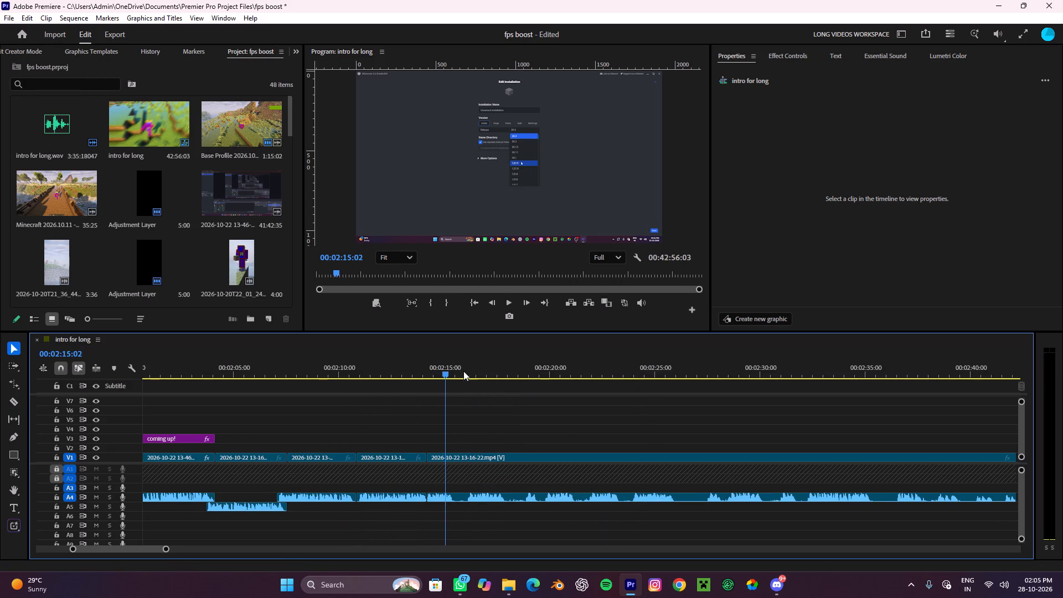
pyautogui.moveTo(464, 368); pyautogui.dragTo(546, 478)
pyautogui.press('space')
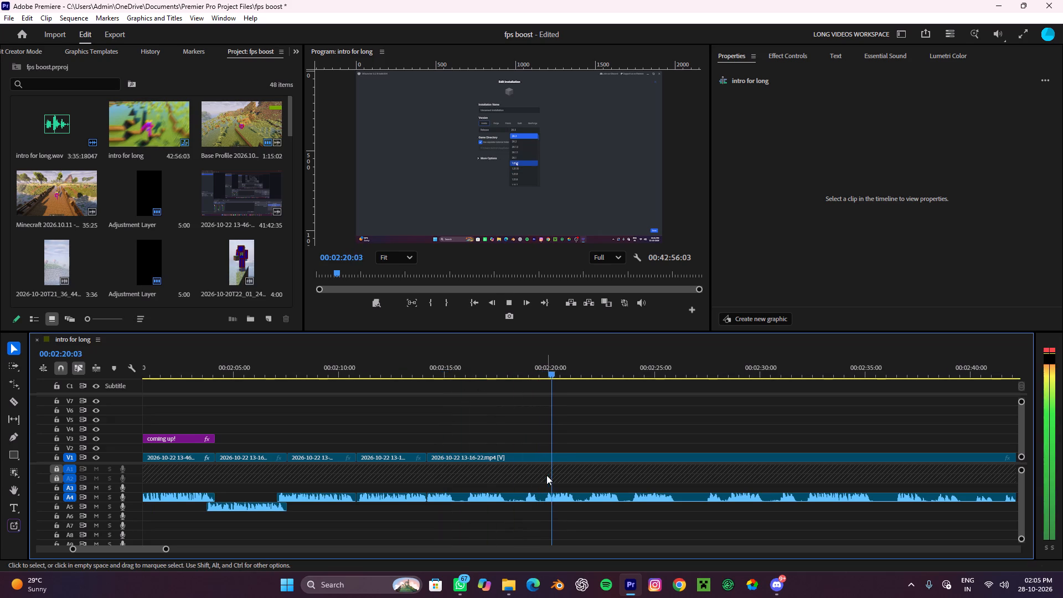
pyautogui.moveTo(584, 372); pyautogui.dragTo(630, 462)
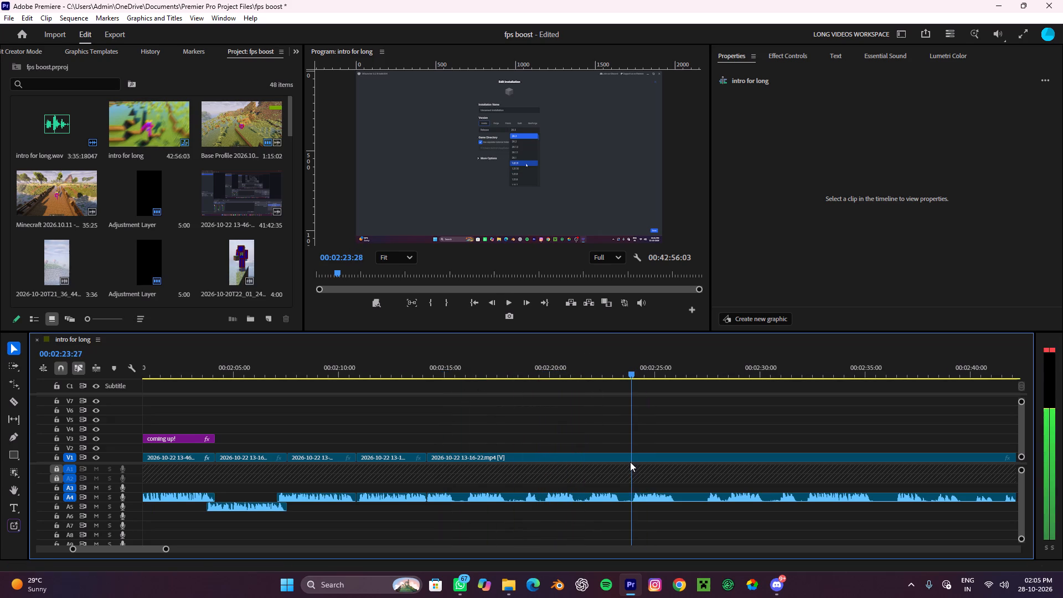
pyautogui.moveTo(630, 462); pyautogui.dragTo(633, 460)
pyautogui.press('space')
pyautogui.keyDown('alt'); pyautogui.scroll(-4, 631, 486); pyautogui.keyUp('alt')
pyautogui.keyDown('alt'); pyautogui.scroll(5, 631, 493); pyautogui.keyUp('alt')
pyautogui.scroll(-5, 631, 493)
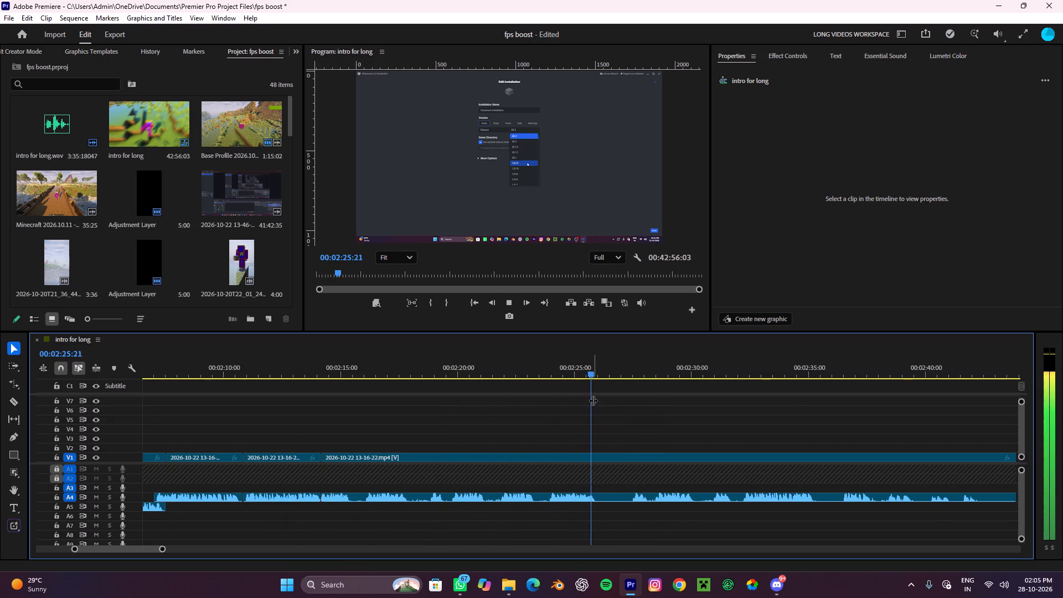
pyautogui.moveTo(608, 374); pyautogui.dragTo(742, 509)
pyautogui.press('space')
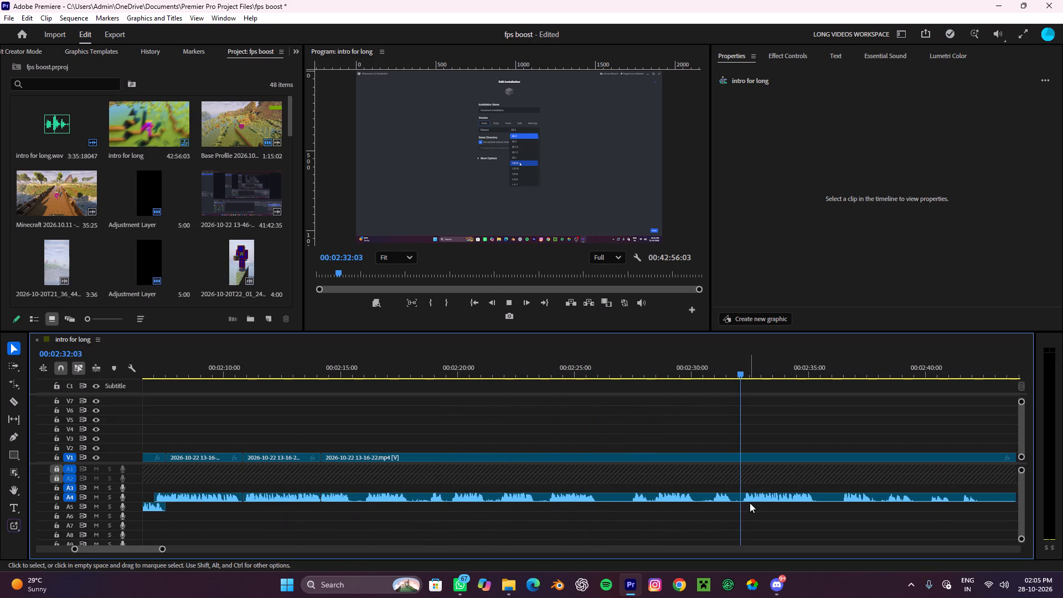
pyautogui.keyDown('alt'); pyautogui.scroll(-9, 750, 502); pyautogui.keyUp('alt')
pyautogui.keyDown('alt'); pyautogui.scroll(5, 750, 502); pyautogui.keyUp('alt')
pyautogui.scroll(-6, 750, 502)
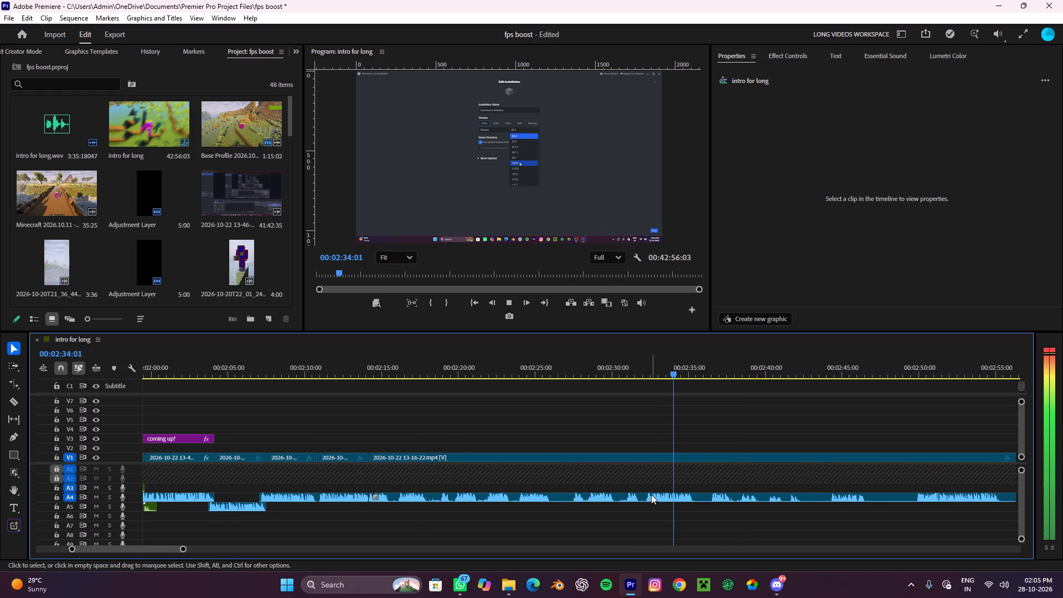
pyautogui.press('space')
pyautogui.press('c')
pyautogui.click(646, 497)
pyautogui.press('v')
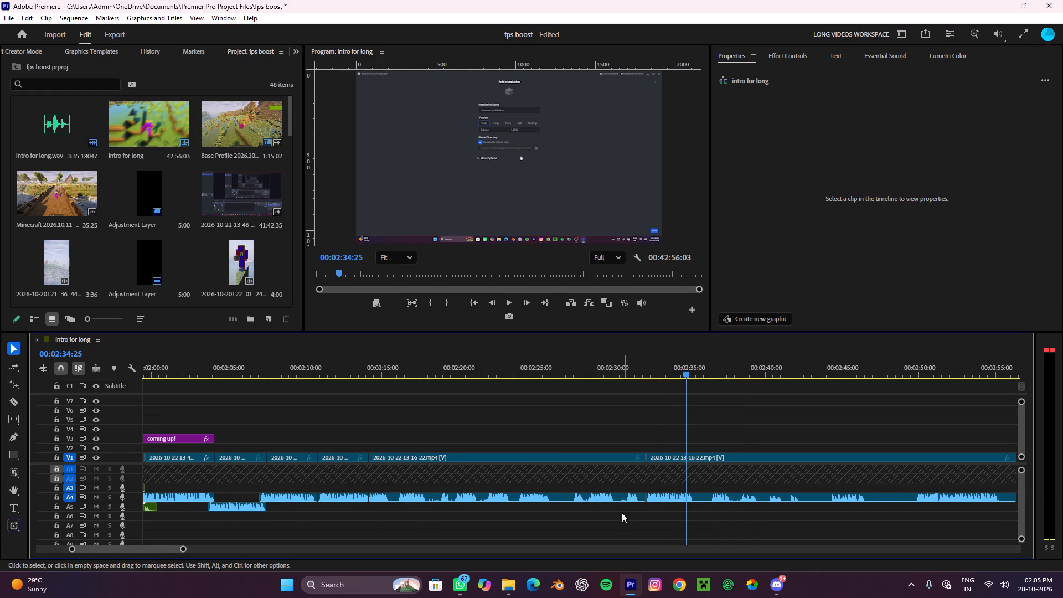
# Remove the section between 00:02:14:05 and about 00:02:32:07 and close the gap.
pyautogui.moveTo(622, 513); pyautogui.dragTo(583, 458)
pyautogui.press('d')
pyautogui.moveTo(575, 518); pyautogui.dragTo(551, 439)
pyautogui.press('e')
# Move the audio after 00:02:14:05 to A3, trim about 9 frames off that clip's video start, and shift the clip earlier to overlap the audio.
pyautogui.keyDown('alt'); pyautogui.scroll(10, 326, 503); pyautogui.keyUp('alt')
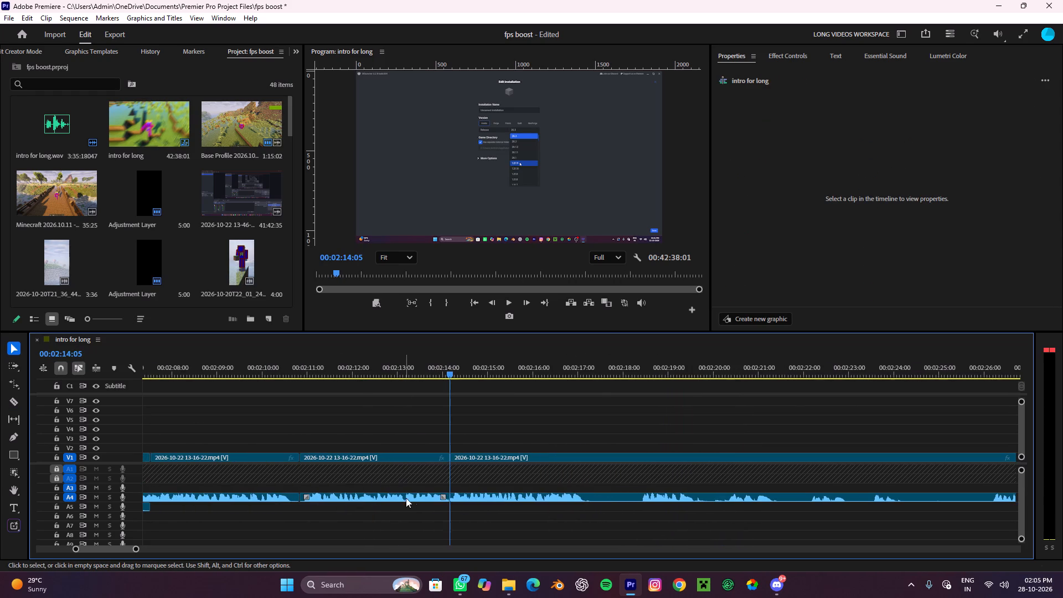
pyautogui.click(459, 498)
pyautogui.moveTo(468, 498); pyautogui.dragTo(470, 492)
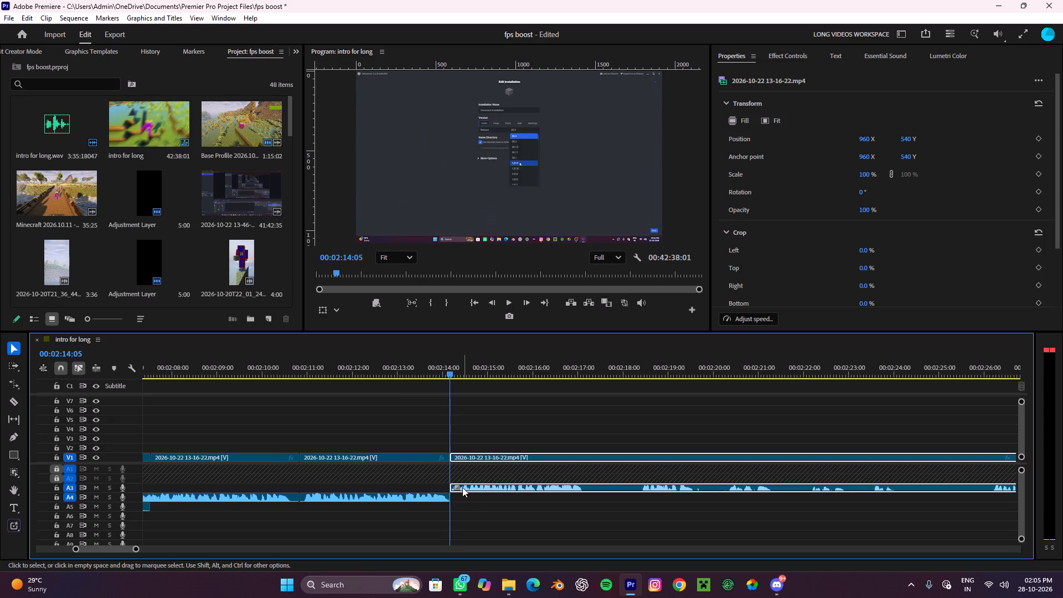
pyautogui.keyDown('alt'); pyautogui.moveTo(457, 460); pyautogui.dragTo(465, 464); pyautogui.keyUp('alt')
pyautogui.keyDown('alt'); pyautogui.moveTo(462, 457); pyautogui.dragTo(468, 463); pyautogui.keyUp('alt')
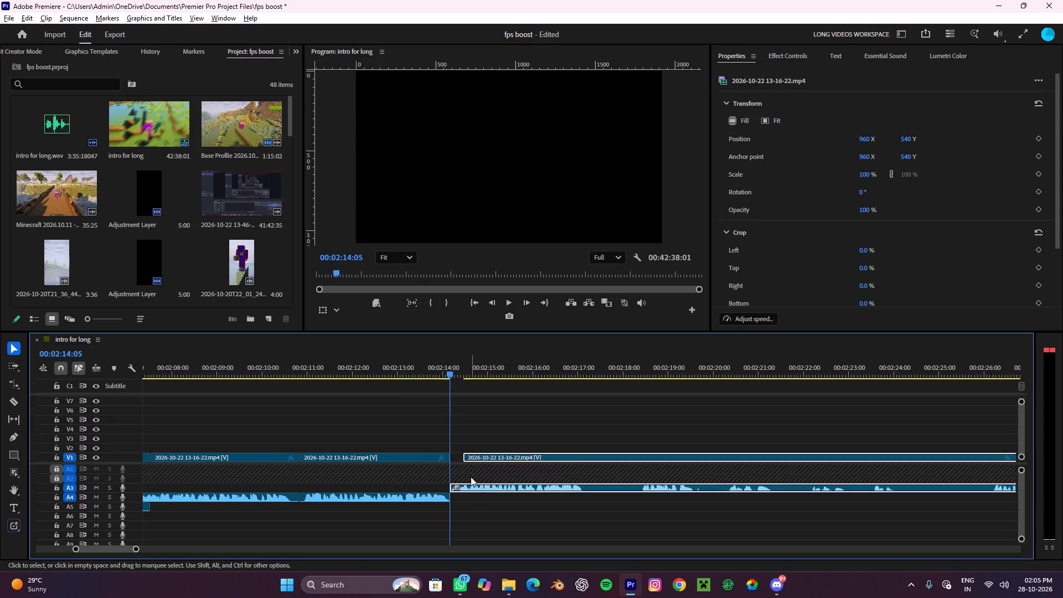
pyautogui.moveTo(469, 488); pyautogui.dragTo(453, 491)
# Move the audio of the clip starting at 00:02:10:25 to A5, trim its video start about 9 frames, and shift it earlier to overlap the audio.
pyautogui.scroll(5, 345, 494)
pyautogui.click(420, 499)
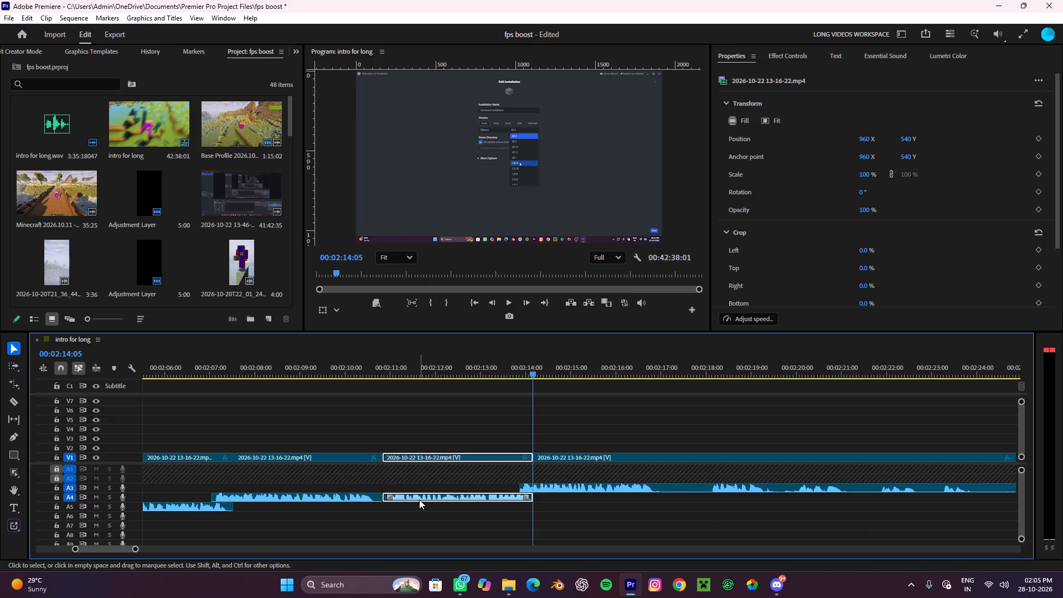
pyautogui.moveTo(419, 499); pyautogui.dragTo(417, 513)
pyautogui.moveTo(411, 515); pyautogui.dragTo(411, 510)
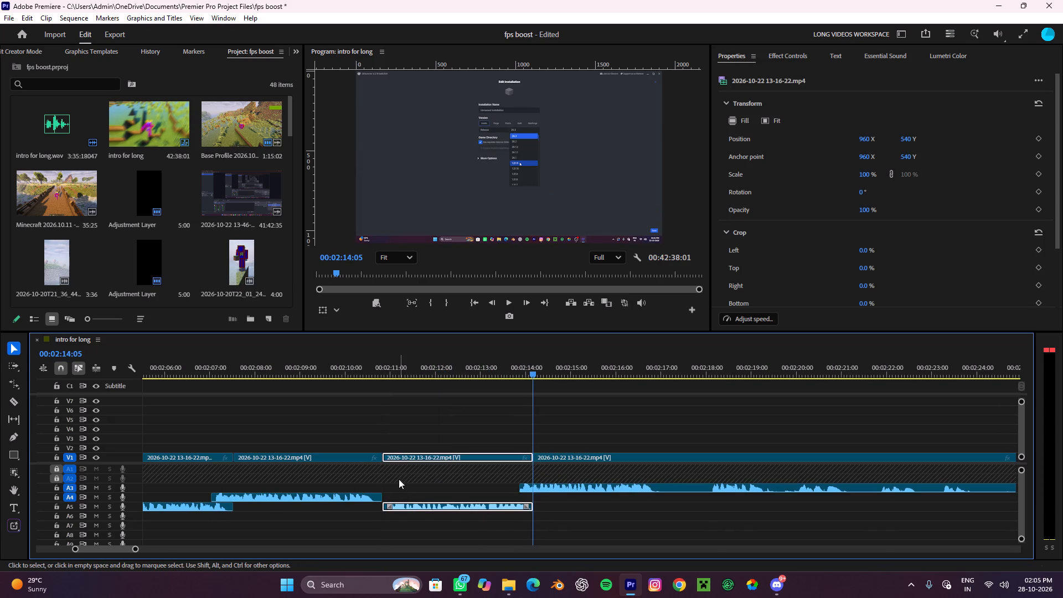
pyautogui.keyDown('alt'); pyautogui.moveTo(390, 459); pyautogui.dragTo(409, 470); pyautogui.keyUp('alt')
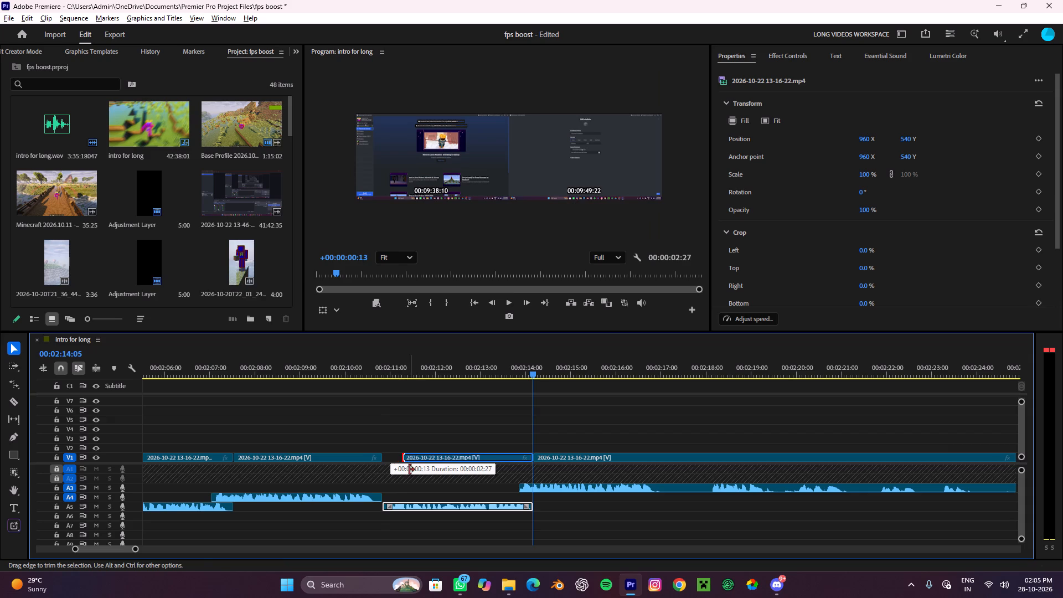
pyautogui.keyDown('alt'); pyautogui.moveTo(409, 470); pyautogui.dragTo(405, 472); pyautogui.keyUp('alt')
pyautogui.moveTo(418, 459); pyautogui.dragTo(403, 461)
# Shift the following clip about 9 frames earlier to meet the preceding video's end and close the remaining gap.
pyautogui.moveTo(569, 461); pyautogui.dragTo(545, 468)
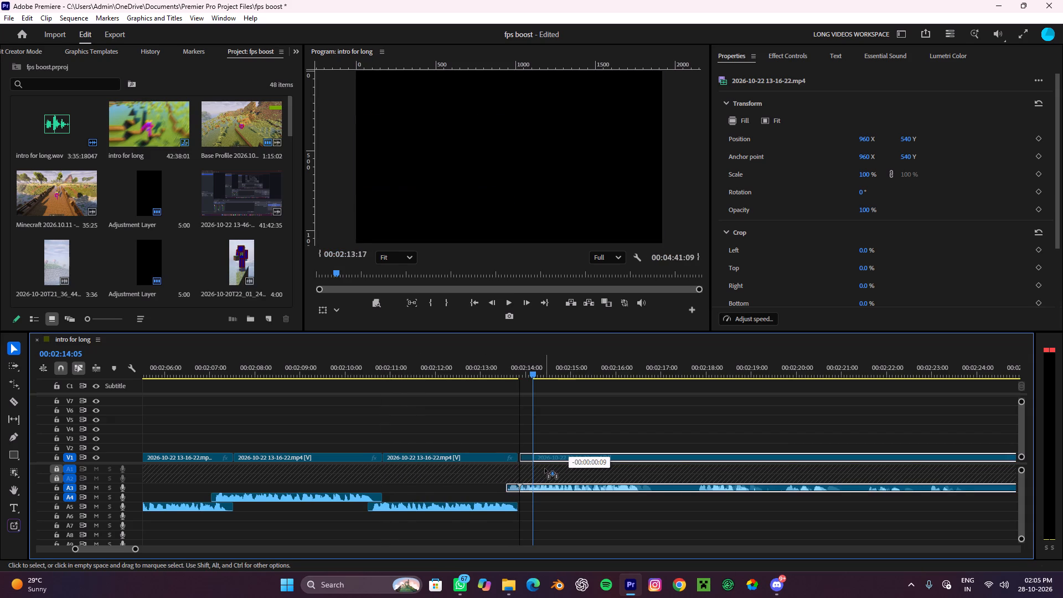
pyautogui.moveTo(545, 468); pyautogui.dragTo(546, 472)
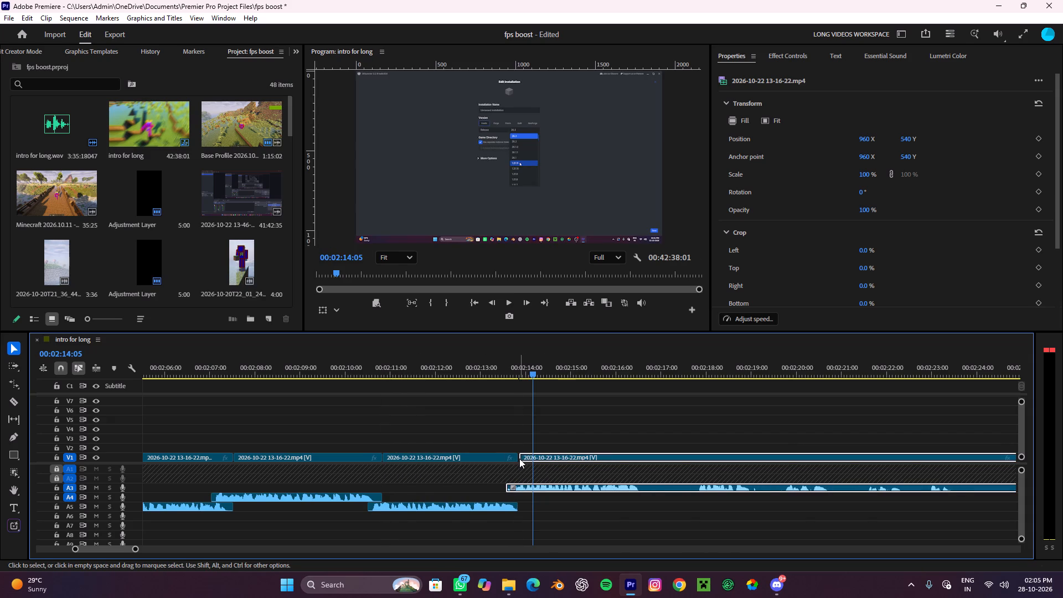
pyautogui.click(519, 458)
pyautogui.press('e')
# Replay the new joins and reduce the audio overlap at about 00:02:13:25 to roughly 4 frames, extending the video start to meet the cut.
pyautogui.moveTo(509, 377); pyautogui.dragTo(350, 420)
pyautogui.press('space')
pyautogui.keyDown('alt'); pyautogui.scroll(-8, 430, 419); pyautogui.keyUp('alt')
pyautogui.click(442, 506)
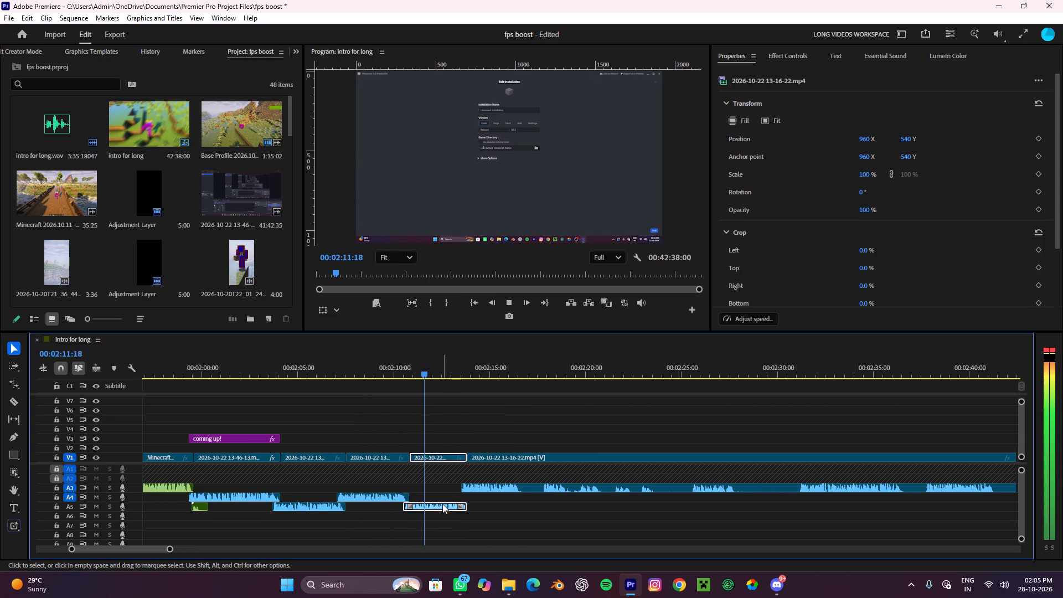
pyautogui.click(473, 520)
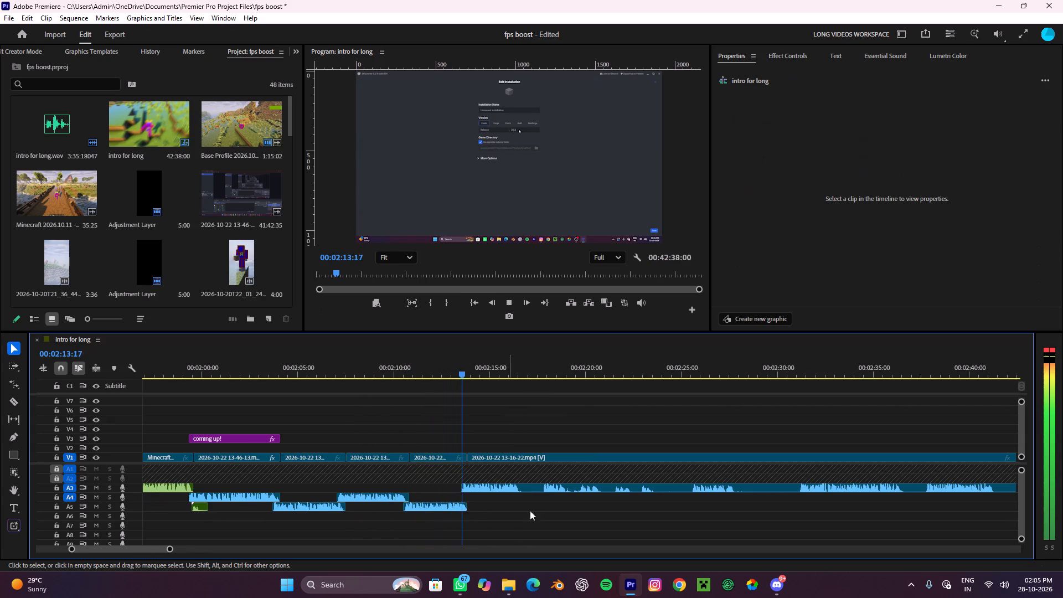
pyautogui.keyDown('alt'); pyautogui.scroll(-5, 543, 514); pyautogui.keyUp('alt')
pyautogui.keyDown('alt'); pyautogui.scroll(11, 533, 512); pyautogui.keyUp('alt')
pyautogui.press('space')
pyautogui.keyDown('alt'); pyautogui.scroll(5, 456, 509); pyautogui.keyUp('alt')
pyautogui.click(453, 488)
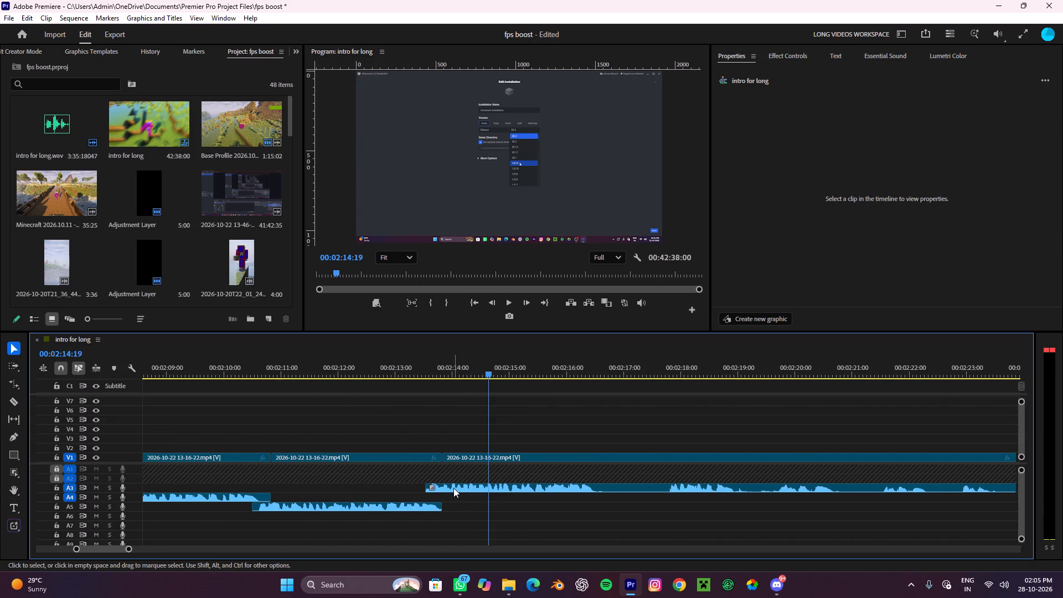
pyautogui.moveTo(453, 488); pyautogui.dragTo(460, 489)
pyautogui.keyDown('alt'); pyautogui.scroll(8, 431, 497); pyautogui.keyUp('alt')
pyautogui.moveTo(458, 487); pyautogui.dragTo(463, 488)
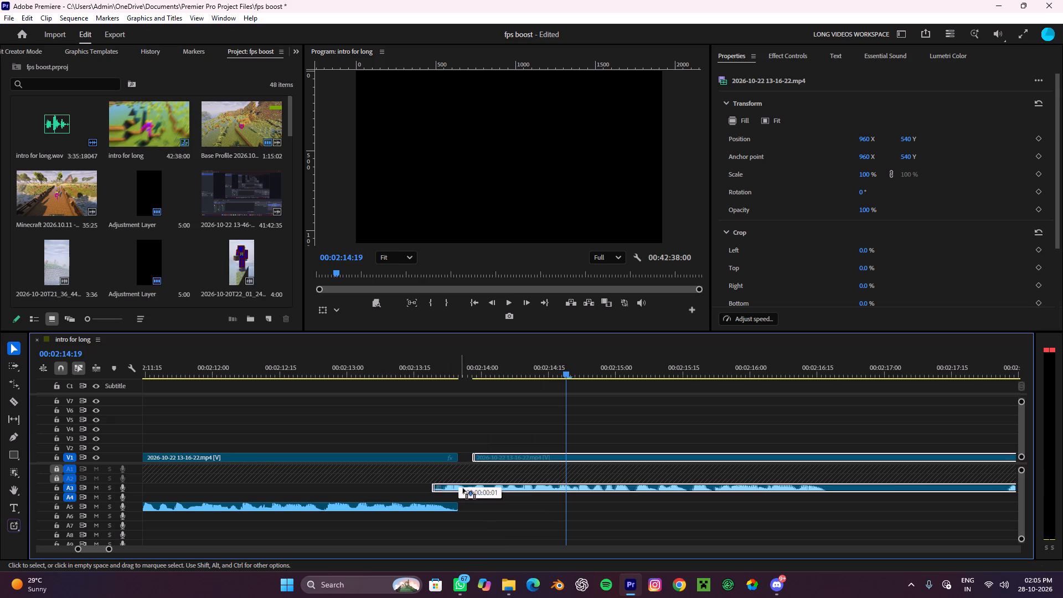
pyautogui.moveTo(463, 488); pyautogui.dragTo(466, 489)
pyautogui.keyDown('alt'); pyautogui.moveTo(482, 455); pyautogui.dragTo(415, 461); pyautogui.keyUp('alt')
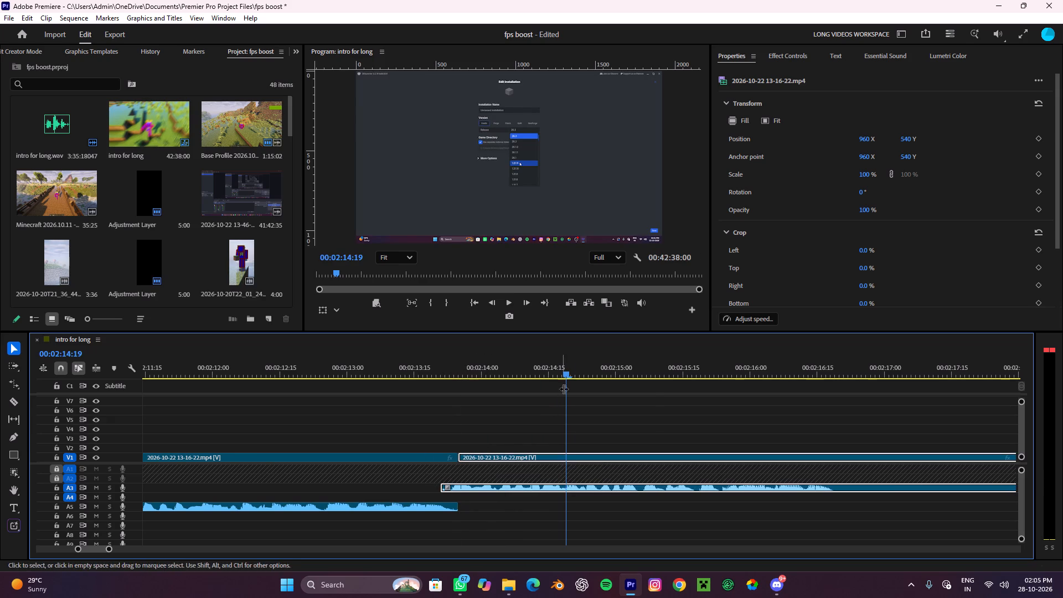
# Replay the adjusted join and split the clip at about 00:02:16:25, after its narration phrase.
pyautogui.moveTo(570, 366); pyautogui.dragTo(403, 420)
pyautogui.click(477, 405)
pyautogui.press('space')
pyautogui.keyDown('alt'); pyautogui.scroll(-15, 537, 431); pyautogui.keyUp('alt')
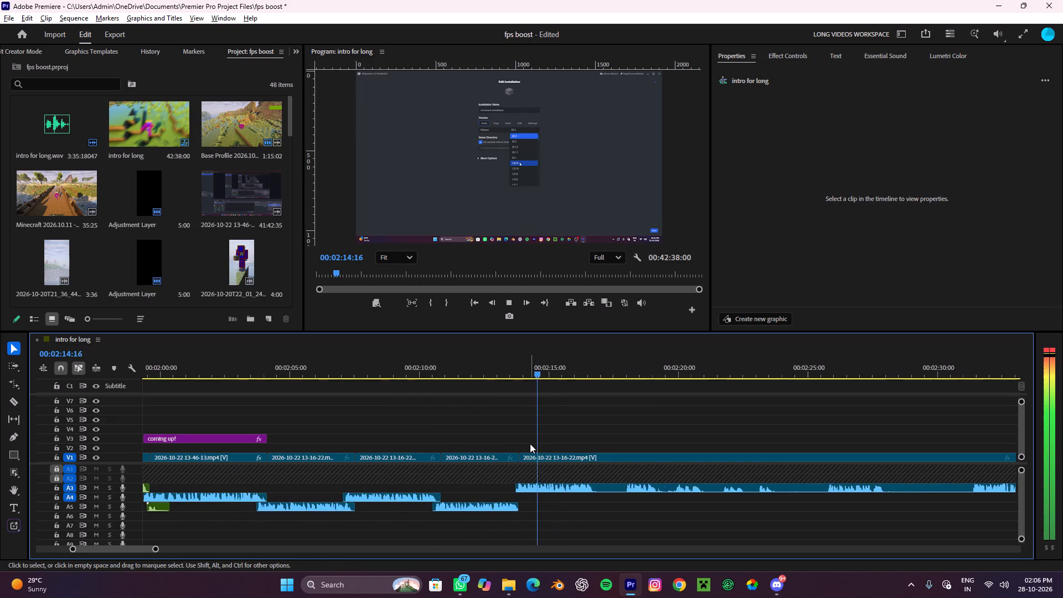
pyautogui.keyDown('alt'); pyautogui.scroll(-4, 530, 444); pyautogui.keyUp('alt')
pyautogui.keyDown('alt'); pyautogui.scroll(1, 530, 444); pyautogui.keyUp('alt')
pyautogui.keyDown('alt'); pyautogui.scroll(-1, 530, 444); pyautogui.keyUp('alt')
pyautogui.keyDown('alt'); pyautogui.scroll(5, 529, 445); pyautogui.keyUp('alt')
pyautogui.scroll(-10, 529, 445)
pyautogui.press('space')
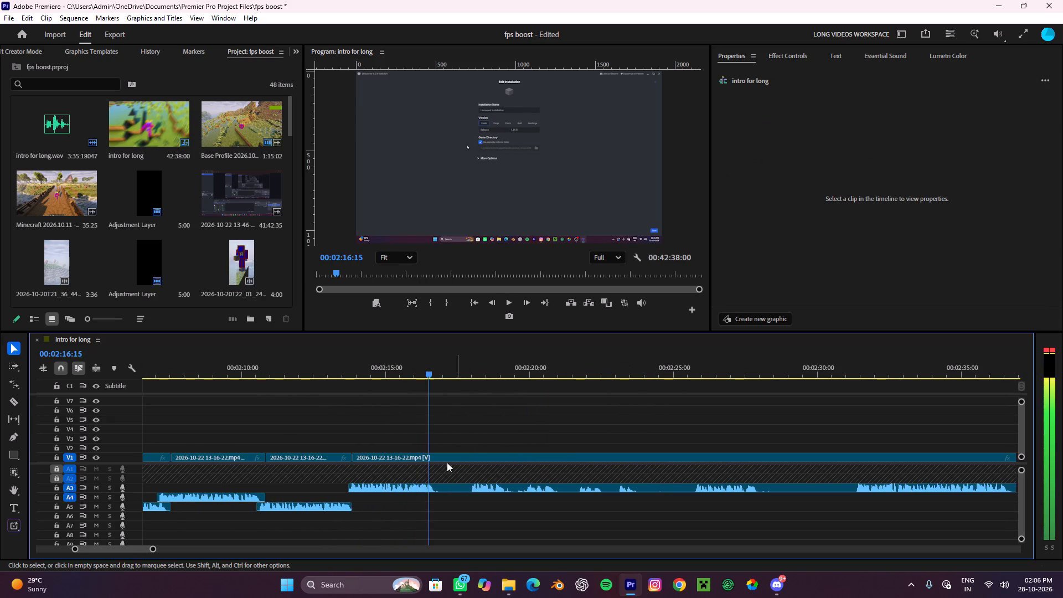
pyautogui.press('c')
pyautogui.click(438, 489)
pyautogui.press('v')
# Play and skim the footage from the new cut to about 00:02:36:24, examining it for the next useful narration.
pyautogui.scroll(-5, 455, 468)
pyautogui.press('space')
pyautogui.keyDown('alt'); pyautogui.scroll(-4, 455, 468); pyautogui.keyUp('alt')
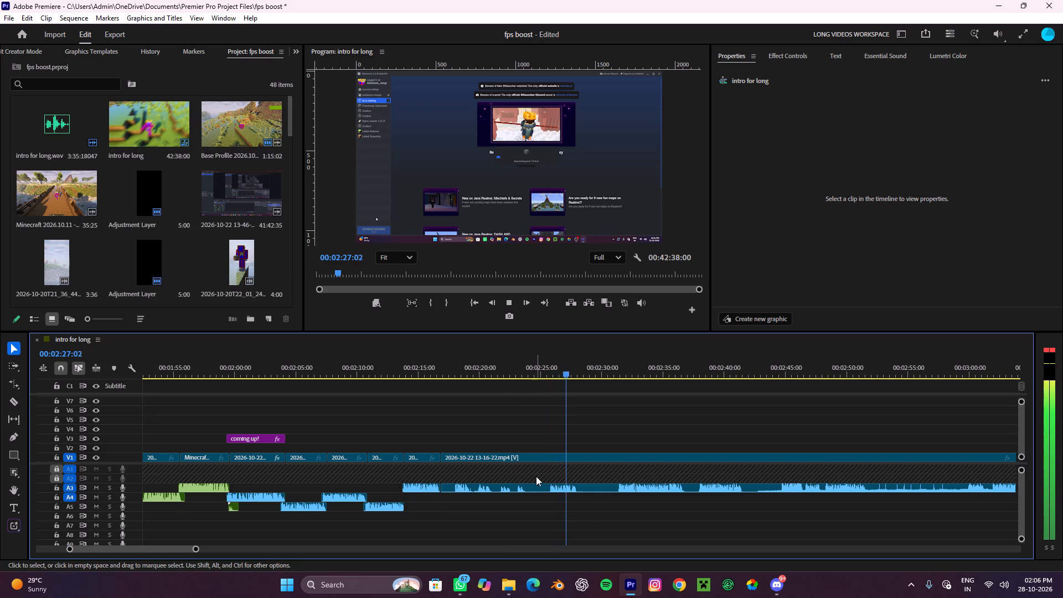
pyautogui.keyDown('alt'); pyautogui.scroll(5, 536, 476); pyautogui.keyUp('alt')
pyautogui.press('space')
pyautogui.moveTo(608, 369); pyautogui.dragTo(679, 446)
pyautogui.press('space')
pyautogui.keyDown('alt'); pyautogui.scroll(-12, 679, 447); pyautogui.keyUp('alt')
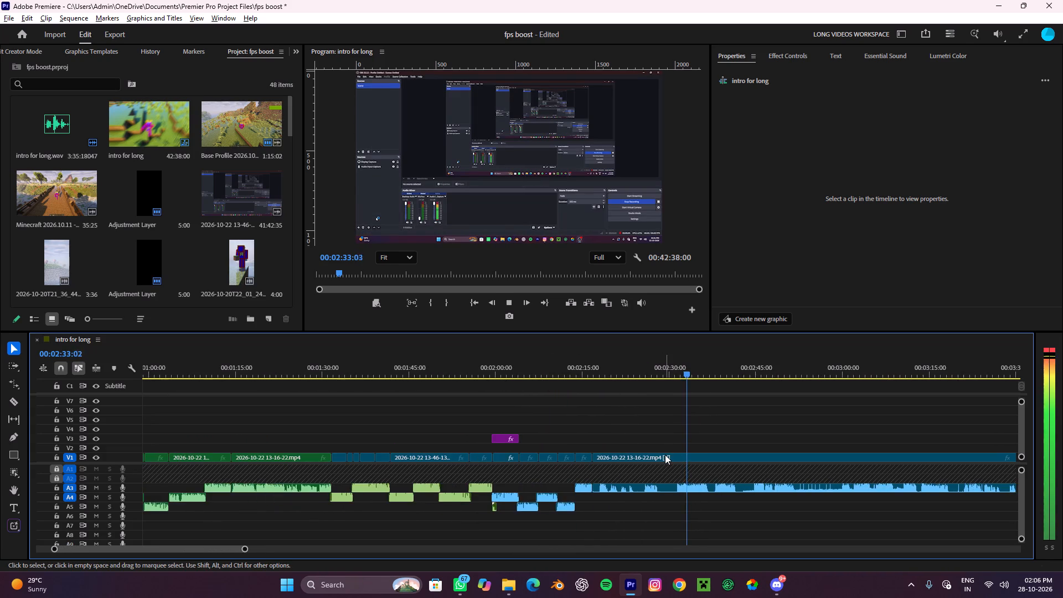
pyautogui.keyDown('alt'); pyautogui.scroll(3, 665, 455); pyautogui.keyUp('alt')
pyautogui.keyDown('alt'); pyautogui.scroll(-3, 665, 455); pyautogui.keyUp('alt')
pyautogui.keyDown('alt'); pyautogui.scroll(4, 665, 455); pyautogui.keyUp('alt')
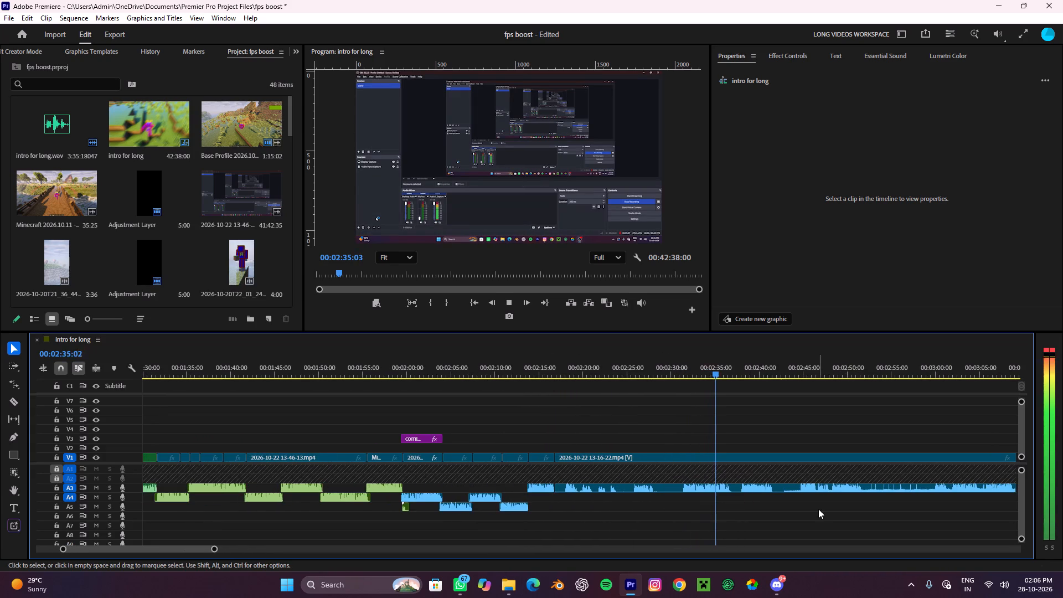
pyautogui.press('space')
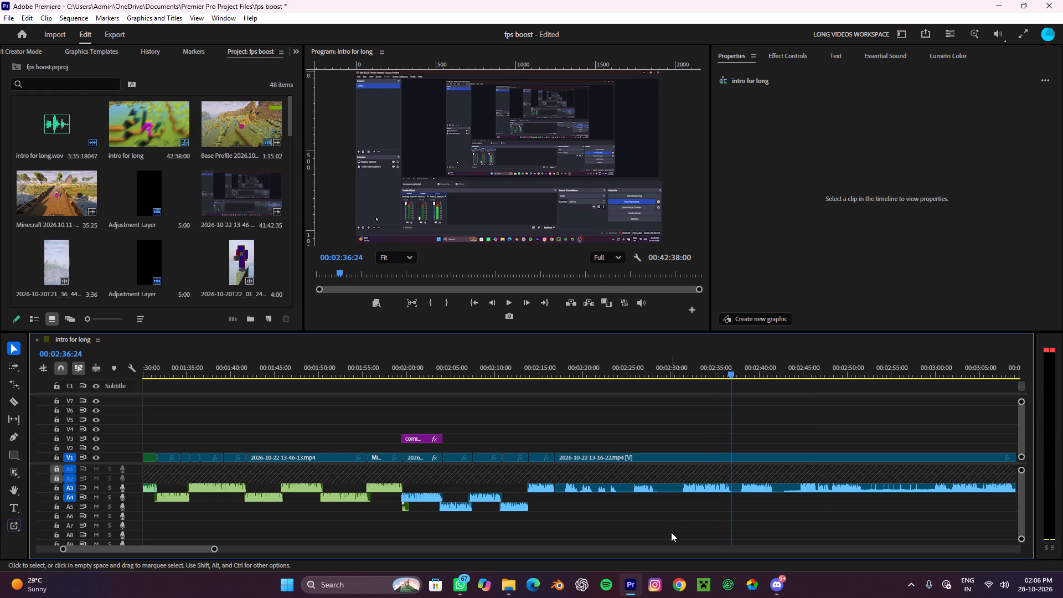
pyautogui.keyDown('alt'); pyautogui.scroll(6, 671, 524); pyautogui.keyUp('alt')
pyautogui.press('c')
pyautogui.press('v')
pyautogui.keyDown('alt'); pyautogui.scroll(-5, 723, 458); pyautogui.keyUp('alt')
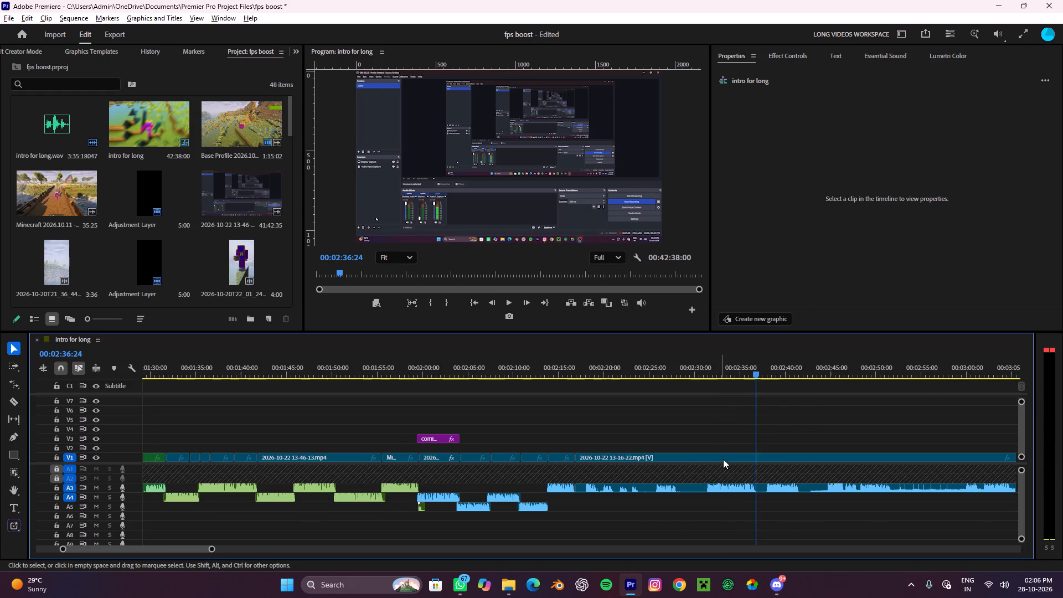
# Continue playing and skimming the footage and split the clip at about 00:02:44:17, just before the Minecraft welcome screen narration.
pyautogui.moveTo(757, 375); pyautogui.dragTo(766, 394)
pyautogui.press('space')
pyautogui.keyDown('alt'); pyautogui.scroll(-4, 789, 445); pyautogui.keyUp('alt')
pyautogui.keyDown('alt'); pyautogui.scroll(3, 789, 445); pyautogui.keyUp('alt')
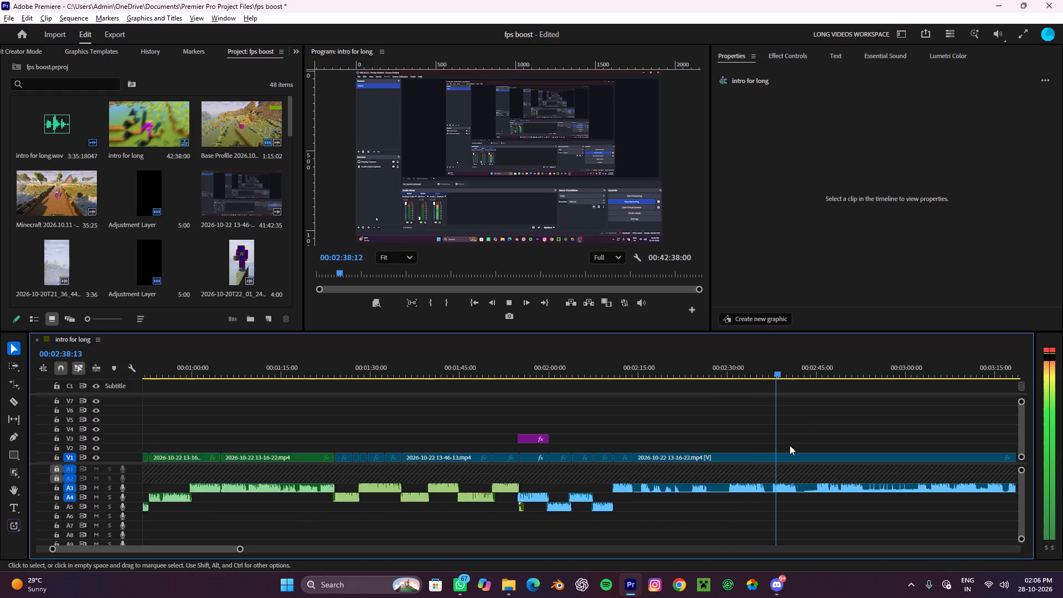
pyautogui.keyDown('alt'); pyautogui.scroll(2, 789, 445); pyautogui.keyUp('alt')
pyautogui.keyDown('alt'); pyautogui.scroll(-9, 788, 443); pyautogui.keyUp('alt')
pyautogui.keyDown('alt'); pyautogui.scroll(5, 788, 443); pyautogui.keyUp('alt')
pyautogui.scroll(-5, 782, 437)
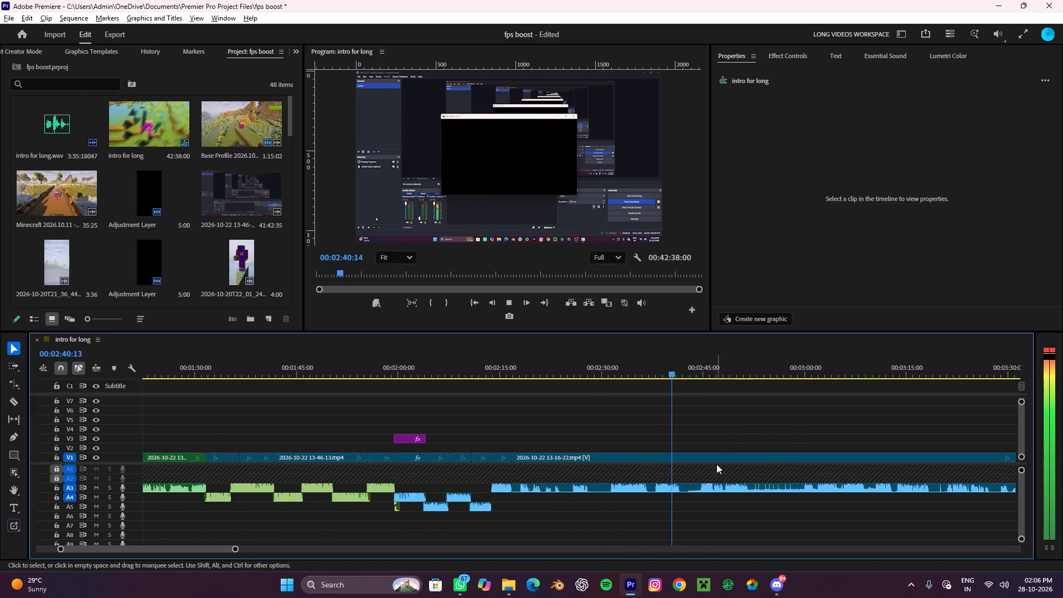
pyautogui.keyDown('alt'); pyautogui.scroll(5, 716, 463); pyautogui.keyUp('alt')
pyautogui.moveTo(667, 373); pyautogui.dragTo(683, 437)
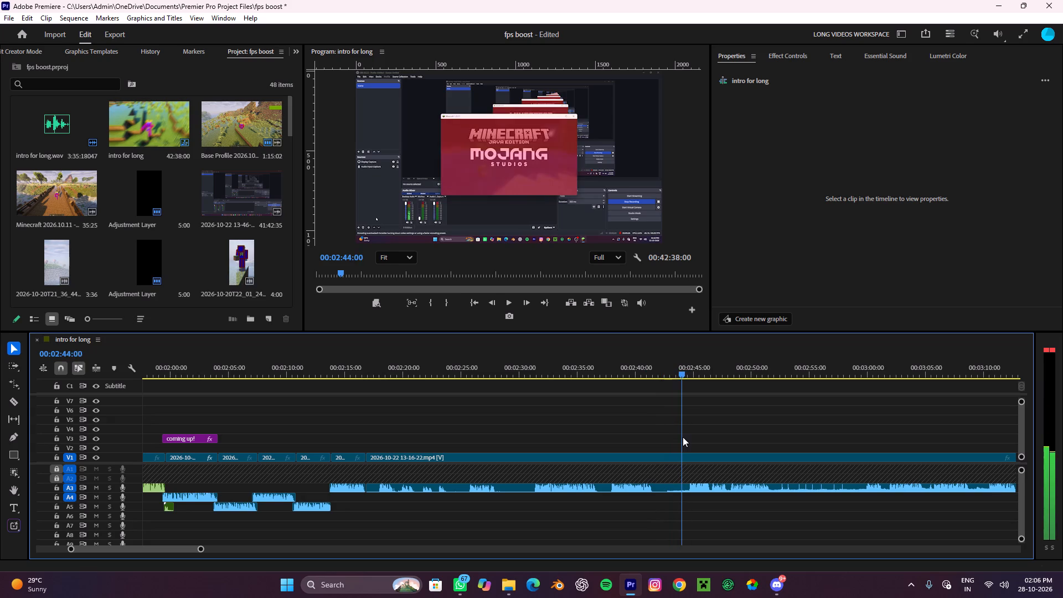
pyautogui.moveTo(683, 437); pyautogui.dragTo(668, 465)
pyautogui.press('space')
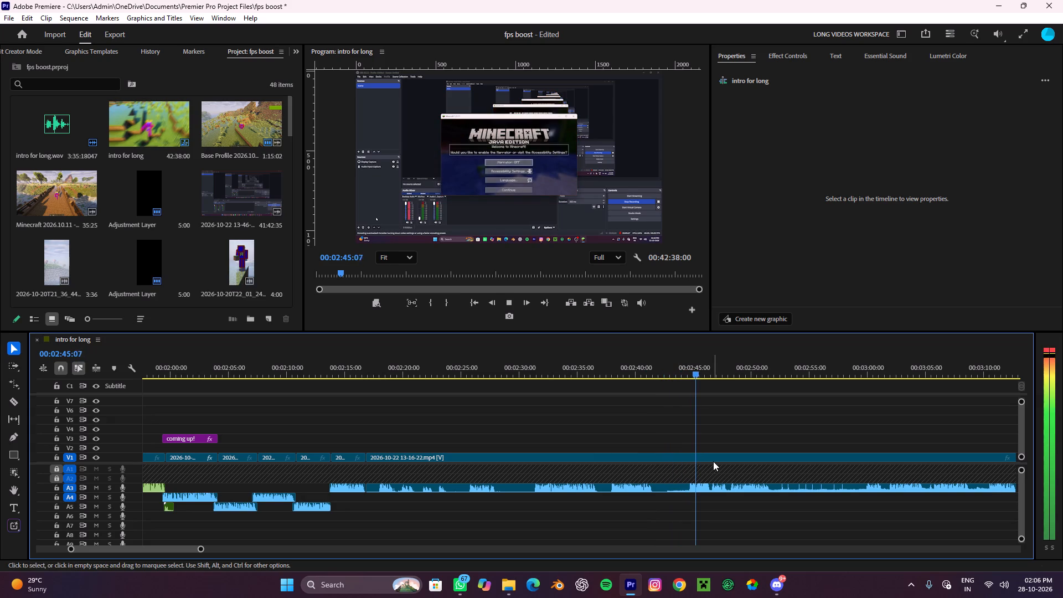
pyautogui.keyDown('alt'); pyautogui.scroll(4, 713, 462); pyautogui.keyUp('alt')
pyautogui.press('space')
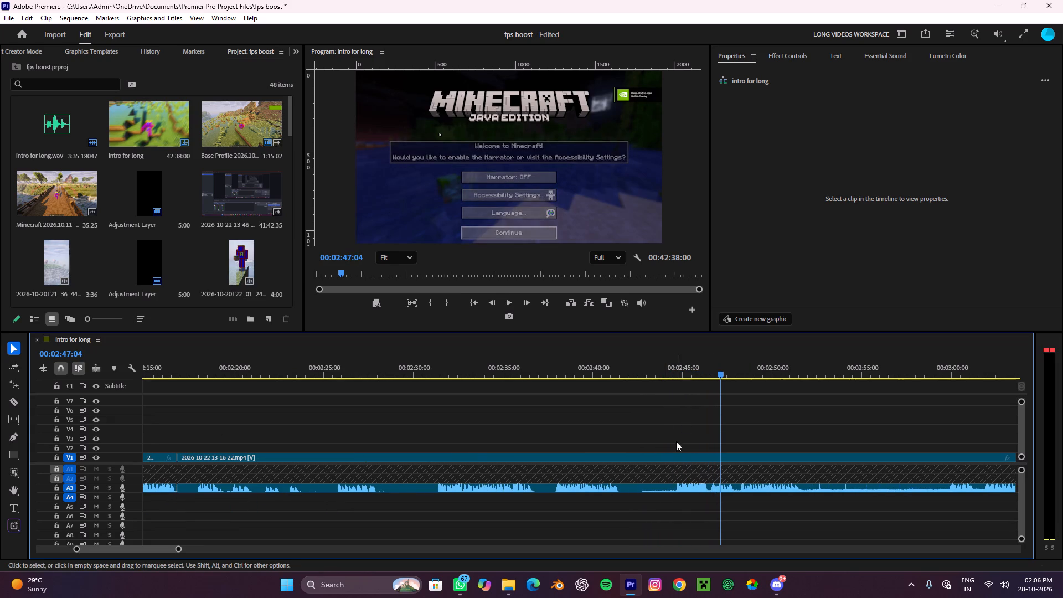
pyautogui.press('c')
pyautogui.click(674, 461)
pyautogui.press('v')
# Remove the section between about 00:02:16:25 and 00:02:44:17 and close the gap.
pyautogui.click(613, 457)
pyautogui.hotkey('ctrl', 'x')
pyautogui.keyDown('alt'); pyautogui.scroll(-4, 613, 457); pyautogui.keyUp('alt')
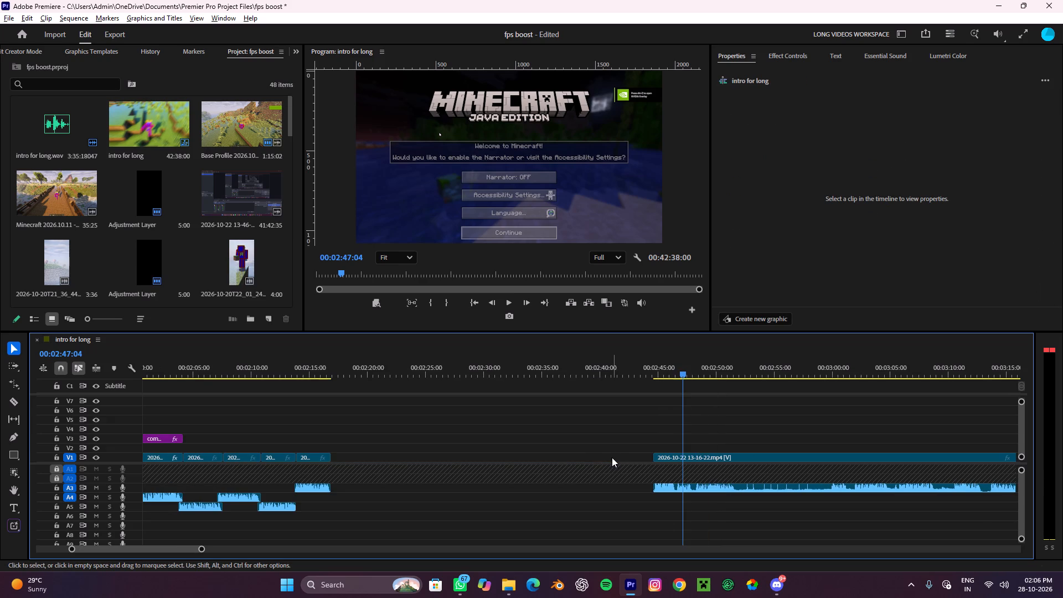
pyautogui.click(527, 455)
pyautogui.press('d')
pyautogui.click(502, 457)
pyautogui.press('e')
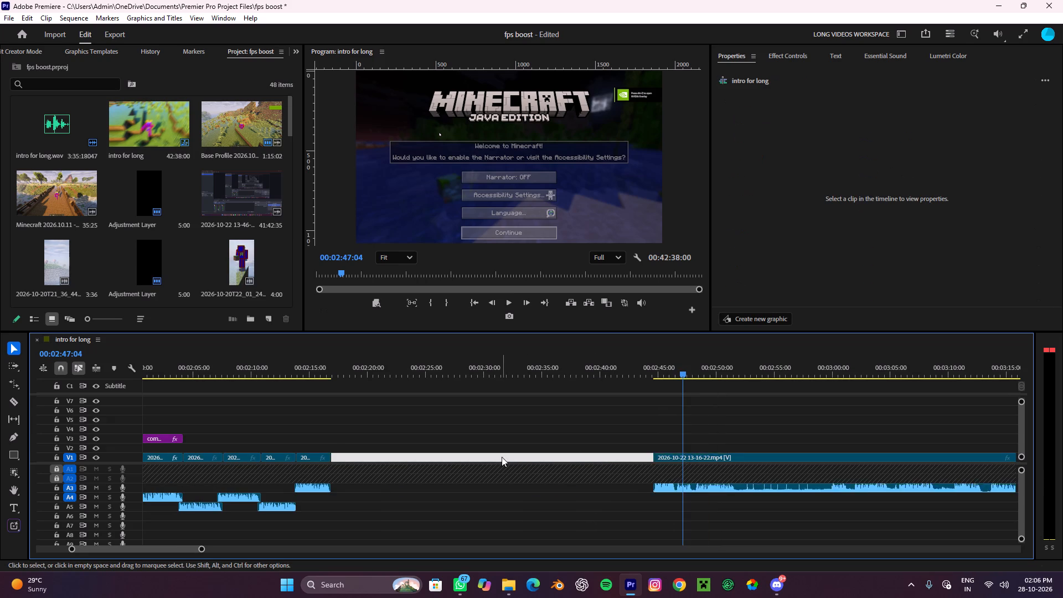
pyautogui.keyDown('alt'); pyautogui.scroll(-1, 425, 467); pyautogui.keyUp('alt')
pyautogui.keyDown('alt'); pyautogui.scroll(20, 412, 470); pyautogui.keyUp('alt')
pyautogui.keyDown('alt'); pyautogui.scroll(4, 412, 470); pyautogui.keyUp('alt')
pyautogui.keyDown('alt'); pyautogui.scroll(3, 363, 480); pyautogui.keyUp('alt')
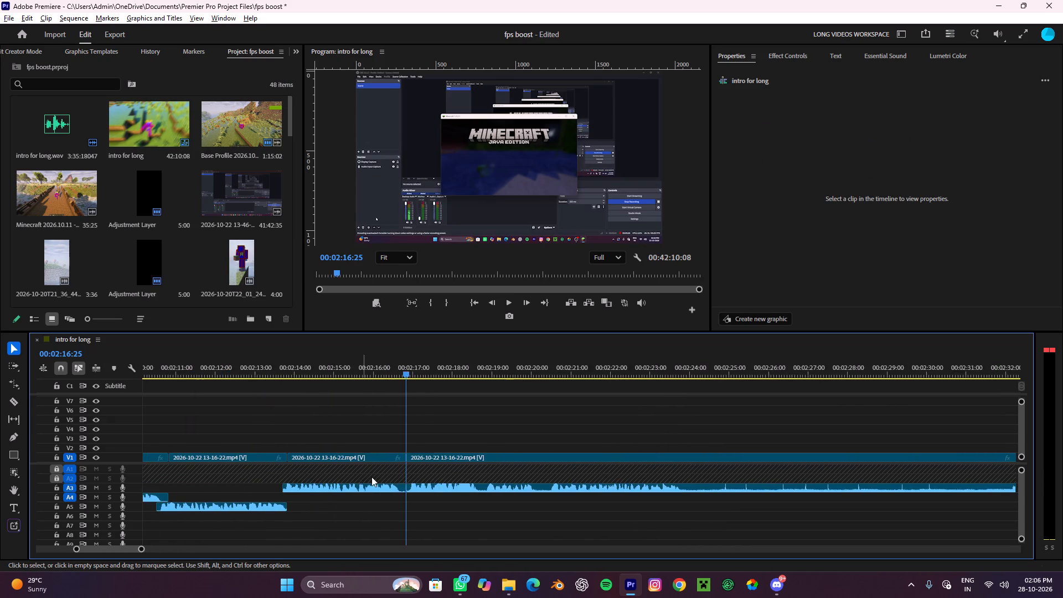
# Move the audio of the clip after 00:02:16:25 onto A4, slide the clip about 8 frames earlier to overlap the previous audio, and replay the join.
pyautogui.keyDown('alt'); pyautogui.scroll(2, 371, 477); pyautogui.keyUp('alt')
pyautogui.click(454, 487)
pyautogui.moveTo(454, 487); pyautogui.dragTo(454, 498)
pyautogui.moveTo(457, 497); pyautogui.dragTo(431, 496)
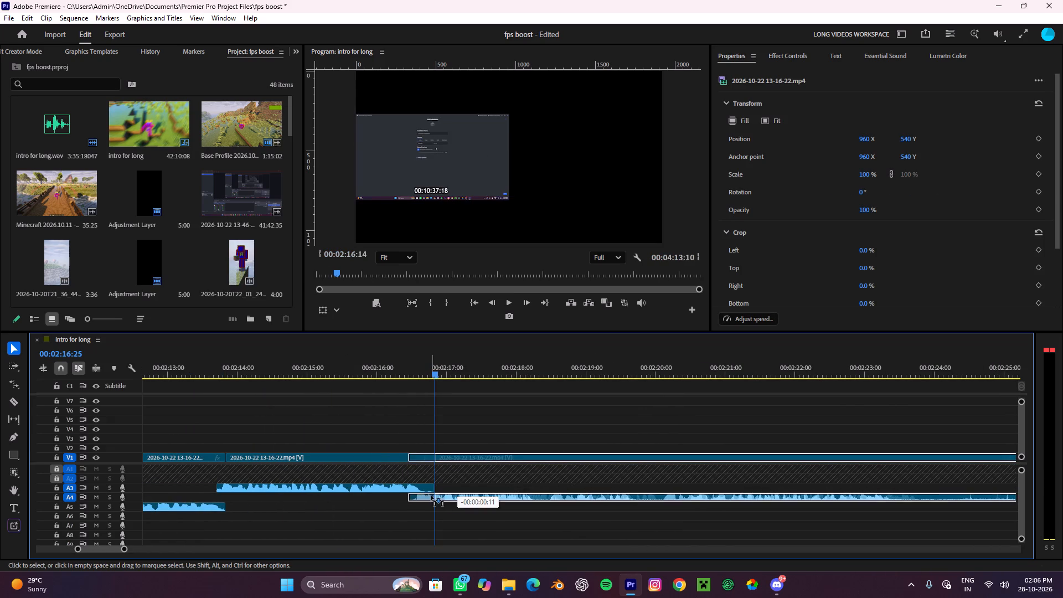
pyautogui.moveTo(431, 496); pyautogui.dragTo(439, 498)
pyautogui.moveTo(435, 358); pyautogui.dragTo(384, 379)
pyautogui.click(493, 409)
pyautogui.press('space')
# Play on through the Minecraft welcome screen and split the clip at about 00:02:18:15.
pyautogui.keyDown('alt'); pyautogui.scroll(-4, 492, 413); pyautogui.keyUp('alt')
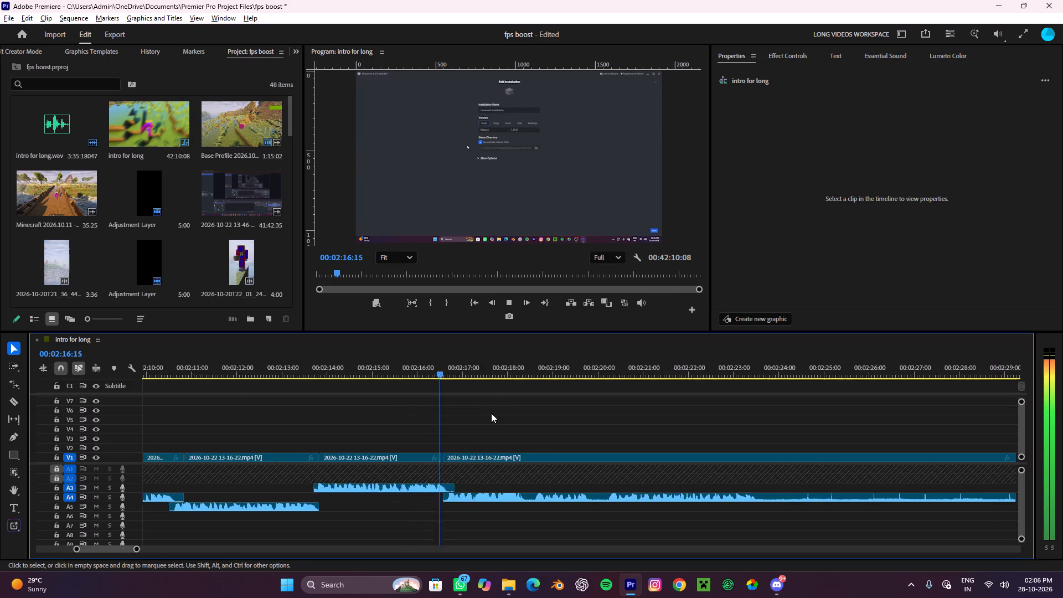
pyautogui.keyDown('alt'); pyautogui.scroll(-10, 491, 413); pyautogui.keyUp('alt')
pyautogui.keyDown('alt'); pyautogui.scroll(5, 489, 413); pyautogui.keyUp('alt')
pyautogui.keyDown('alt'); pyautogui.scroll(-7, 479, 420); pyautogui.keyUp('alt')
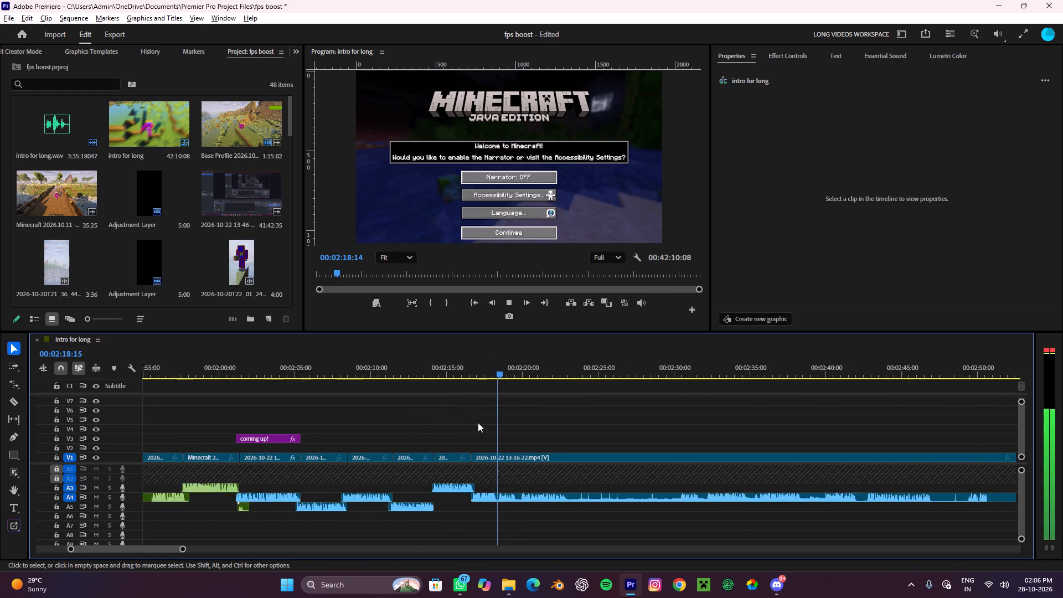
pyautogui.keyDown('alt'); pyautogui.scroll(-1, 478, 422); pyautogui.keyUp('alt')
pyautogui.keyDown('alt'); pyautogui.scroll(5, 487, 442); pyautogui.keyUp('alt')
pyautogui.press('space')
pyautogui.keyDown('alt'); pyautogui.scroll(5, 514, 492); pyautogui.keyUp('alt')
pyautogui.press('c')
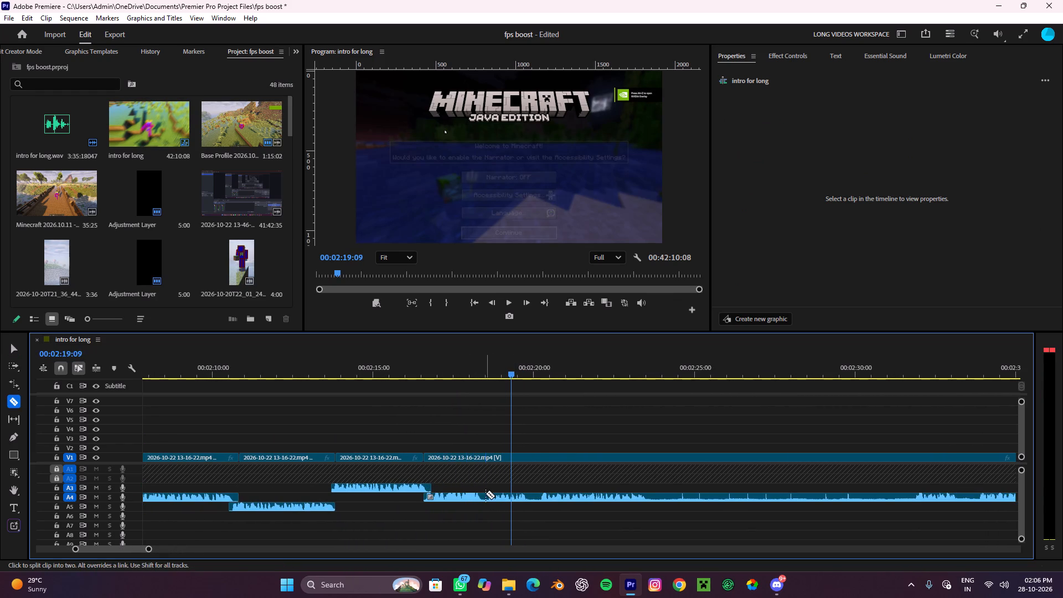
pyautogui.click(486, 493)
pyautogui.press('v')
# Remove the section between about 00:02:16:17 and 00:02:18:15 and close the gap.
pyautogui.moveTo(468, 513); pyautogui.dragTo(457, 449)
pyautogui.hotkey('ctrl', 'x')
pyautogui.click(462, 456)
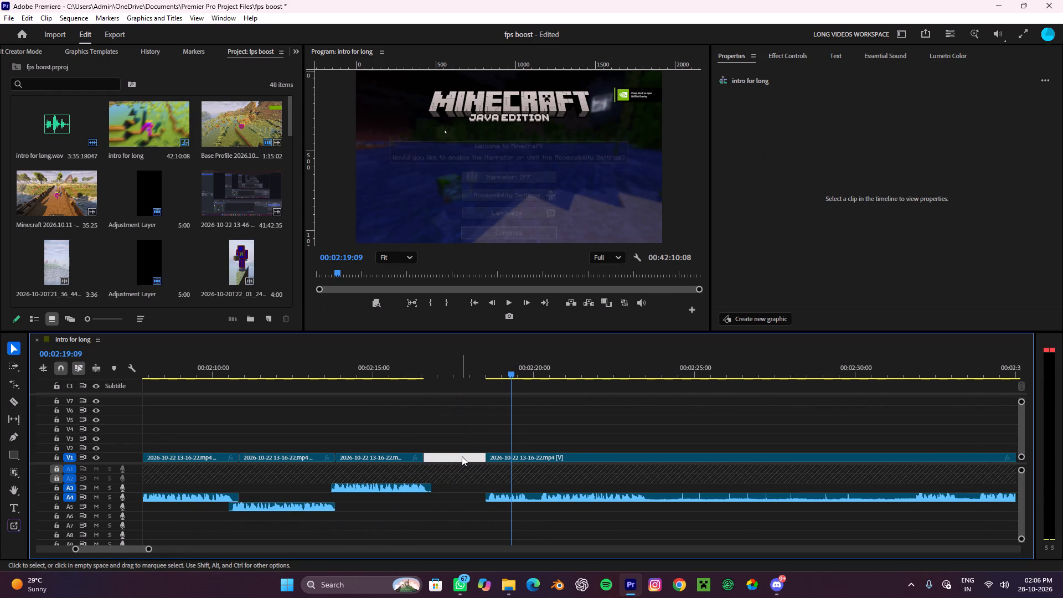
pyautogui.press('e')
# Slide the following clip a few frames earlier to start at about 00:02:16:12, overlapping the A3 audio, and replay the join.
pyautogui.keyDown('alt'); pyautogui.scroll(4, 432, 471); pyautogui.keyUp('alt')
pyautogui.moveTo(448, 496); pyautogui.dragTo(441, 496)
pyautogui.moveTo(420, 361); pyautogui.dragTo(384, 379)
pyautogui.click(466, 413)
pyautogui.press('space')
# Continue playing and split the clip at about 00:02:18:02, just before its next narration phrase.
pyautogui.keyDown('alt'); pyautogui.scroll(-10, 499, 413); pyautogui.keyUp('alt')
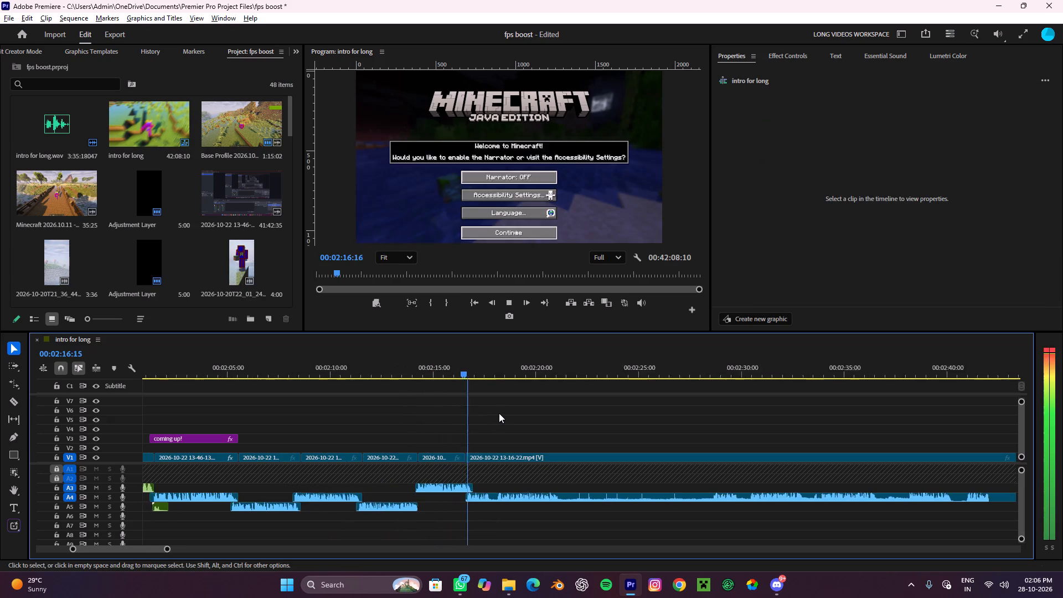
pyautogui.keyDown('alt'); pyautogui.scroll(5, 519, 424); pyautogui.keyUp('alt')
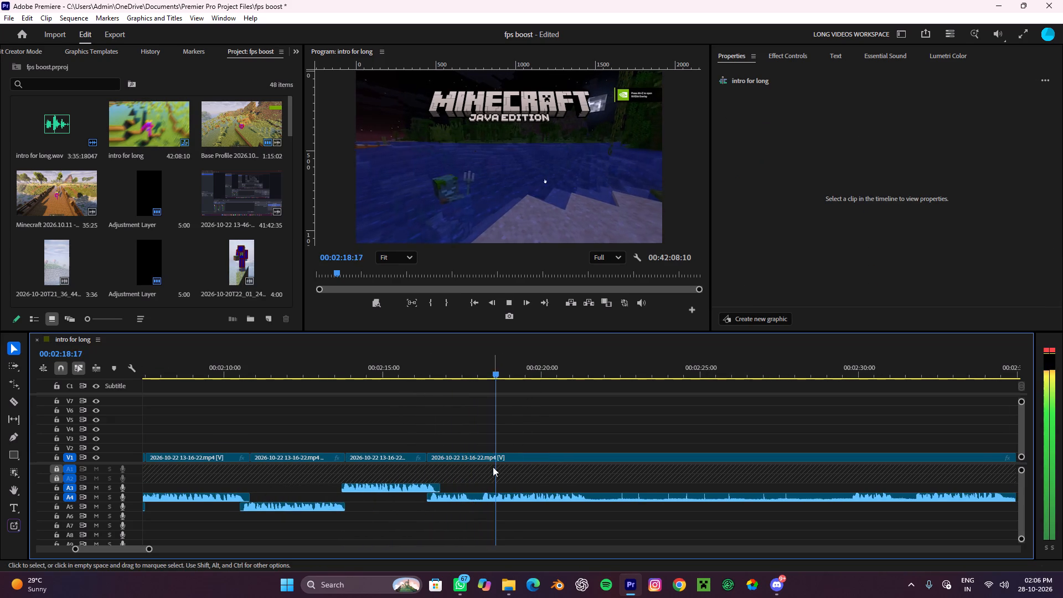
pyautogui.press('c')
pyautogui.click(480, 497)
pyautogui.press('v')
# Remove the section between about 00:02:16:12 and 00:02:18:02 and close the gap.
pyautogui.moveTo(456, 515); pyautogui.dragTo(447, 459)
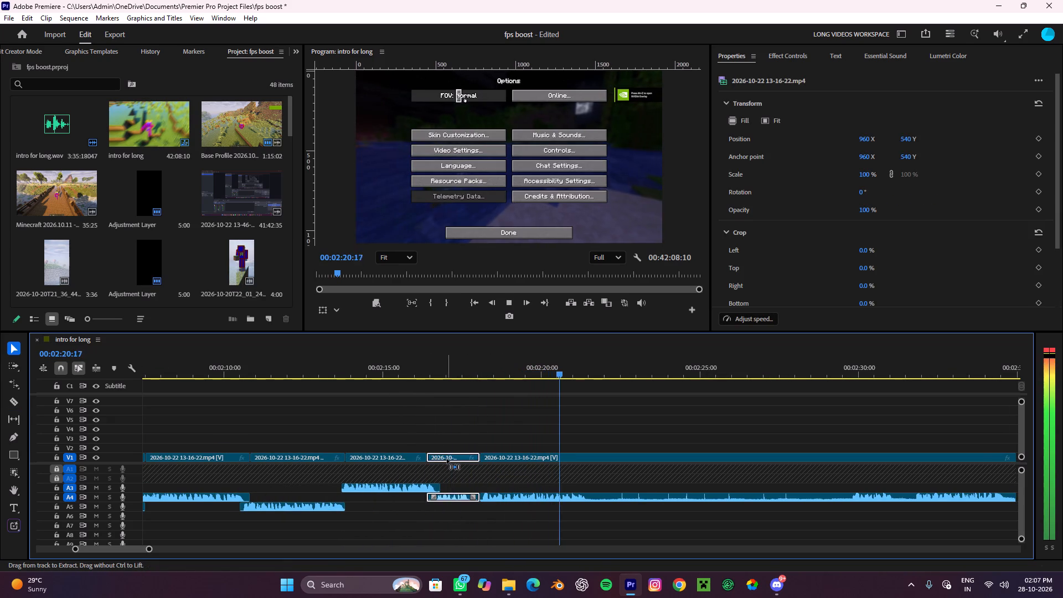
pyautogui.hotkey('ctrl', 'x')
pyautogui.click(462, 452)
pyautogui.click(462, 452)
pyautogui.click(453, 460)
pyautogui.press('e')
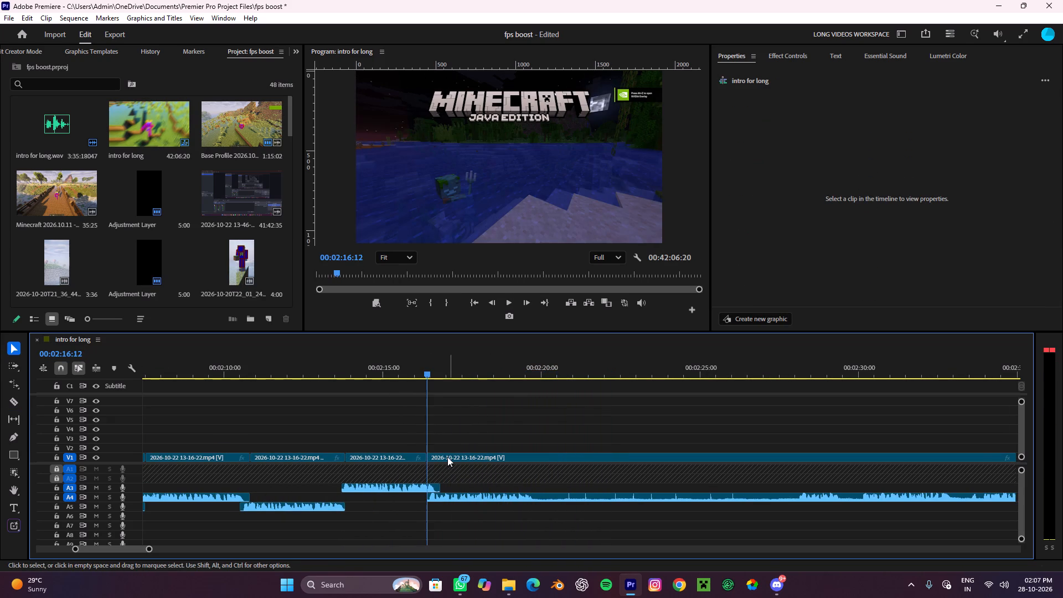
# Replay the new join and split the clip at 00:02:19:24, where the narration over the Options screen ends.
pyautogui.moveTo(428, 367); pyautogui.dragTo(409, 380)
pyautogui.press('space')
pyautogui.keyDown('alt'); pyautogui.scroll(-9, 505, 421); pyautogui.keyUp('alt')
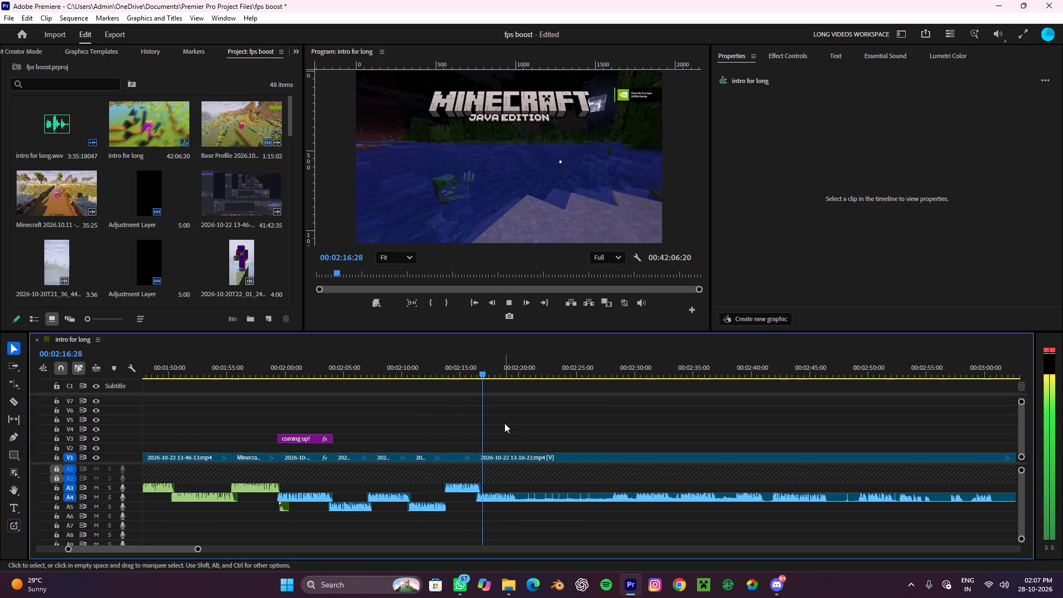
pyautogui.keyDown('alt'); pyautogui.scroll(5, 517, 486); pyautogui.keyUp('alt')
pyautogui.press('space')
pyautogui.press('c')
pyautogui.click(515, 459)
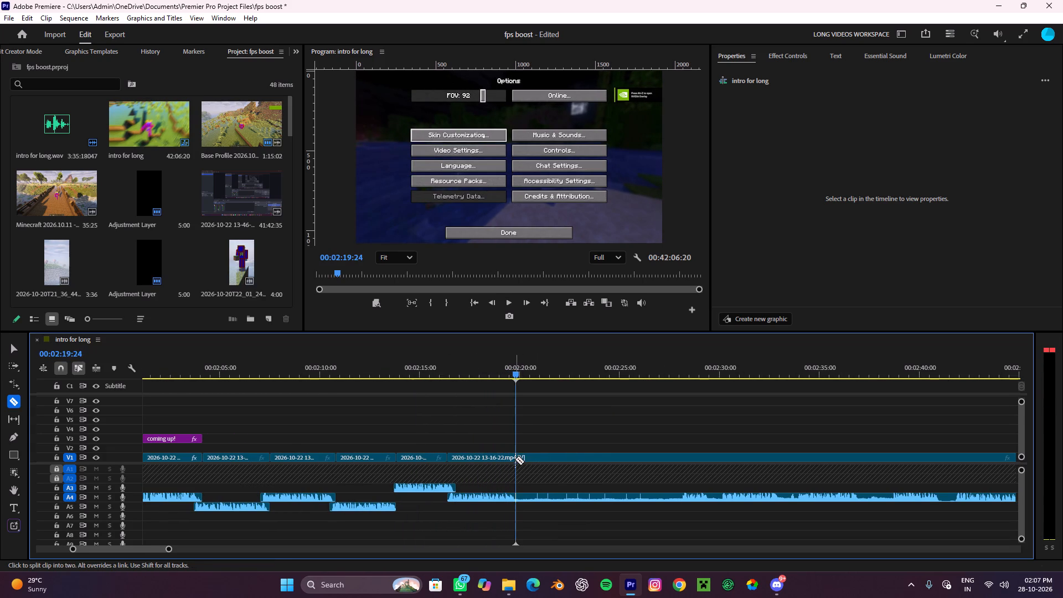
pyautogui.press('v')
# Skim and play the controls and key binds footage up to about 00:02:47:25, examining it for the next useful narration.
pyautogui.moveTo(510, 355); pyautogui.dragTo(675, 414)
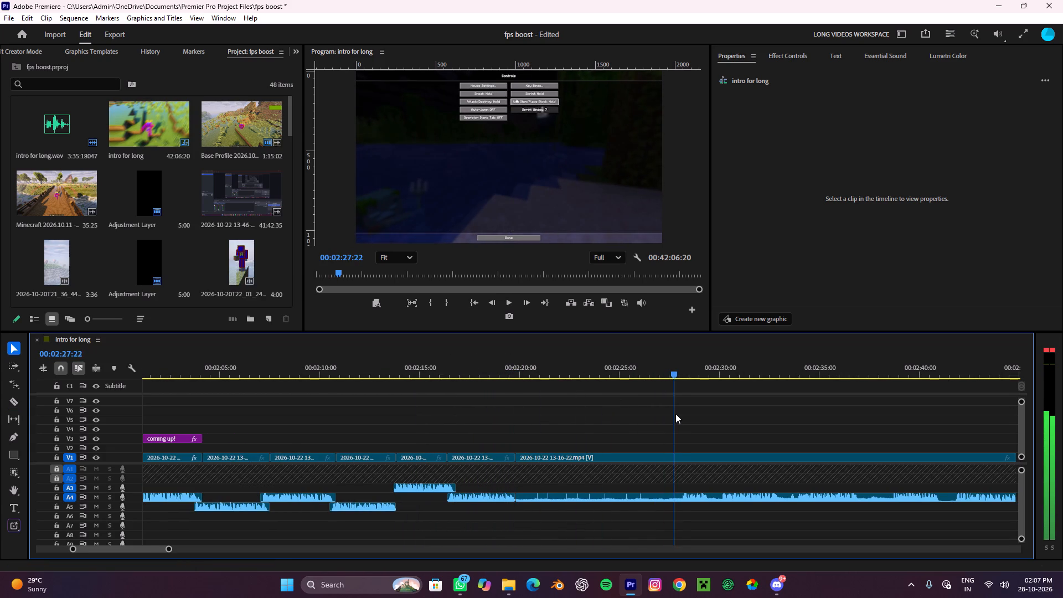
pyautogui.moveTo(675, 414); pyautogui.dragTo(683, 415)
pyautogui.press('space')
pyautogui.keyDown('alt'); pyautogui.scroll(4, 709, 466); pyautogui.keyUp('alt')
pyautogui.keyDown('alt'); pyautogui.scroll(-9, 709, 466); pyautogui.keyUp('alt')
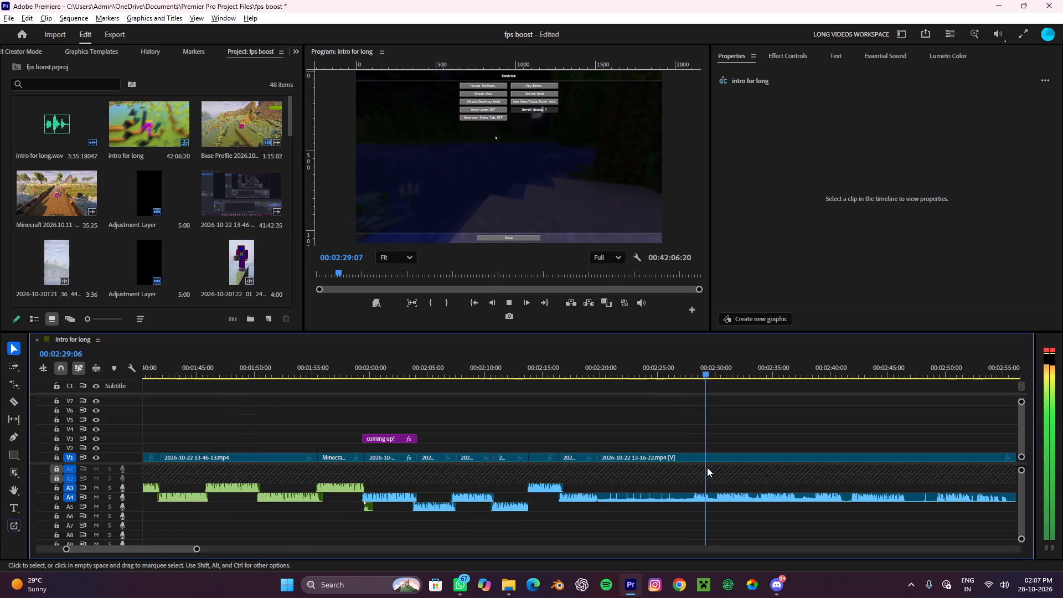
pyautogui.scroll(-5, 706, 458)
pyautogui.moveTo(637, 368); pyautogui.dragTo(634, 416)
pyautogui.press('space')
pyautogui.keyDown('alt'); pyautogui.scroll(5, 648, 426); pyautogui.keyUp('alt')
pyautogui.scroll(-8, 629, 416)
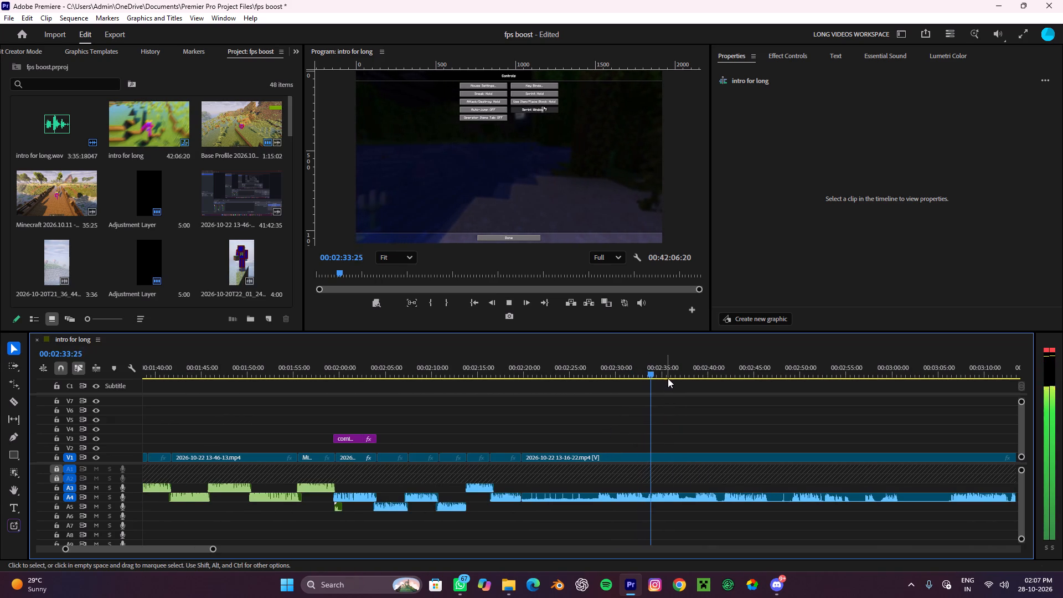
pyautogui.keyDown('alt'); pyautogui.scroll(3, 635, 456); pyautogui.keyUp('alt')
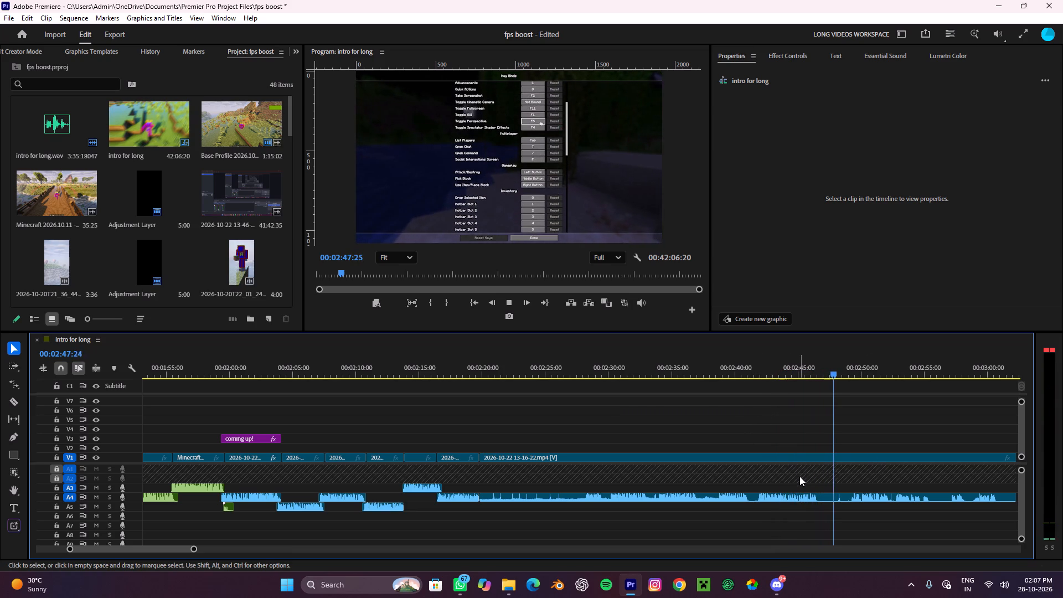
# Split the clip at about 00:02:49:01, just before the narration over the world creation screen.
pyautogui.press('space')
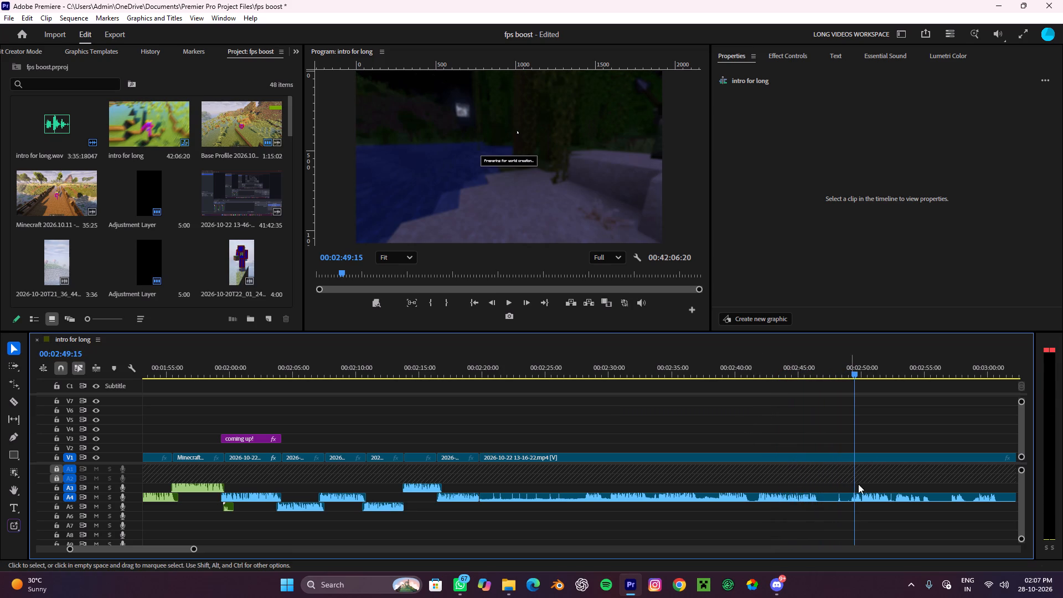
pyautogui.press('space')
pyautogui.keyDown('alt'); pyautogui.scroll(4, 849, 499); pyautogui.keyUp('alt')
pyautogui.press('space')
pyautogui.press('c')
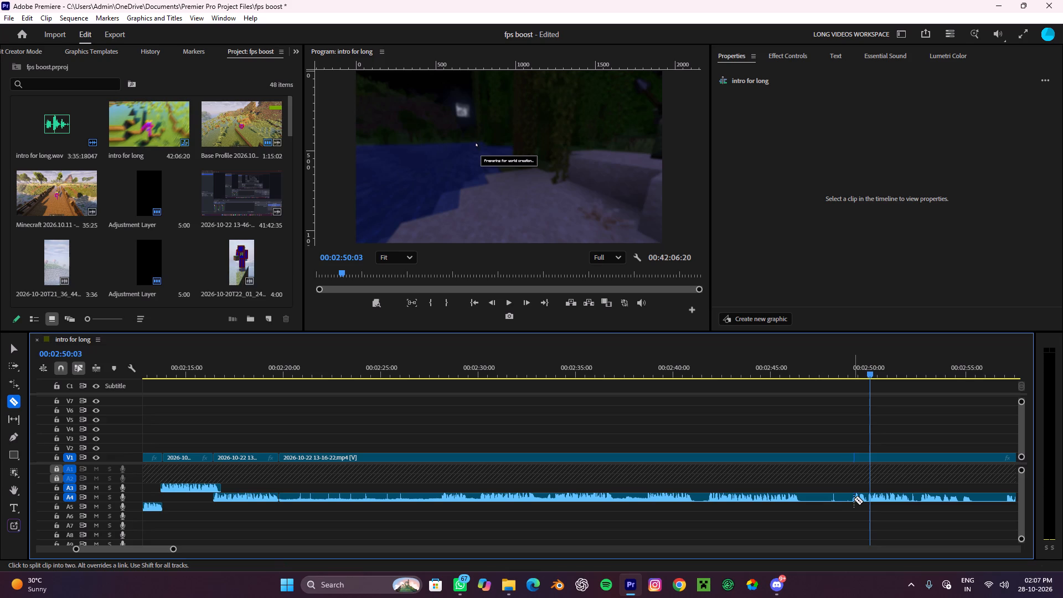
pyautogui.click(849, 499)
pyautogui.press('v')
# Speed up the settings section starting at 00:02:19:24 to last about 4.5 seconds, and close the gap after it.
pyautogui.click(758, 455)
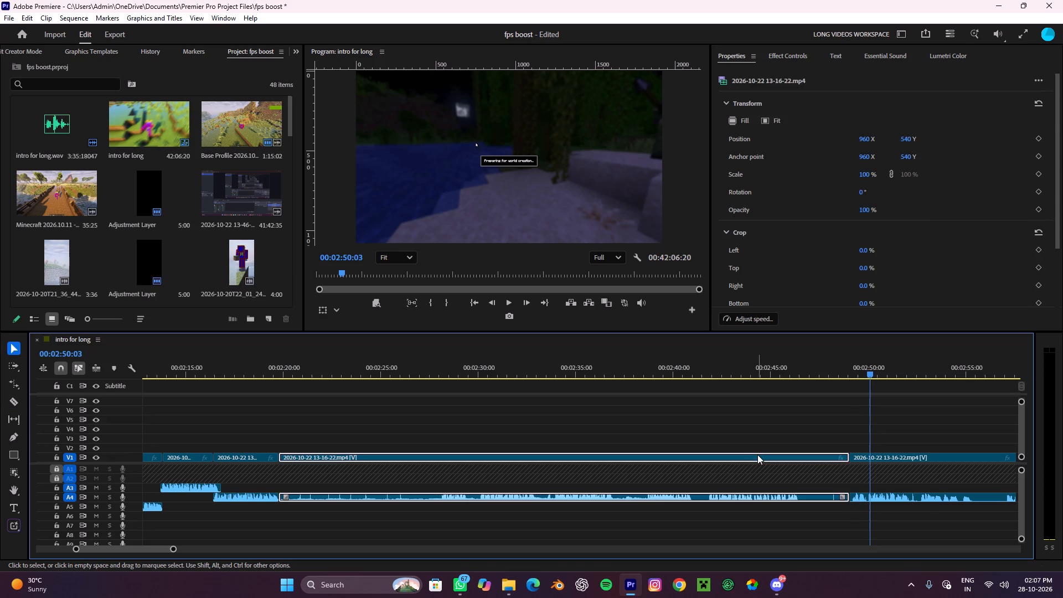
pyautogui.rightClick(757, 455)
pyautogui.click(798, 331)
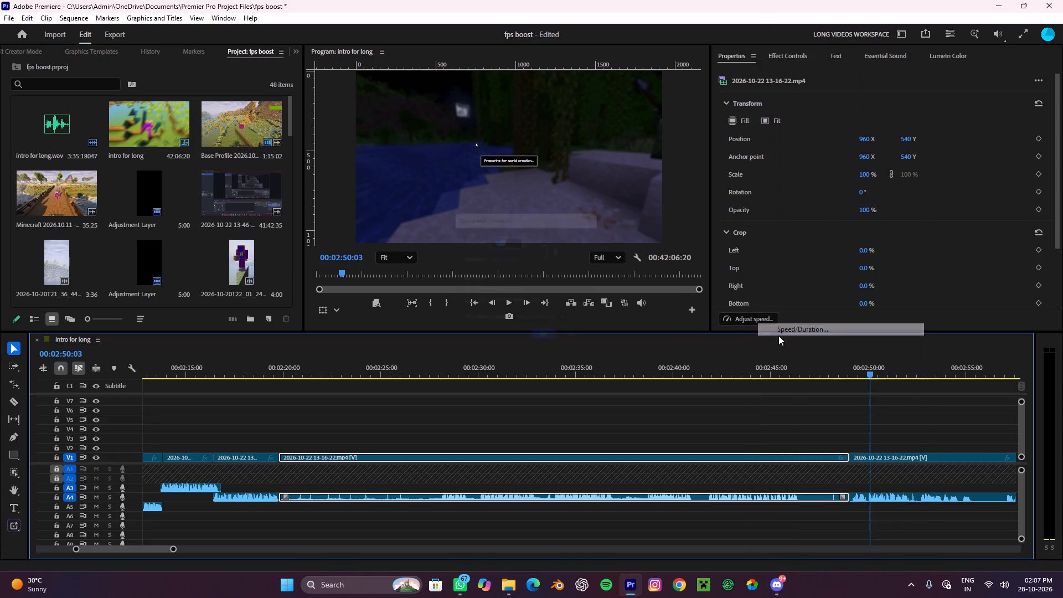
pyautogui.moveTo(517, 262); pyautogui.dragTo(252, 273)
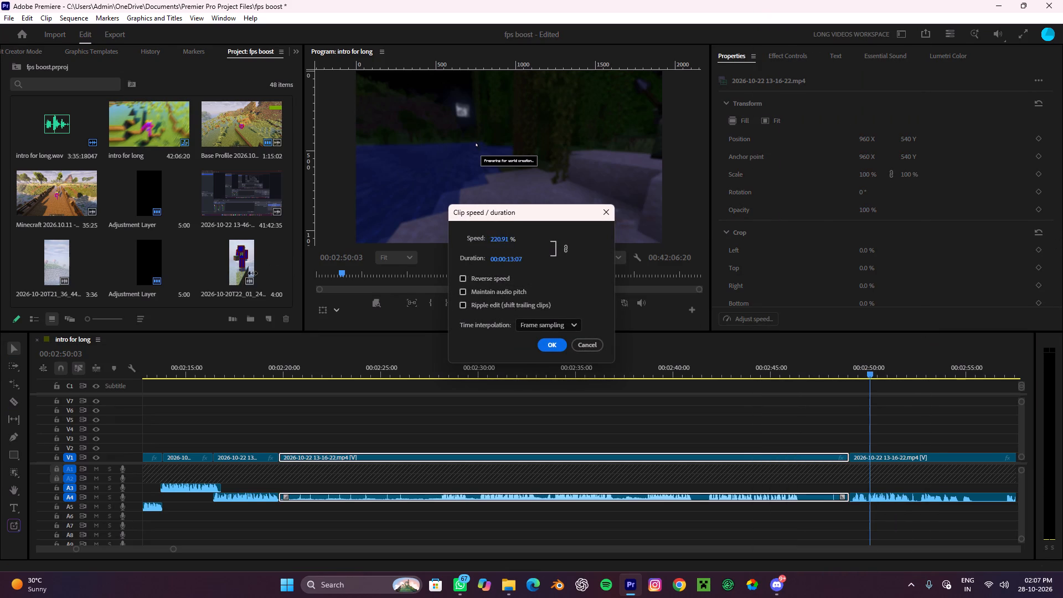
pyautogui.moveTo(252, 273); pyautogui.dragTo(126, 283)
pyautogui.click(554, 348)
pyautogui.click(414, 458)
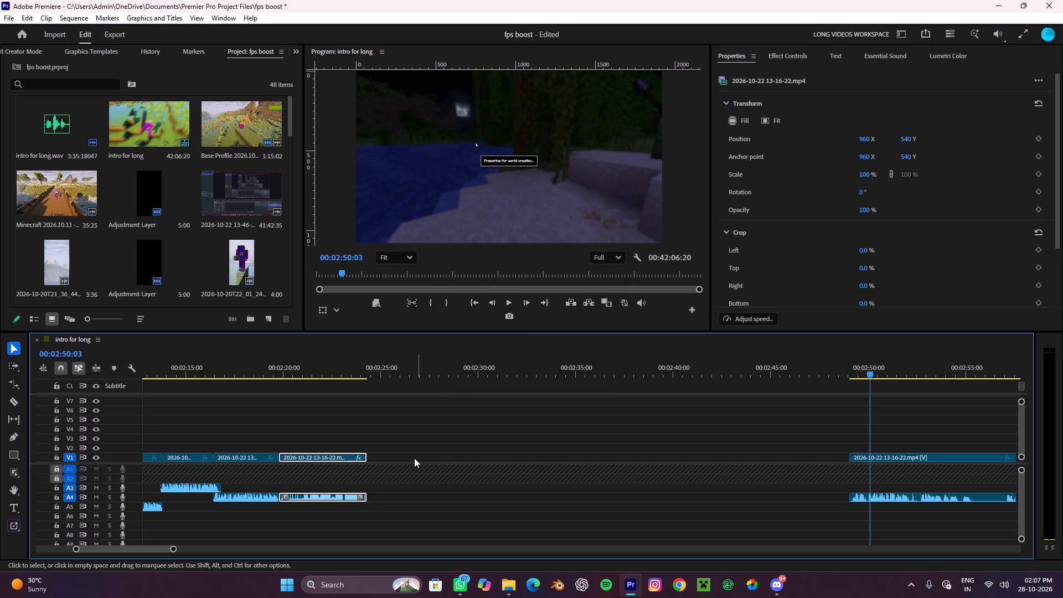
pyautogui.press('e')
# Play the sped-up settings section and lower its volume to about -21 dB.
pyautogui.keyDown('alt'); pyautogui.scroll(-4, 414, 458); pyautogui.keyUp('alt')
pyautogui.moveTo(358, 372); pyautogui.dragTo(305, 375)
pyautogui.click(370, 408)
pyautogui.press('space')
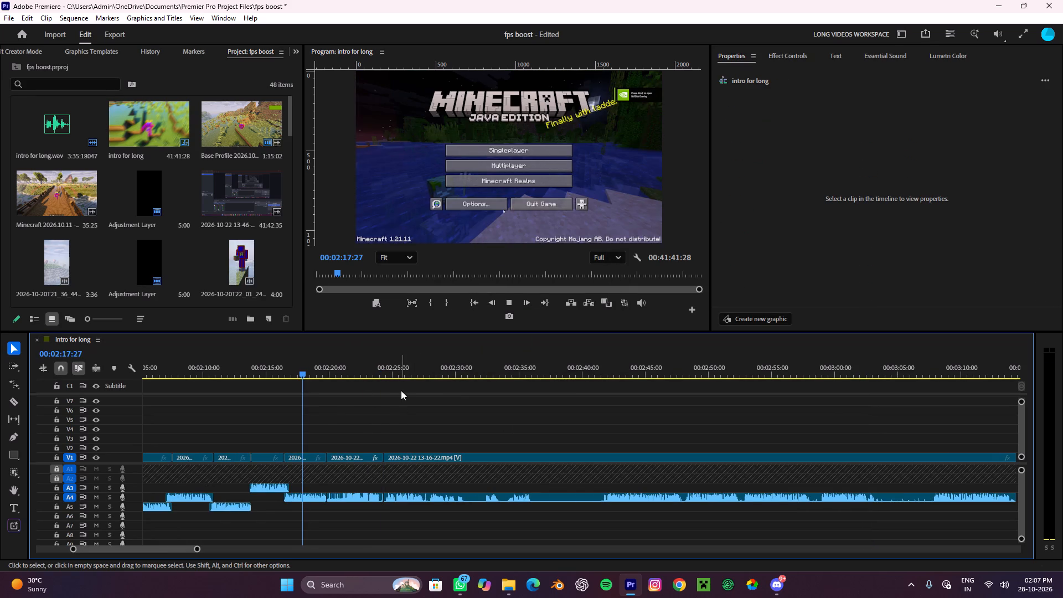
pyautogui.keyDown('alt'); pyautogui.scroll(-4, 393, 413); pyautogui.keyUp('alt')
pyautogui.keyDown('alt'); pyautogui.scroll(4, 392, 419); pyautogui.keyUp('alt')
pyautogui.click(346, 455)
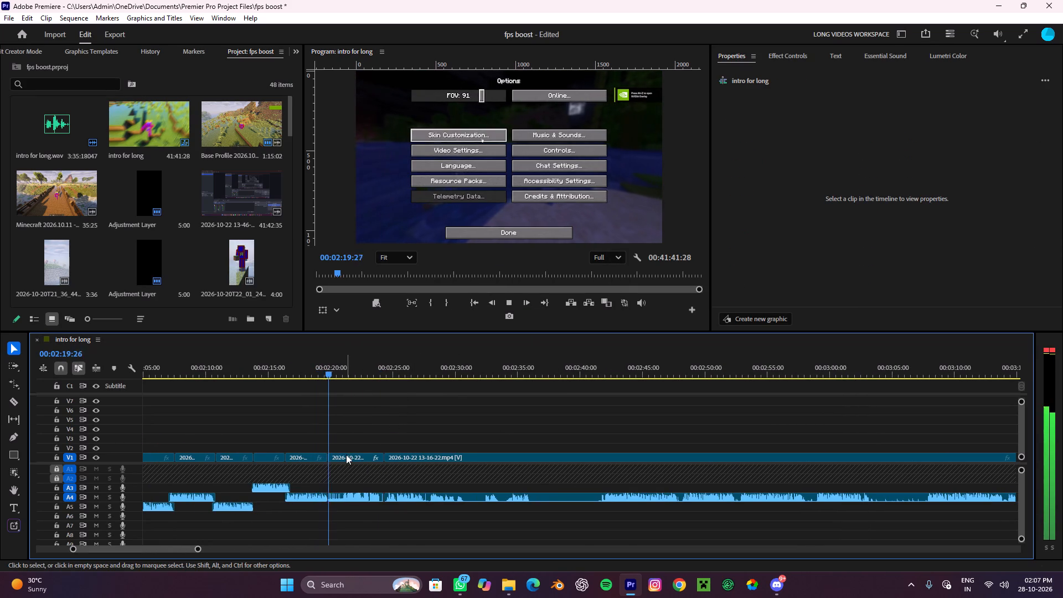
pyautogui.scroll(-13, 792, 200)
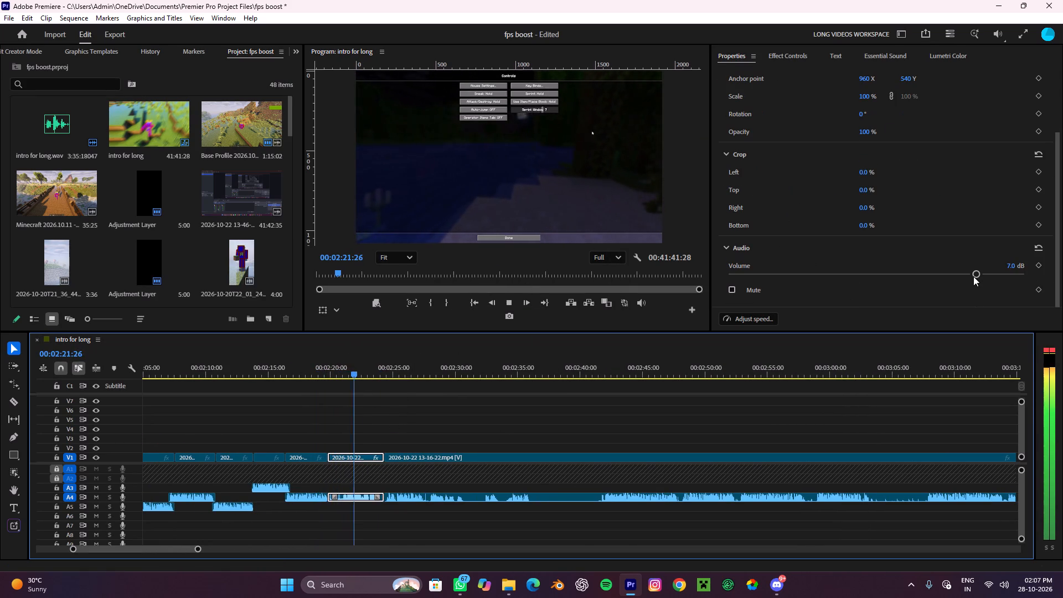
pyautogui.moveTo(972, 276); pyautogui.dragTo(793, 309)
# Replay the sped-up settings section and raise its volume slightly.
pyautogui.moveTo(374, 365); pyautogui.dragTo(352, 372)
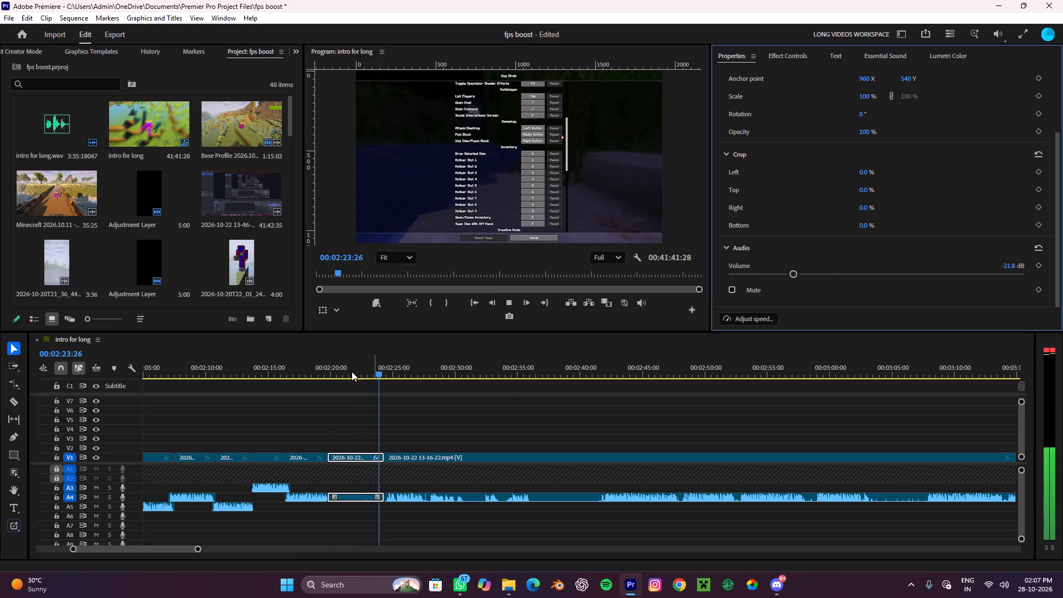
pyautogui.moveTo(352, 372); pyautogui.dragTo(321, 383)
pyautogui.press('space')
pyautogui.keyDown('alt'); pyautogui.scroll(-3, 386, 402); pyautogui.keyUp('alt')
pyautogui.click(813, 269)
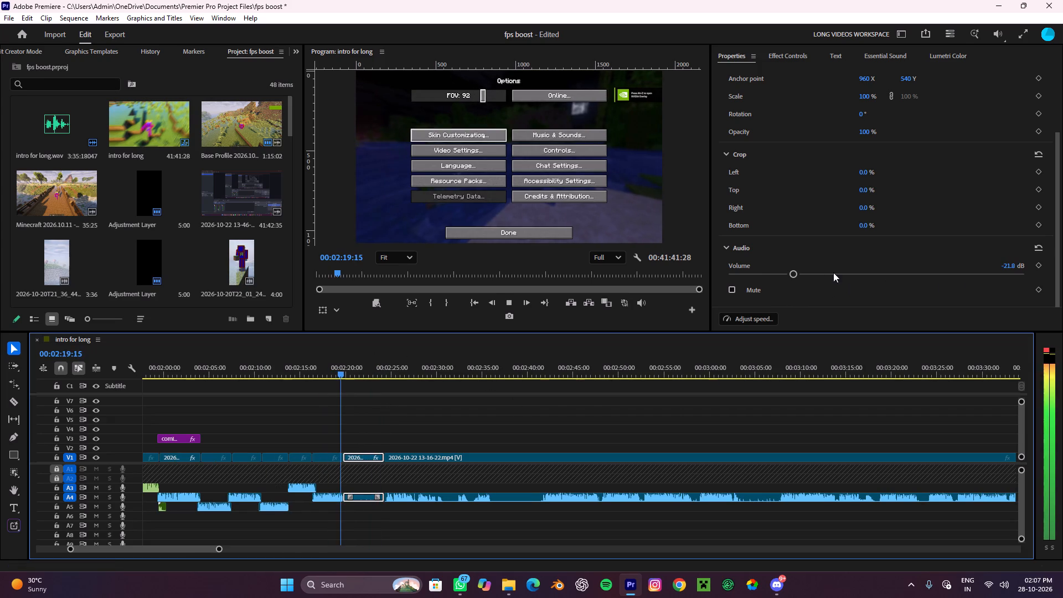
pyautogui.click(830, 274)
pyautogui.click(647, 405)
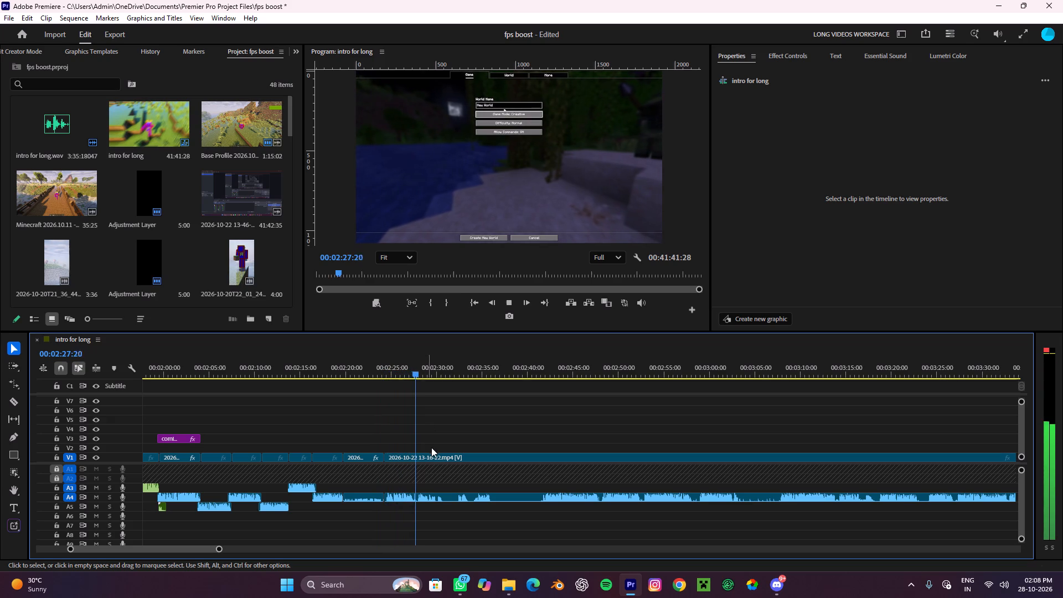
# Play the world creation footage and split the clip at 00:02:36:06, on the terrain loading screen after the narration.
pyautogui.keyDown('alt'); pyautogui.scroll(-4, 435, 463); pyautogui.keyUp('alt')
pyautogui.keyDown('alt'); pyautogui.scroll(5, 435, 463); pyautogui.keyUp('alt')
pyautogui.keyDown('alt'); pyautogui.scroll(-4, 435, 463); pyautogui.keyUp('alt')
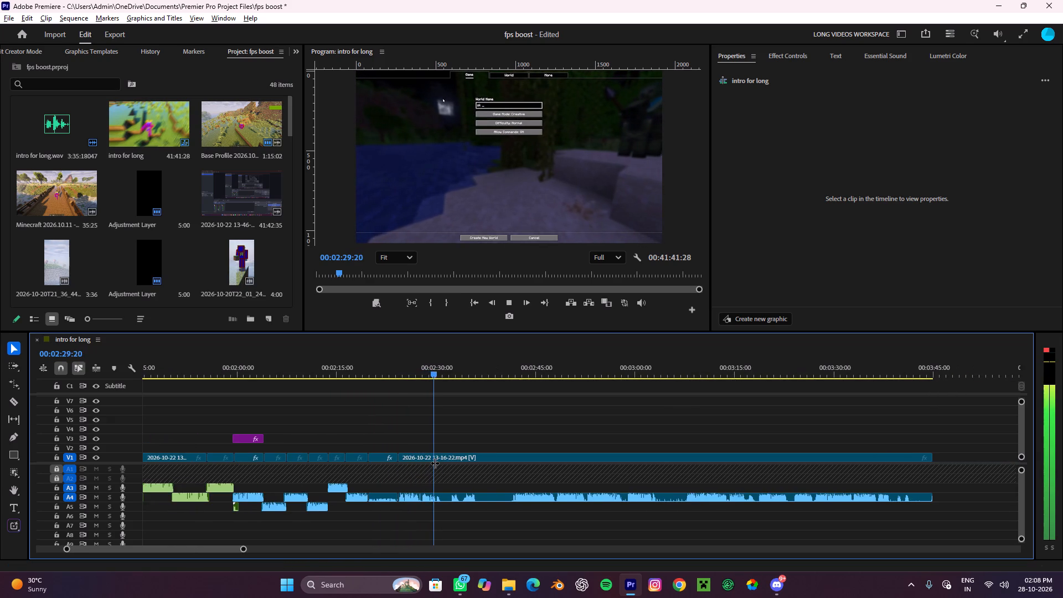
pyautogui.keyDown('alt'); pyautogui.scroll(-1, 435, 463); pyautogui.keyUp('alt')
pyautogui.keyDown('alt'); pyautogui.scroll(3, 435, 463); pyautogui.keyUp('alt')
pyautogui.keyDown('alt'); pyautogui.scroll(-3, 435, 463); pyautogui.keyUp('alt')
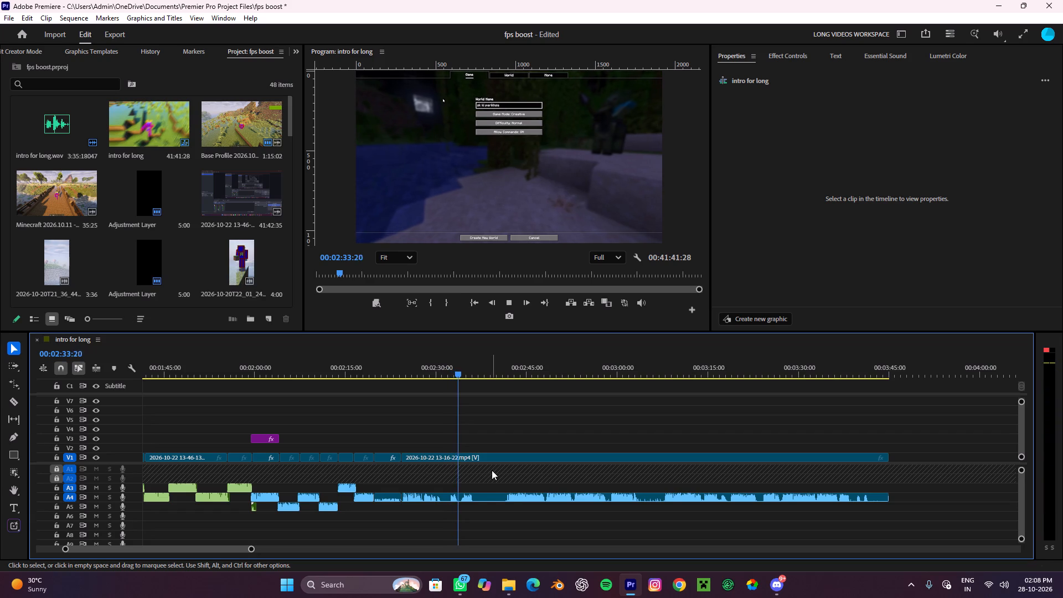
pyautogui.keyDown('alt'); pyautogui.scroll(8, 488, 480); pyautogui.keyUp('alt')
pyautogui.keyDown('alt'); pyautogui.scroll(-4, 465, 472); pyautogui.keyUp('alt')
pyautogui.keyDown('alt'); pyautogui.scroll(2, 465, 472); pyautogui.keyUp('alt')
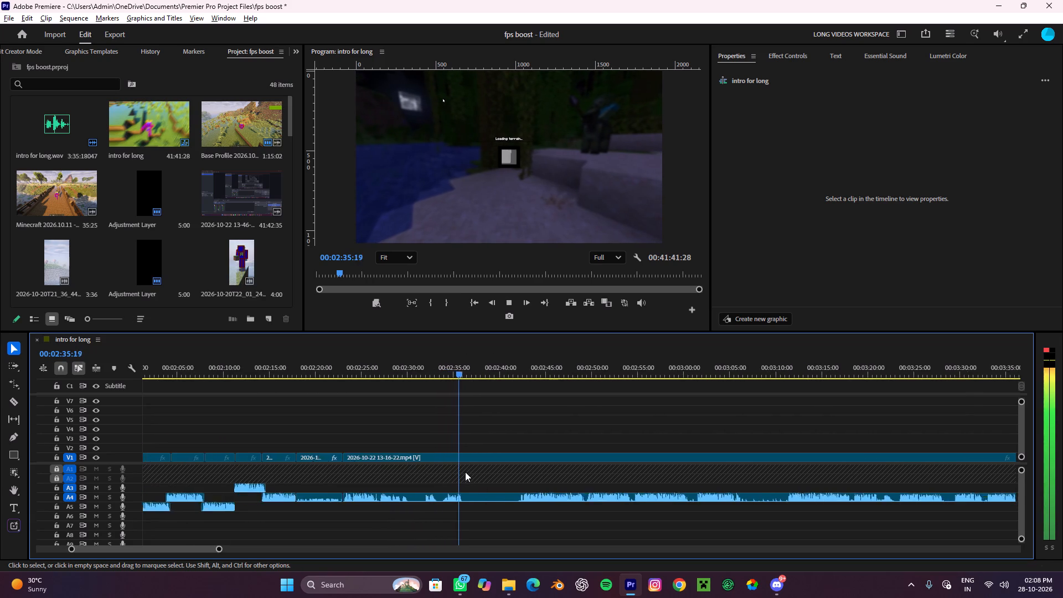
pyautogui.keyDown('alt'); pyautogui.scroll(2, 465, 472); pyautogui.keyUp('alt')
pyautogui.press('space')
pyautogui.press('c')
pyautogui.click(466, 455)
pyautogui.press('v')
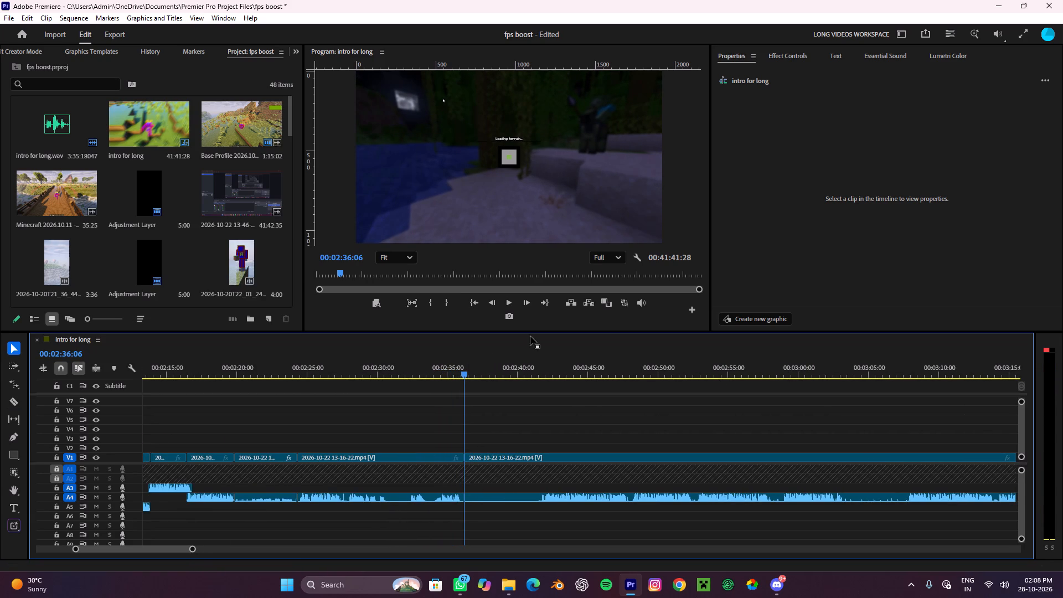
# Play the footage around the next narration and split the clip at about 00:02:41:08, just before that narration starts.
pyautogui.moveTo(494, 373); pyautogui.dragTo(539, 441)
pyautogui.press('space')
pyautogui.keyDown('alt'); pyautogui.scroll(-4, 540, 436); pyautogui.keyUp('alt')
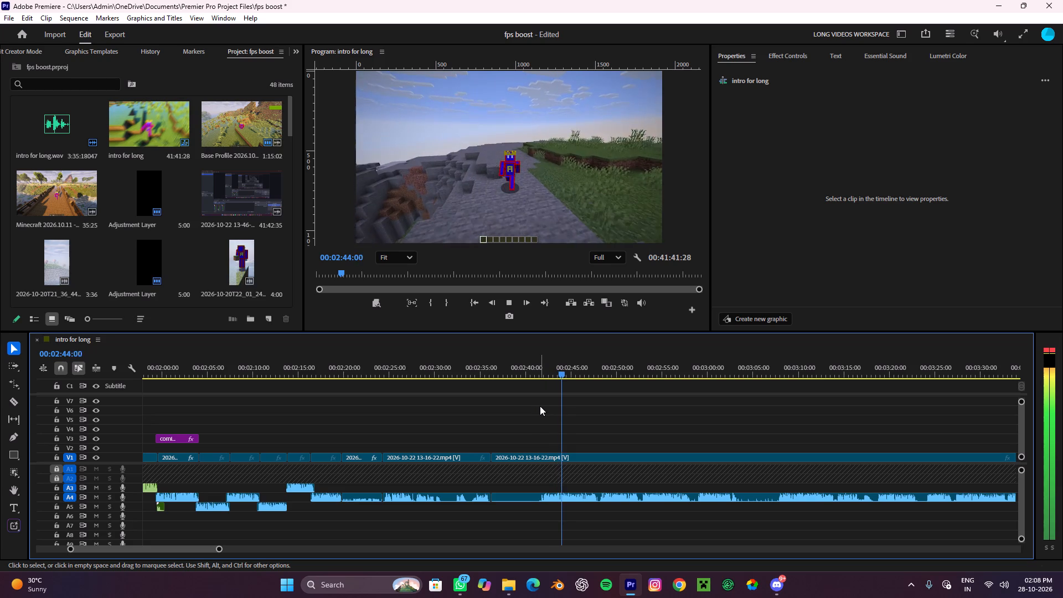
pyautogui.press('space')
pyautogui.press('c')
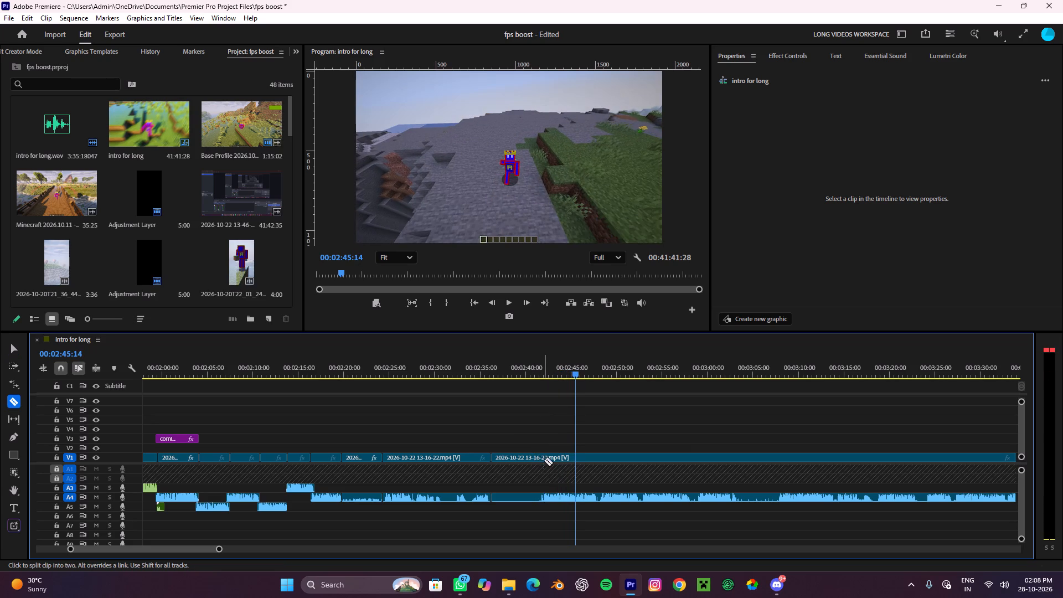
pyautogui.click(537, 459)
# Remove the silent section between 00:02:36:06 and about 00:02:41:08 and close the gap.
pyautogui.press('r')
pyautogui.click(518, 457)
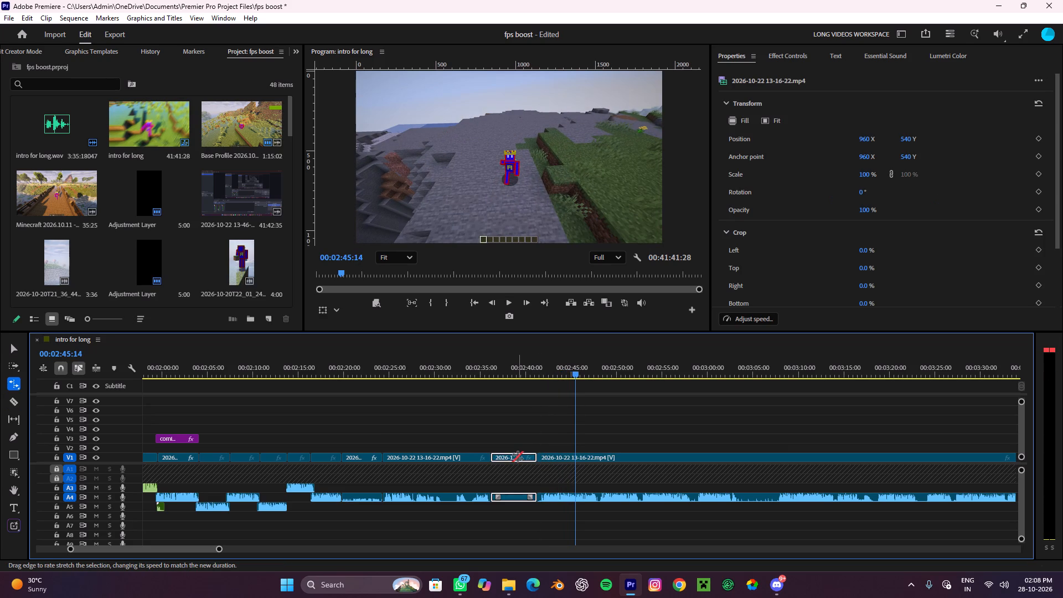
pyautogui.press('v')
pyautogui.press('e')
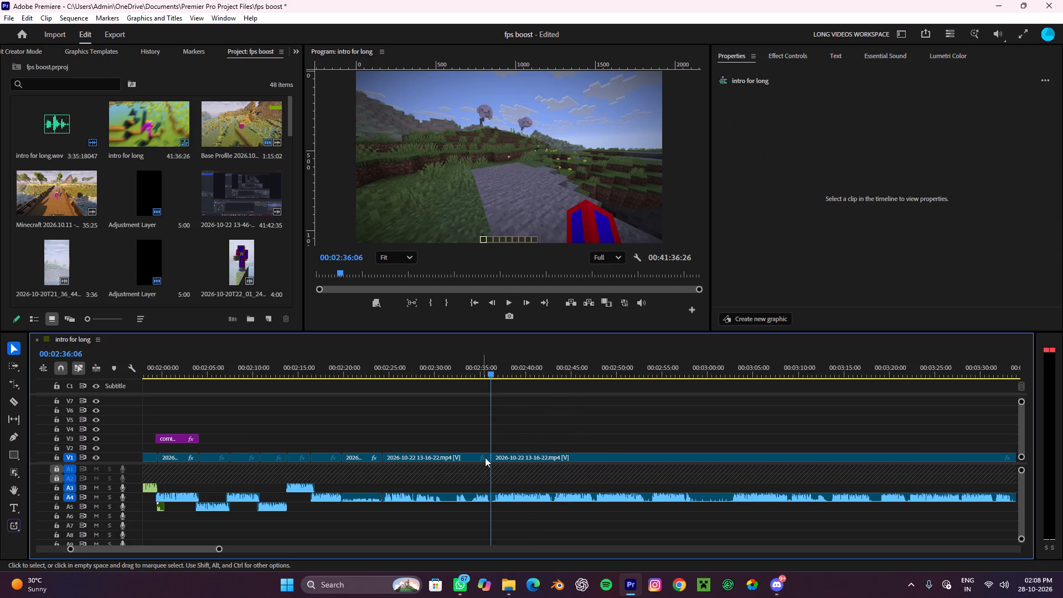
# Move the audio after the 00:02:36:06 cut onto A5, slide that clip slightly earlier to overlap the preceding narration, and replay the join.
pyautogui.keyDown('alt'); pyautogui.scroll(5, 483, 472); pyautogui.keyUp('alt')
pyautogui.moveTo(520, 496); pyautogui.dragTo(520, 506)
pyautogui.moveTo(515, 508); pyautogui.dragTo(507, 511)
pyautogui.moveTo(486, 374); pyautogui.dragTo(470, 387)
pyautogui.moveTo(498, 404); pyautogui.dragTo(503, 414)
pyautogui.press('space')
# Play the in-world footage through to about 00:03:12:16, checking its narration for parts to cut.
pyautogui.keyDown('alt'); pyautogui.scroll(-3, 543, 445); pyautogui.keyUp('alt')
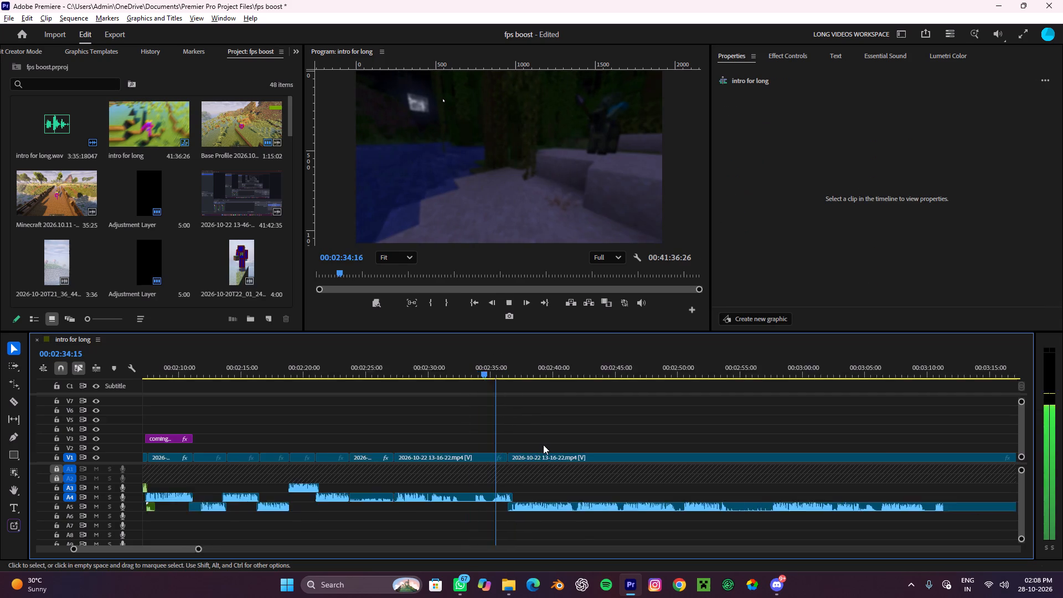
pyautogui.keyDown('alt'); pyautogui.scroll(-6, 543, 445); pyautogui.keyUp('alt')
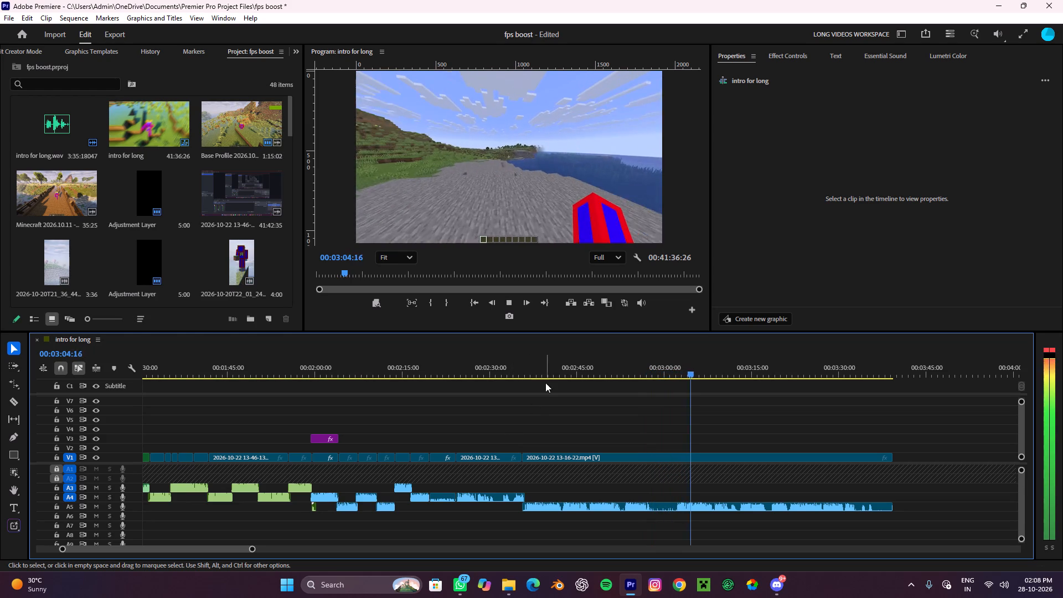
pyautogui.keyDown('alt'); pyautogui.scroll(-4, 684, 521); pyautogui.keyUp('alt')
pyautogui.keyDown('alt'); pyautogui.scroll(4, 660, 514); pyautogui.keyUp('alt')
pyautogui.keyDown('alt'); pyautogui.scroll(-4, 660, 514); pyautogui.keyUp('alt')
pyautogui.keyDown('alt'); pyautogui.scroll(1, 660, 514); pyautogui.keyUp('alt')
pyautogui.keyDown('alt'); pyautogui.scroll(-1, 660, 514); pyautogui.keyUp('alt')
pyautogui.keyDown('alt'); pyautogui.scroll(4, 643, 515); pyautogui.keyUp('alt')
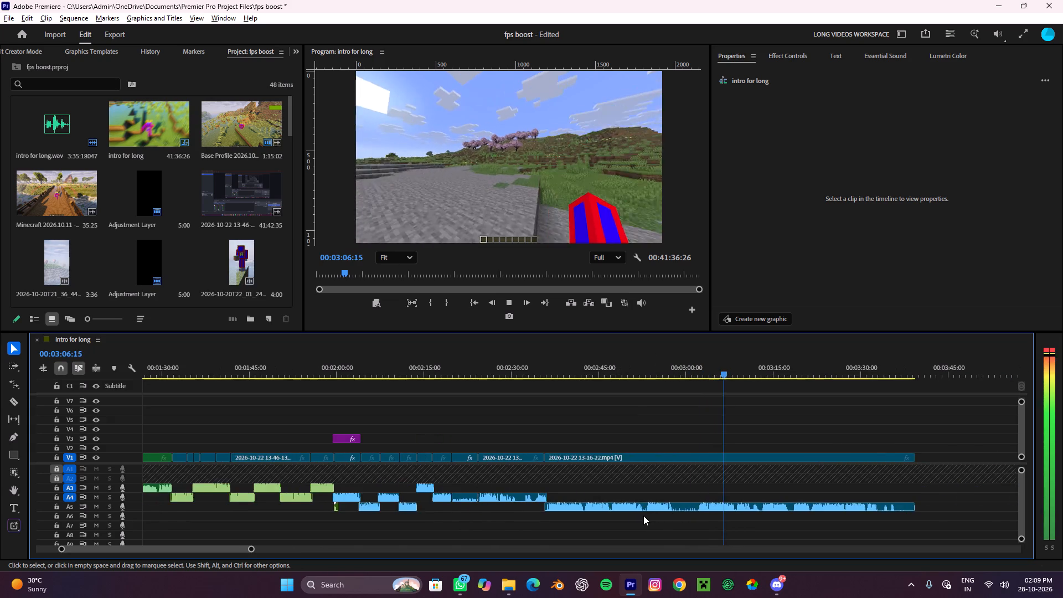
pyautogui.scroll(-5, 643, 515)
pyautogui.keyDown('alt'); pyautogui.scroll(5, 664, 450); pyautogui.keyUp('alt')
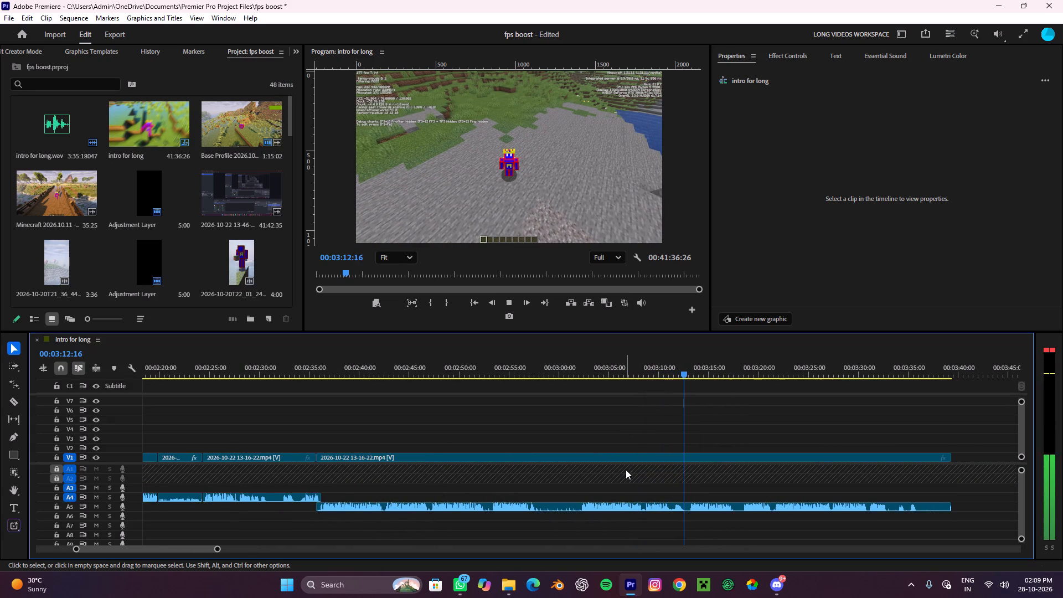
# Play the footage to about 00:03:17:09 and split the clip at about 00:03:13, where the next phrase of narration starts.
pyautogui.press('space')
pyautogui.keyDown('alt'); pyautogui.scroll(3, 684, 501); pyautogui.keyUp('alt')
pyautogui.press('space')
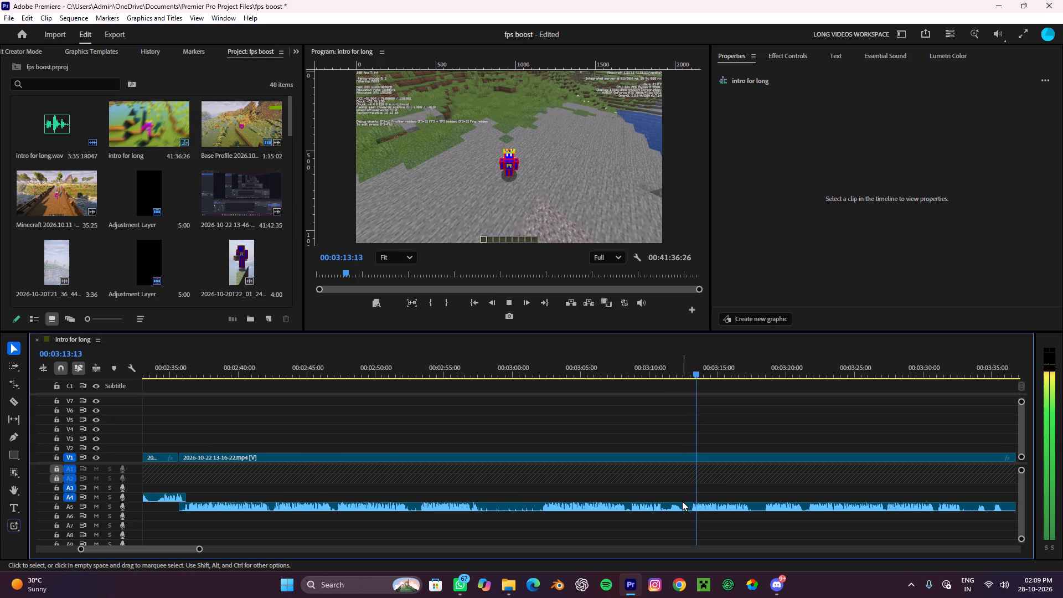
pyautogui.scroll(-7, 682, 501)
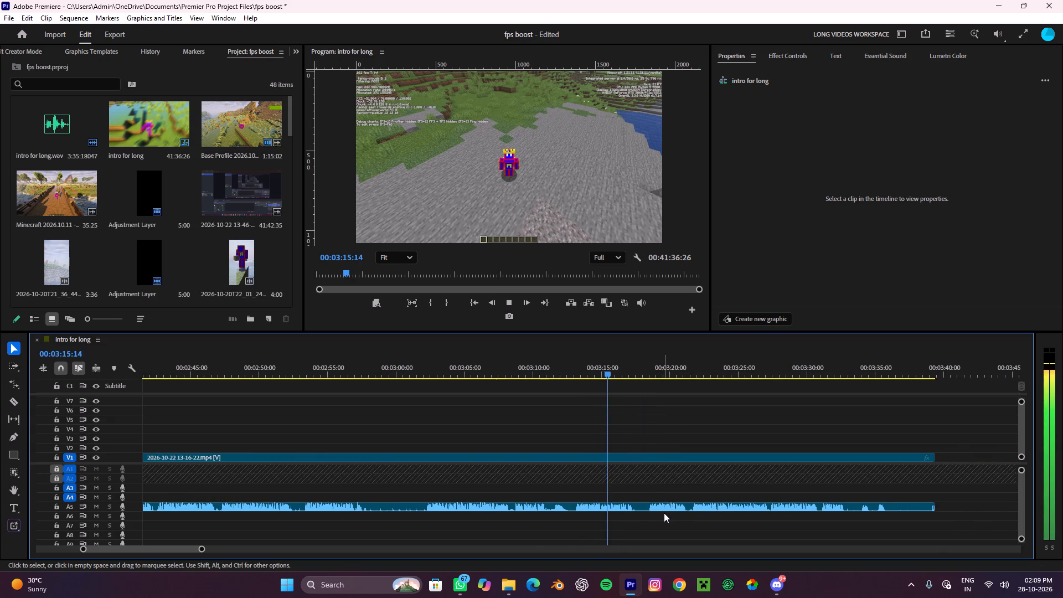
pyautogui.press('space')
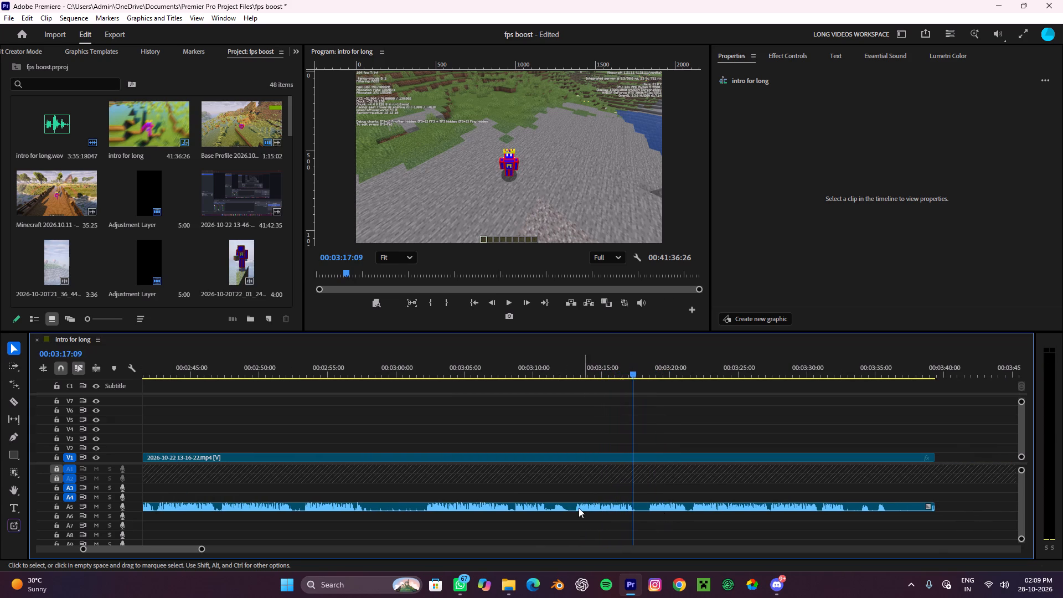
pyautogui.press('c')
pyautogui.click(572, 507)
pyautogui.press('v')
# Split the clip at 00:03:11:00 and remove the short section from there to the split at about 00:03:13.
pyautogui.moveTo(646, 359); pyautogui.dragTo(556, 437)
pyautogui.press('space')
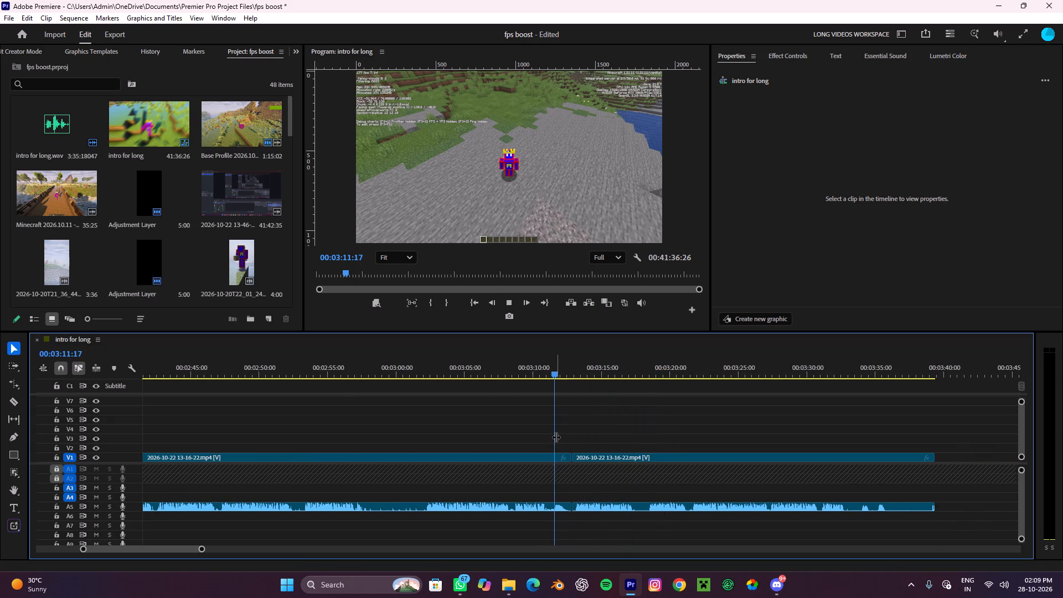
pyautogui.moveTo(567, 370); pyautogui.dragTo(651, 444)
pyautogui.press('space')
pyautogui.press('space')
pyautogui.press('c')
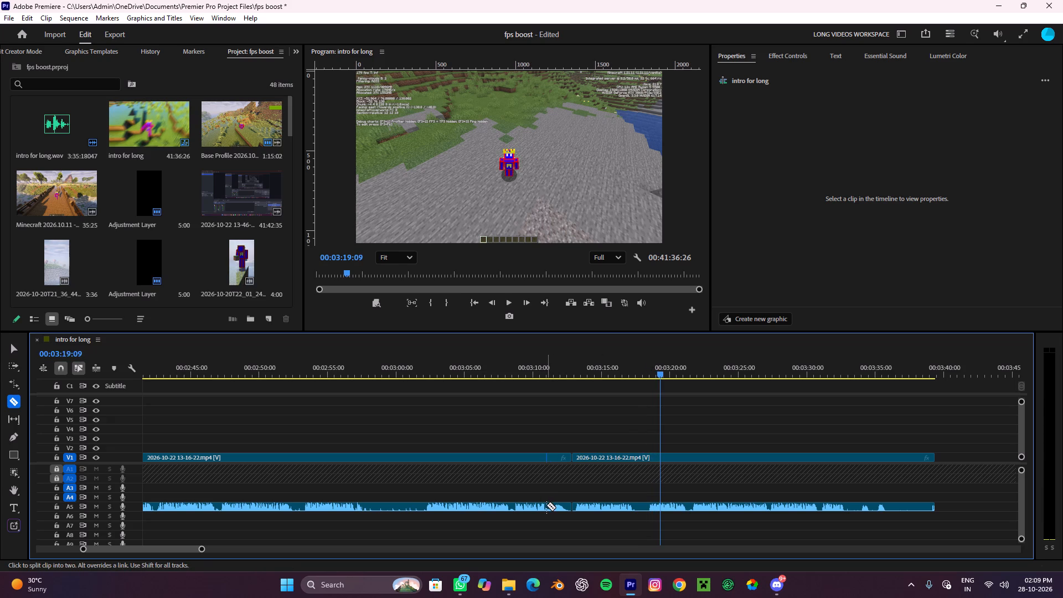
pyautogui.click(546, 505)
pyautogui.press('v')
pyautogui.moveTo(565, 431); pyautogui.dragTo(553, 509)
pyautogui.hotkey('ctrl', 'x')
# Play the following narration and split the clip at about 00:03:21:22, in the pause before the next phrase.
pyautogui.press('space')
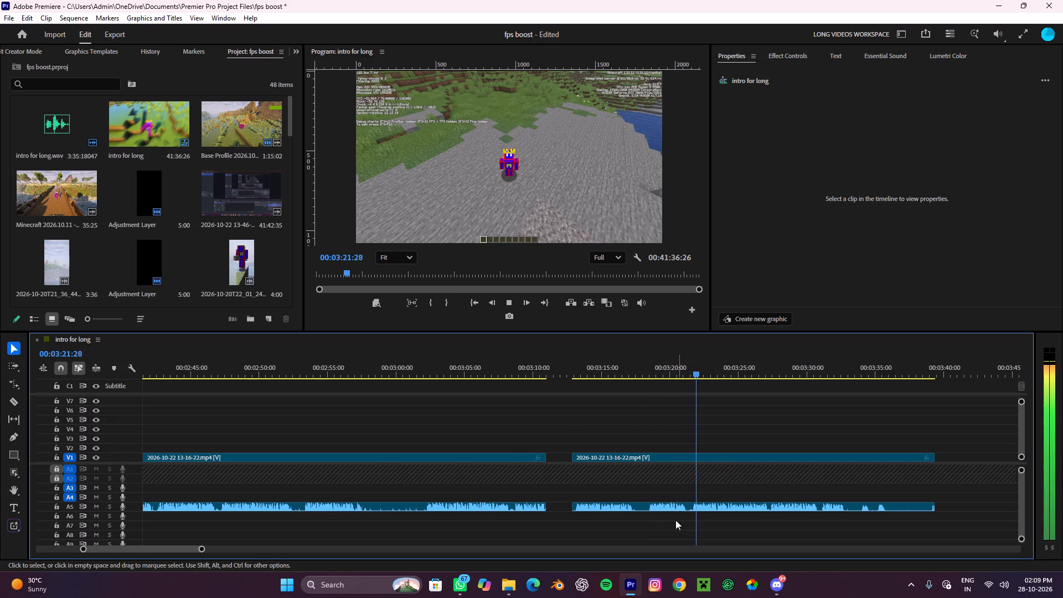
pyautogui.keyDown('alt'); pyautogui.scroll(4, 663, 525); pyautogui.keyUp('alt')
pyautogui.press('space')
pyautogui.press('c')
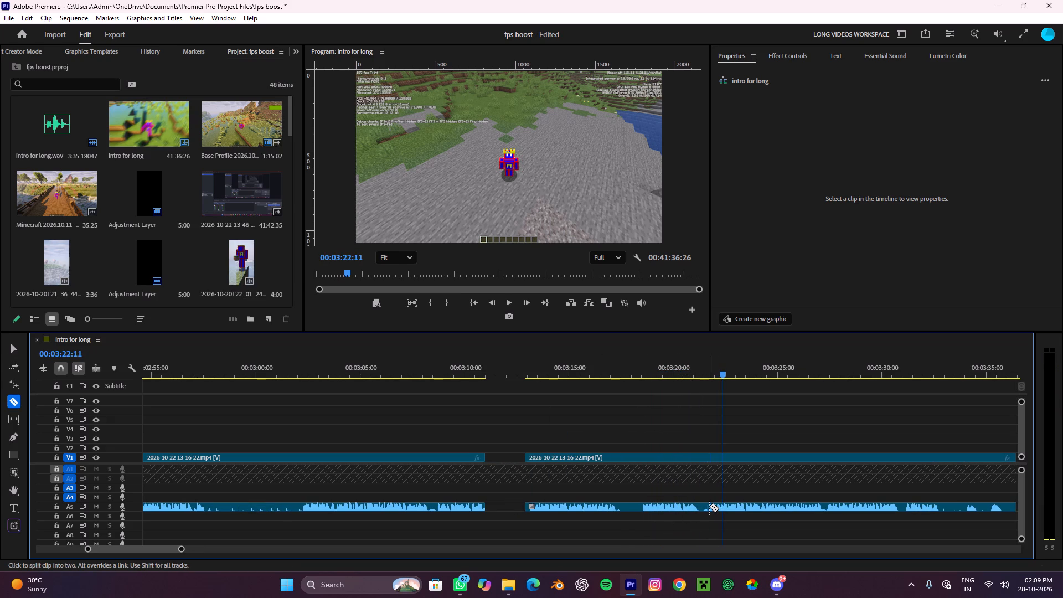
pyautogui.click(709, 506)
# Remove the section from about 00:03:13 to 00:03:21:22 and close the whole gap back to 00:03:11:00.
pyautogui.press('b')
pyautogui.moveTo(683, 528); pyautogui.dragTo(663, 461)
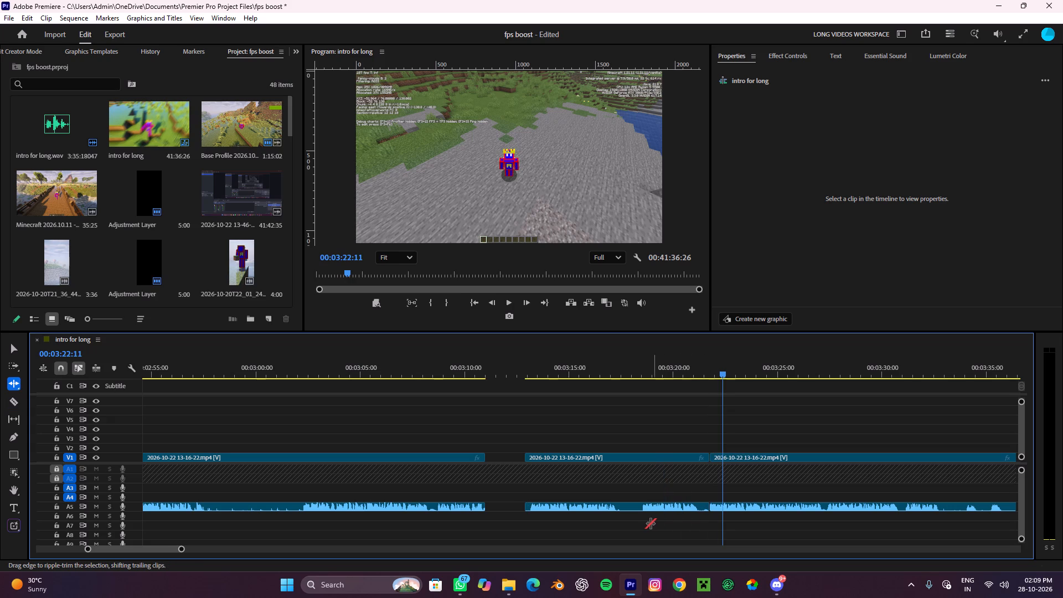
pyautogui.press('v')
pyautogui.moveTo(646, 527); pyautogui.dragTo(625, 431)
pyautogui.hotkey('ctrl', 'x')
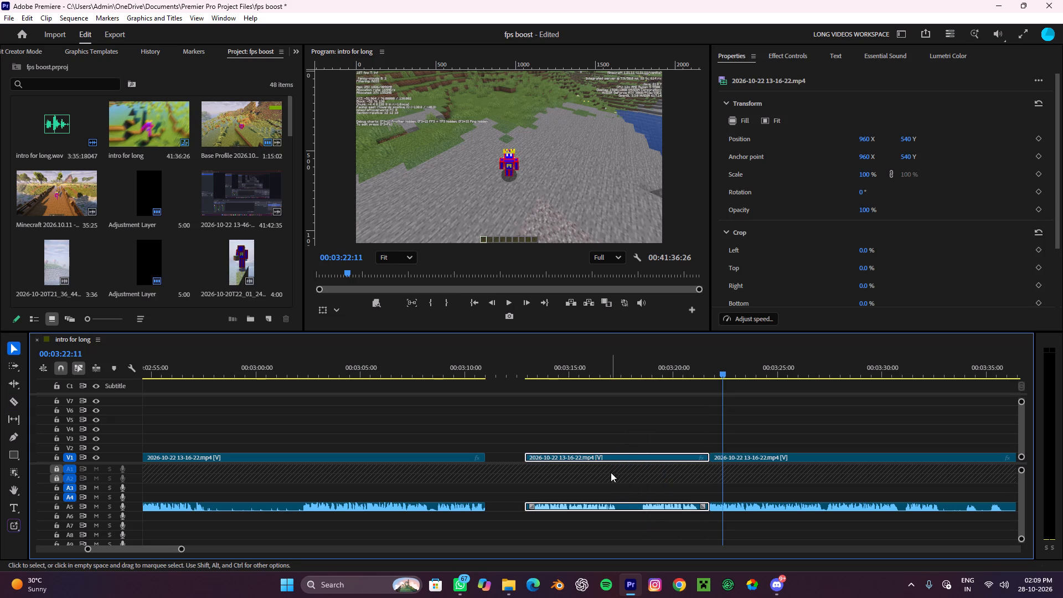
pyautogui.click(589, 457)
pyautogui.press('e')
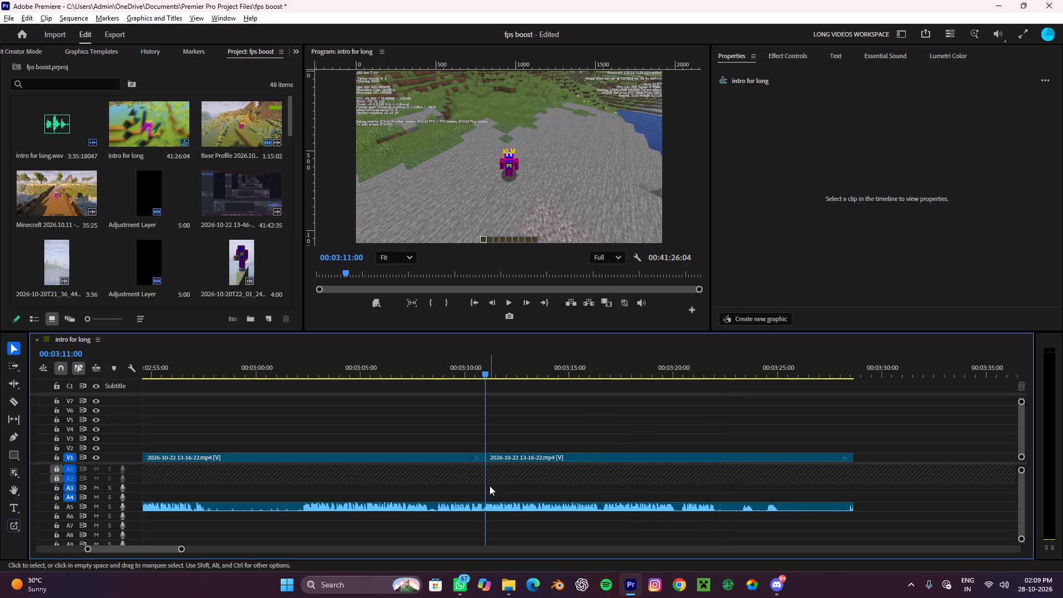
# Move the audio after the 00:03:11:00 cut onto A4 and slide that clip back to about 00:03:10:21, overlapping the preceding narration.
pyautogui.keyDown('alt'); pyautogui.scroll(5, 489, 486); pyautogui.keyUp('alt')
pyautogui.moveTo(505, 504); pyautogui.dragTo(505, 497)
pyautogui.moveTo(502, 507); pyautogui.dragTo(504, 497)
pyautogui.moveTo(505, 496); pyautogui.dragTo(494, 497)
pyautogui.keyDown('alt'); pyautogui.scroll(10, 468, 481); pyautogui.keyUp('alt')
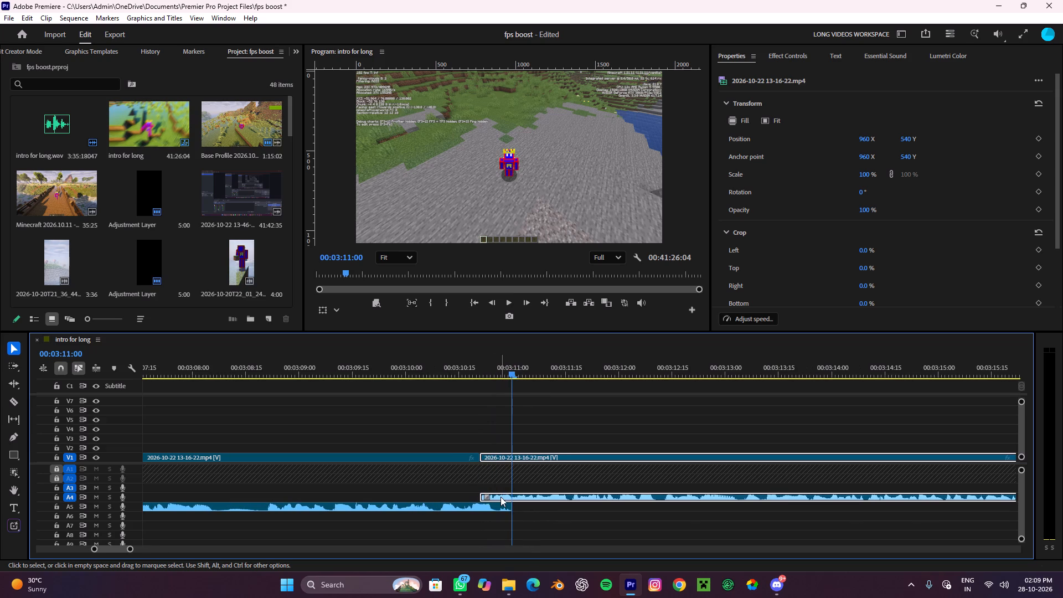
pyautogui.moveTo(500, 497); pyautogui.dragTo(508, 497)
pyautogui.moveTo(490, 496); pyautogui.dragTo(473, 500)
# Replay the join at about 00:03:10:21, starting from around 00:03:08:05, to check the audio flow.
pyautogui.moveTo(505, 383); pyautogui.dragTo(465, 400)
pyautogui.moveTo(504, 374); pyautogui.dragTo(447, 385)
pyautogui.click(536, 413)
pyautogui.press('space')
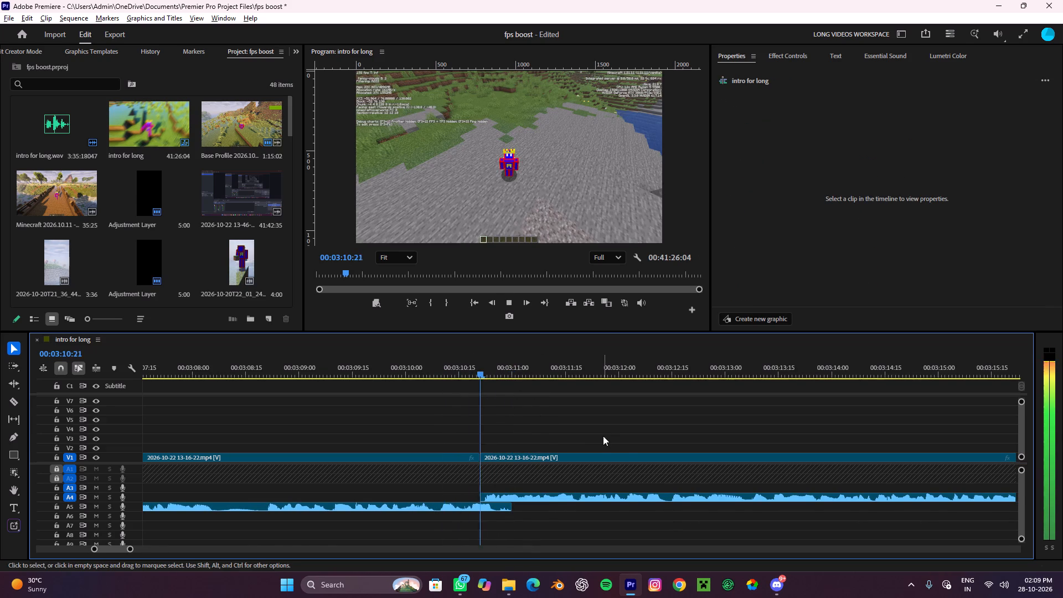
pyautogui.keyDown('alt'); pyautogui.scroll(-14, 603, 436); pyautogui.keyUp('alt')
pyautogui.moveTo(595, 369); pyautogui.dragTo(508, 383)
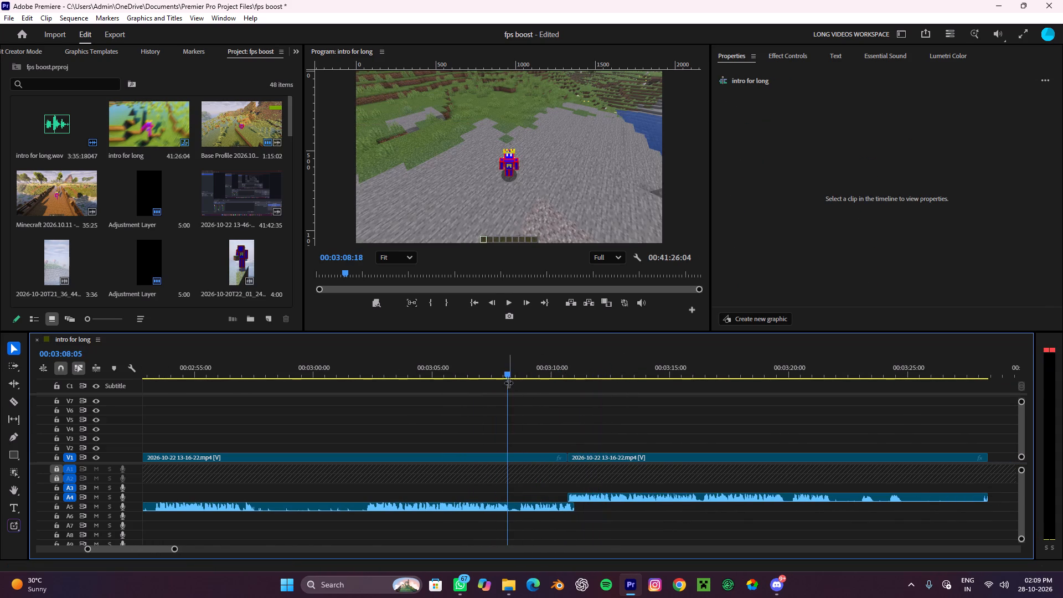
pyautogui.press('space')
pyautogui.click(587, 417)
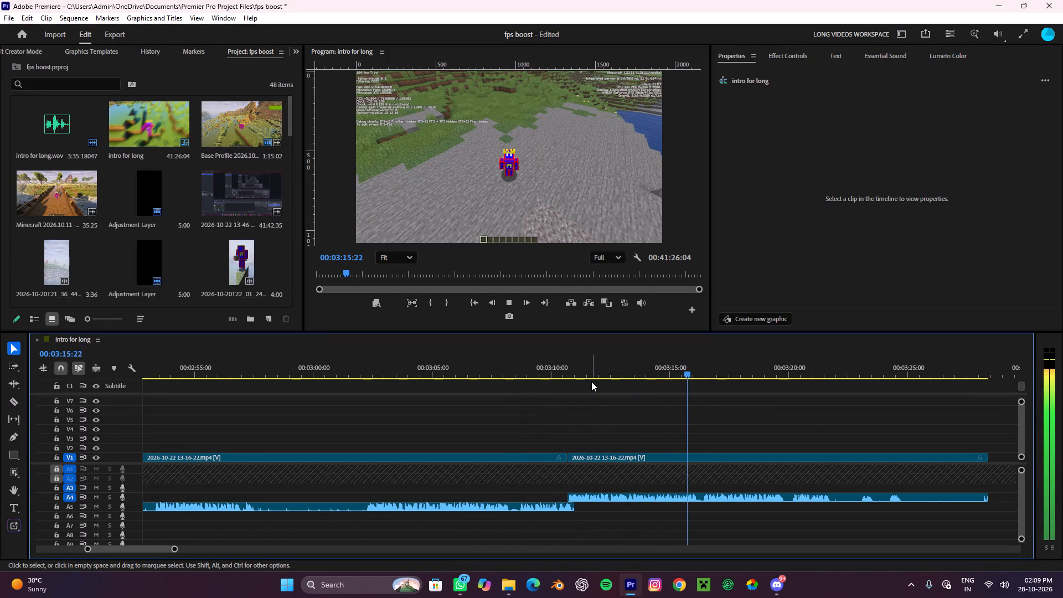
# Play the narration to about 00:03:19:19 and split the clip at 00:03:19:26, in the pause before the next phrase.
pyautogui.keyDown('alt'); pyautogui.scroll(-3, 730, 426); pyautogui.keyUp('alt')
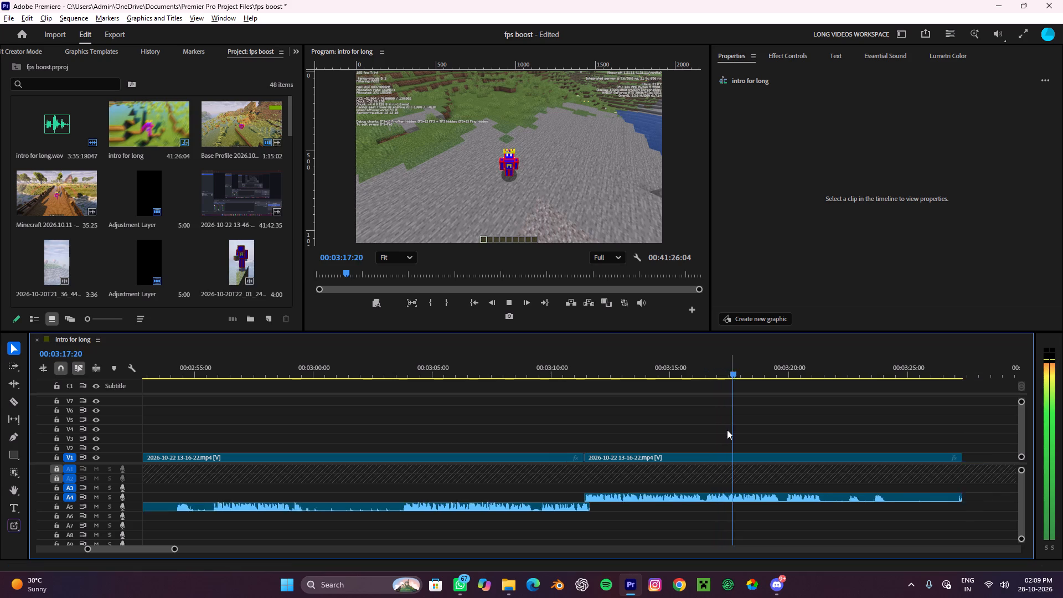
pyautogui.keyDown('alt'); pyautogui.scroll(-2, 727, 430); pyautogui.keyUp('alt')
pyautogui.keyDown('alt'); pyautogui.scroll(5, 720, 435); pyautogui.keyUp('alt')
pyautogui.scroll(-10, 720, 435)
pyautogui.keyDown('alt'); pyautogui.scroll(4, 609, 480); pyautogui.keyUp('alt')
pyautogui.press('space')
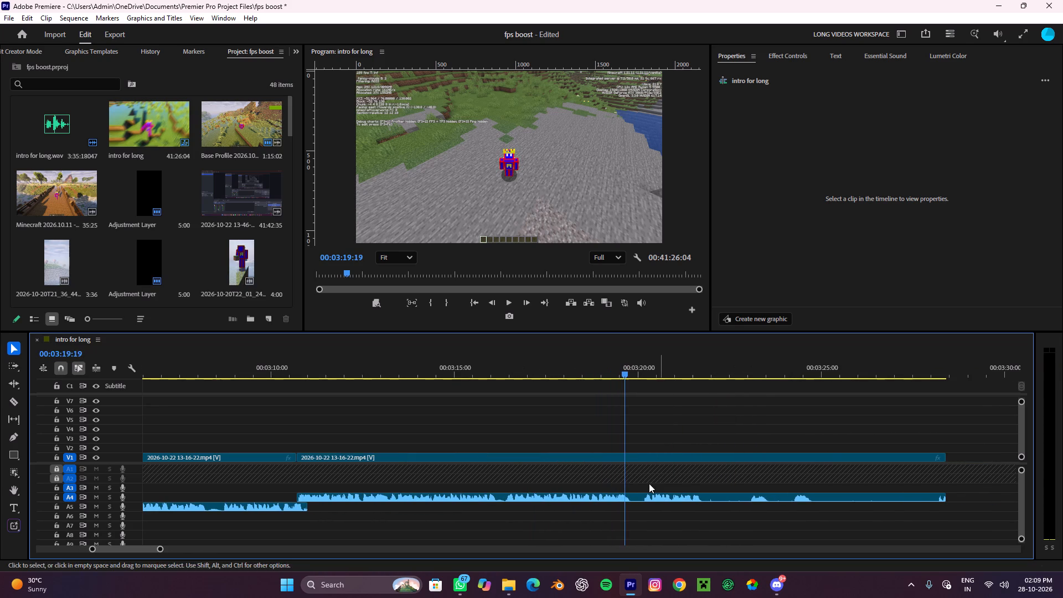
pyautogui.press('c')
pyautogui.click(633, 498)
pyautogui.press('v')
# Play the next short phrase and split the clip at about 00:03:21:26, just after it ends.
pyautogui.keyDown('alt'); pyautogui.scroll(-4, 648, 473); pyautogui.keyUp('alt')
pyautogui.press('space')
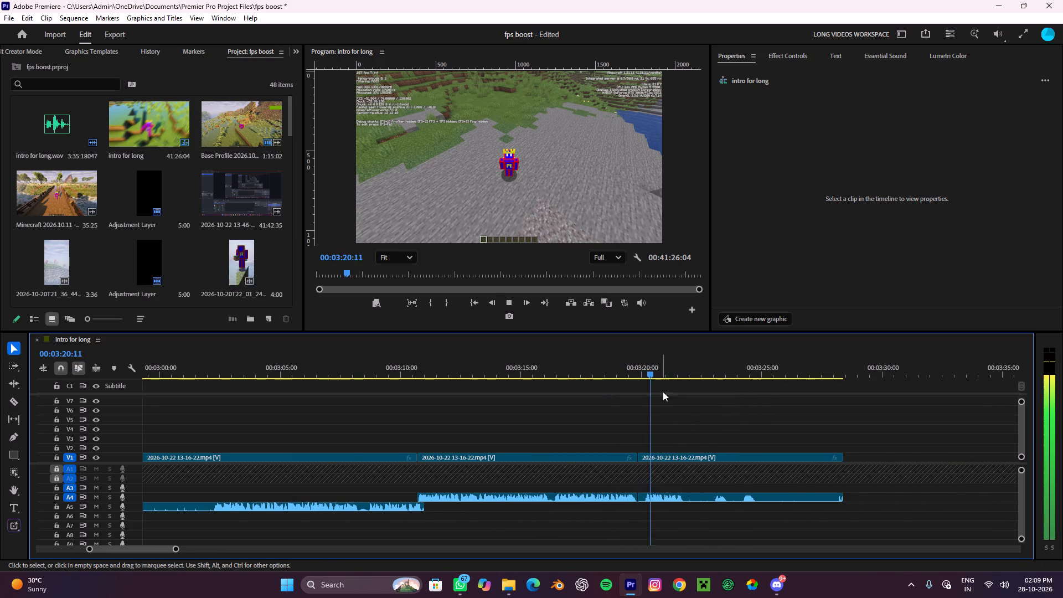
pyautogui.keyDown('alt'); pyautogui.scroll(4, 676, 484); pyautogui.keyUp('alt')
pyautogui.press('space')
pyautogui.press('c')
pyautogui.click(692, 495)
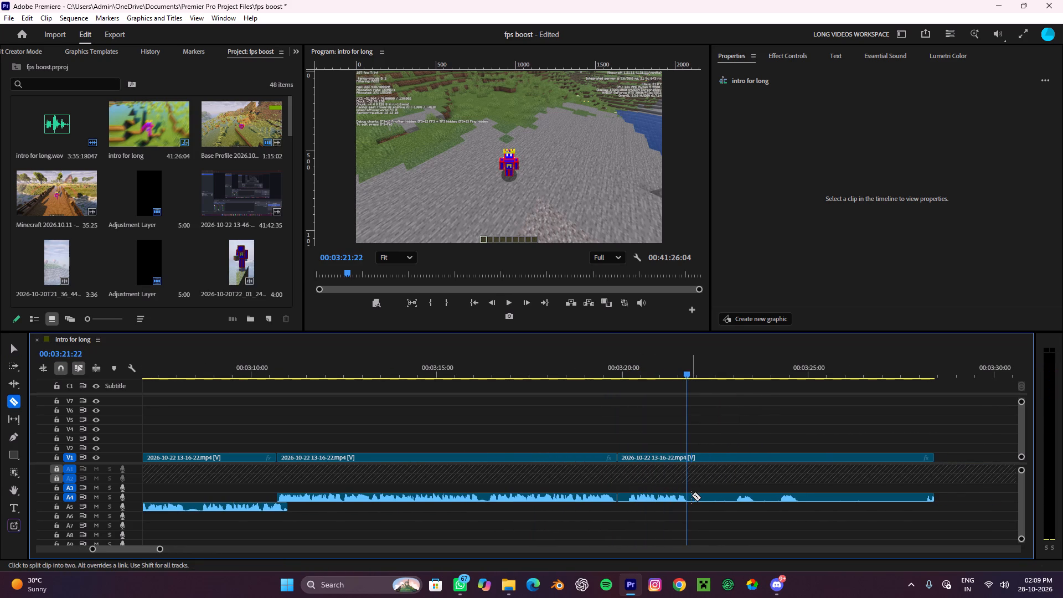
pyautogui.press('v')
# Play and scrub the leftover footage after about 00:03:21:26 to judge whether its audio is worth keeping.
pyautogui.keyDown('alt'); pyautogui.scroll(-4, 703, 472); pyautogui.keyUp('alt')
pyautogui.press('space')
pyautogui.moveTo(705, 368); pyautogui.dragTo(753, 457)
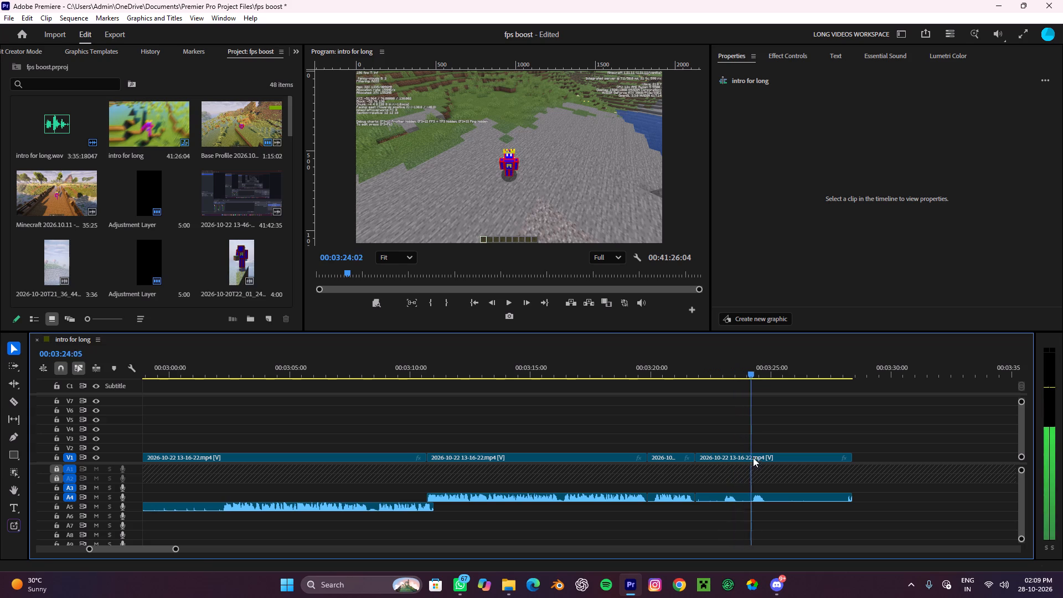
pyautogui.moveTo(753, 457); pyautogui.dragTo(756, 459)
pyautogui.press('space')
pyautogui.moveTo(775, 364); pyautogui.dragTo(725, 445)
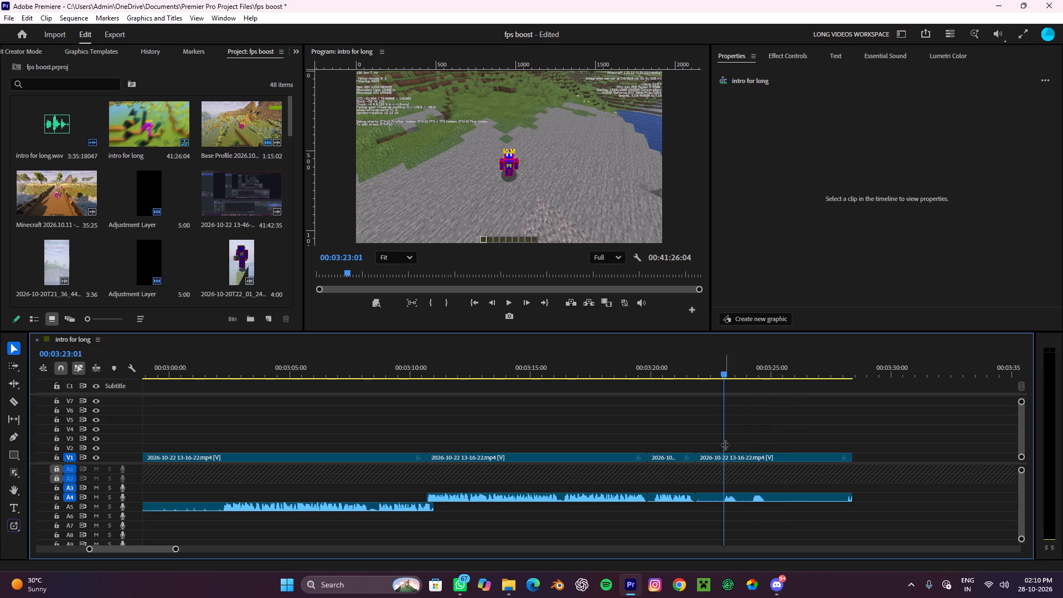
pyautogui.press('space')
pyautogui.keyDown('alt'); pyautogui.scroll(4, 662, 498); pyautogui.keyUp('alt')
pyautogui.press('space')
# Move the short clip's audio onto A5, trim the clip's start, and slide it earlier so its audio overlaps the preceding narration.
pyautogui.click(662, 498)
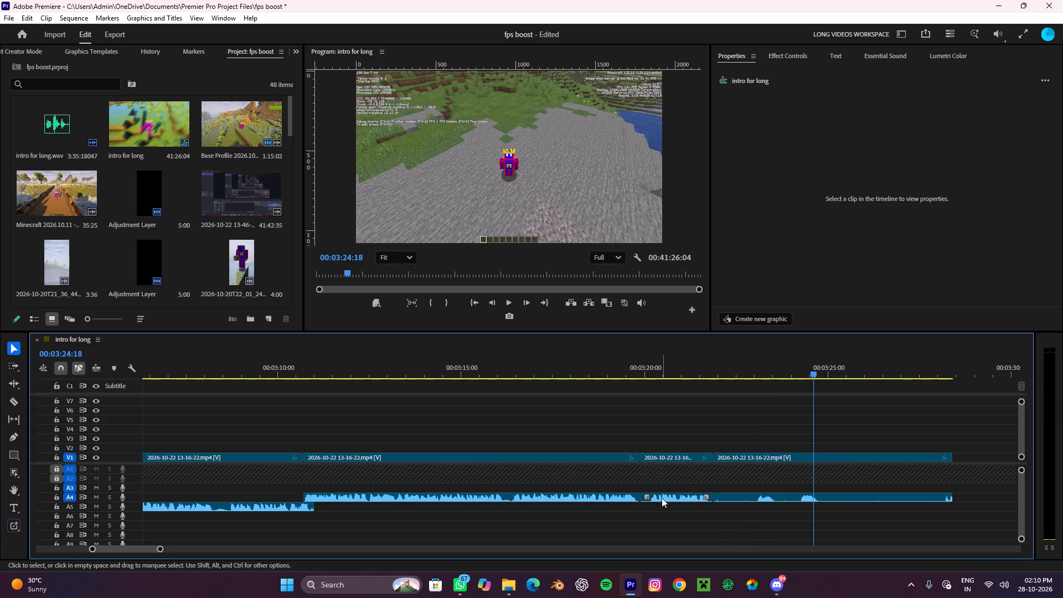
pyautogui.moveTo(662, 498); pyautogui.dragTo(660, 507)
pyautogui.keyDown('alt'); pyautogui.moveTo(643, 508); pyautogui.dragTo(652, 517); pyautogui.keyUp('alt')
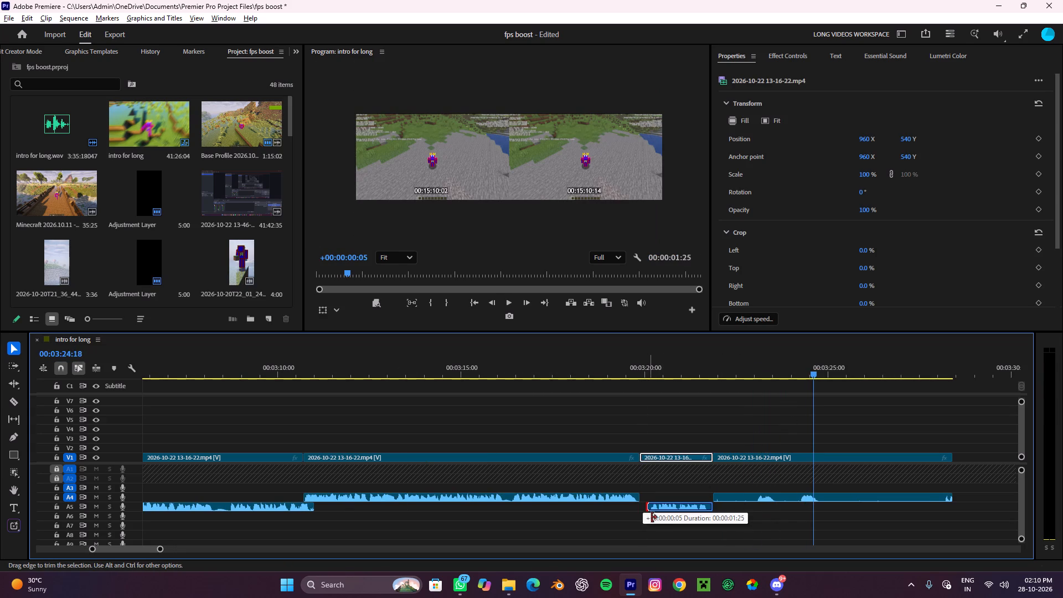
pyautogui.keyDown('alt'); pyautogui.moveTo(652, 517); pyautogui.dragTo(652, 522); pyautogui.keyUp('alt')
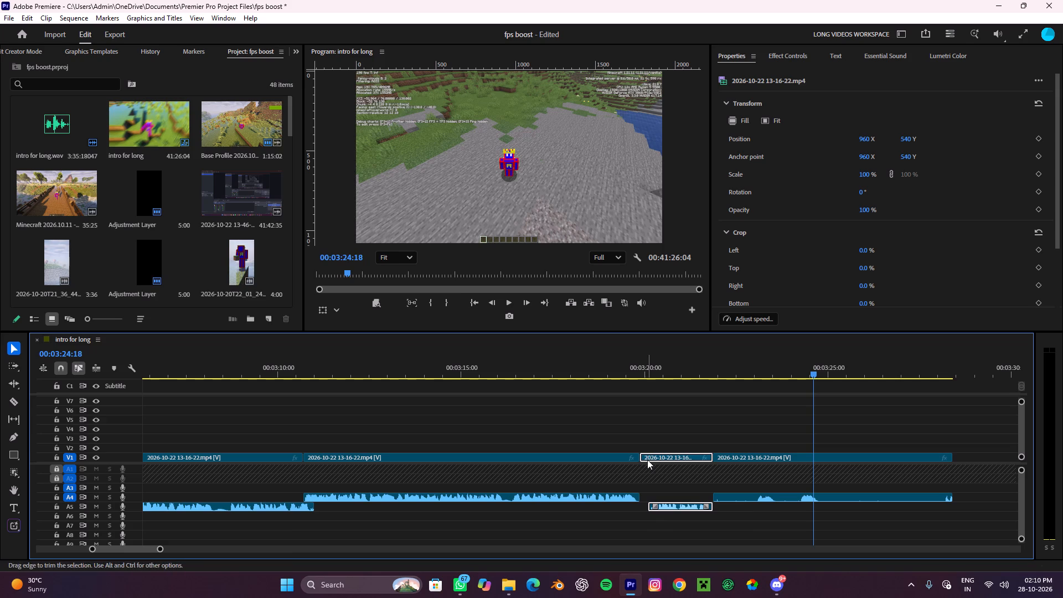
pyautogui.keyDown('alt'); pyautogui.moveTo(647, 460); pyautogui.dragTo(657, 464); pyautogui.keyUp('alt')
pyautogui.moveTo(668, 506); pyautogui.dragTo(658, 507)
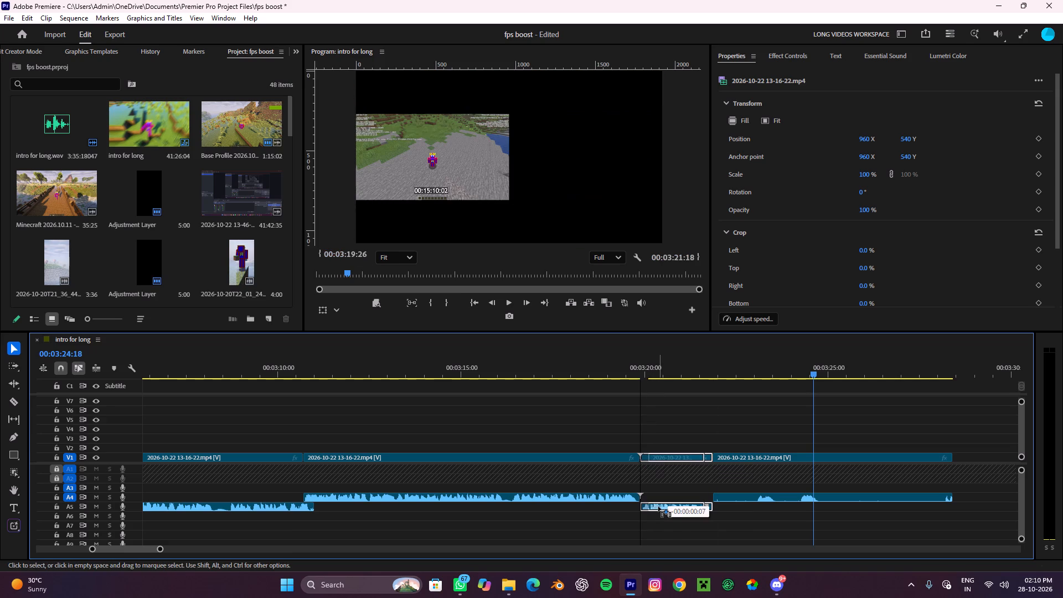
pyautogui.moveTo(658, 507); pyautogui.dragTo(656, 507)
pyautogui.keyDown('alt'); pyautogui.moveTo(645, 458); pyautogui.dragTo(651, 462); pyautogui.keyUp('alt')
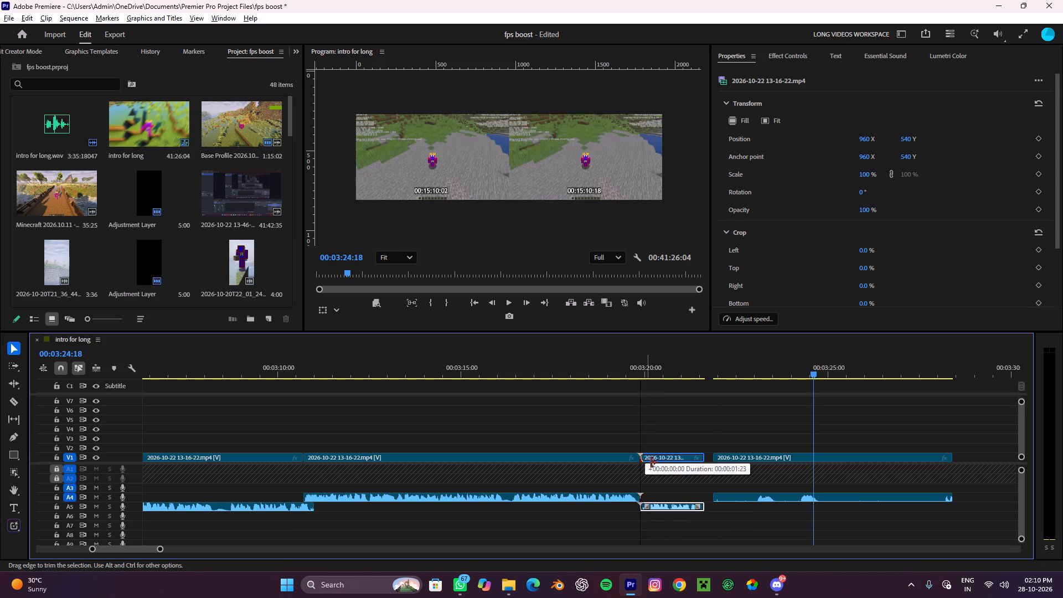
pyautogui.keyDown('alt'); pyautogui.moveTo(651, 462); pyautogui.dragTo(652, 467); pyautogui.keyUp('alt')
pyautogui.click(660, 506)
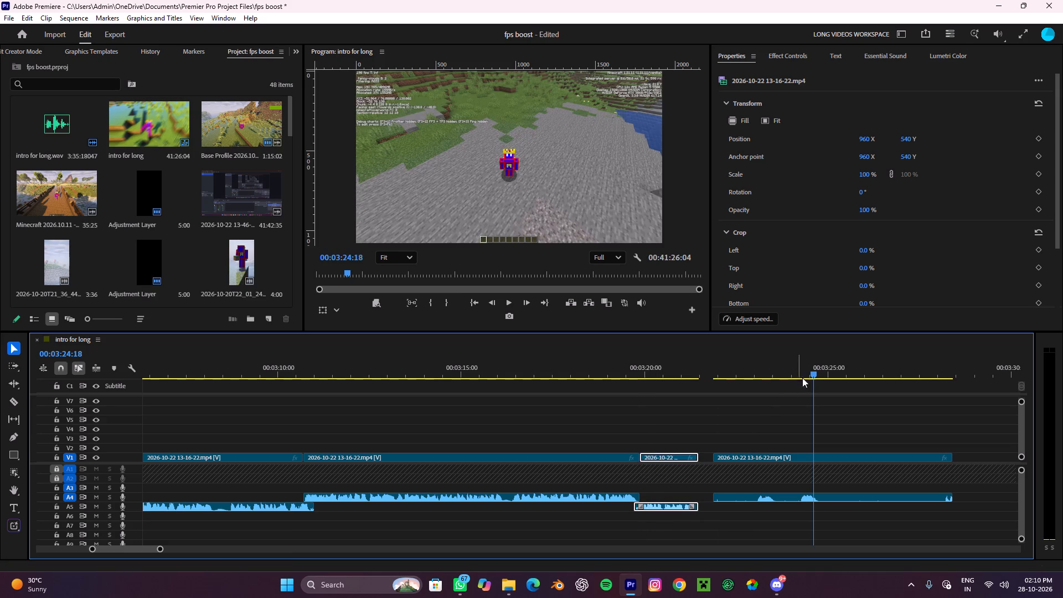
# Move the short clip's audio from A5 to A3 and replay its join with the preceding narration.
pyautogui.moveTo(816, 369); pyautogui.dragTo(625, 429)
pyautogui.click(689, 441)
pyautogui.press('space')
pyautogui.keyDown('alt'); pyautogui.scroll(-4, 693, 446); pyautogui.keyUp('alt')
pyautogui.press('space')
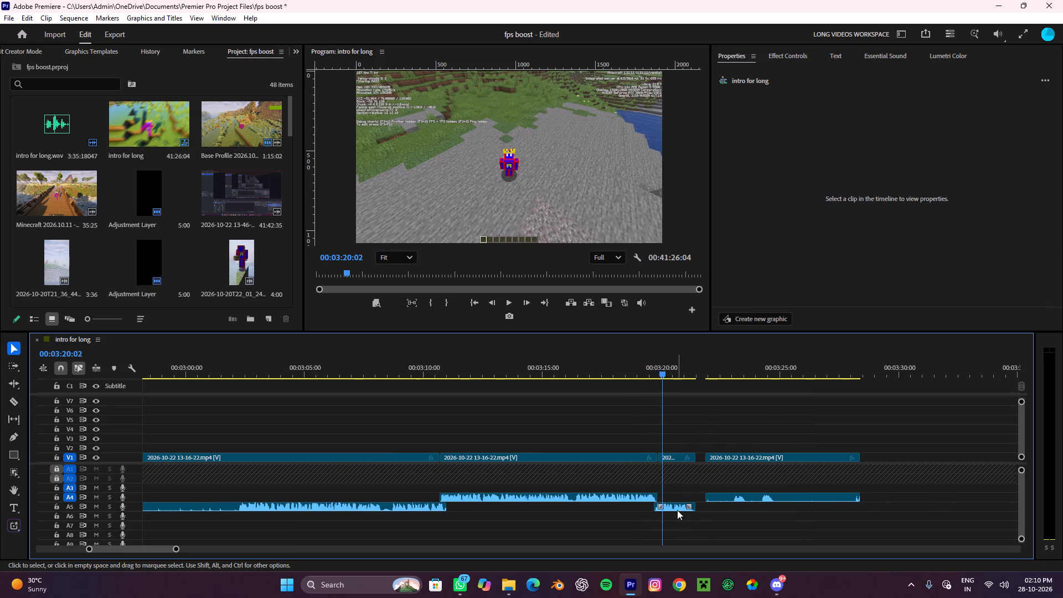
pyautogui.moveTo(677, 510); pyautogui.dragTo(677, 488)
pyautogui.moveTo(662, 369); pyautogui.dragTo(626, 389)
pyautogui.click(680, 410)
pyautogui.press('space')
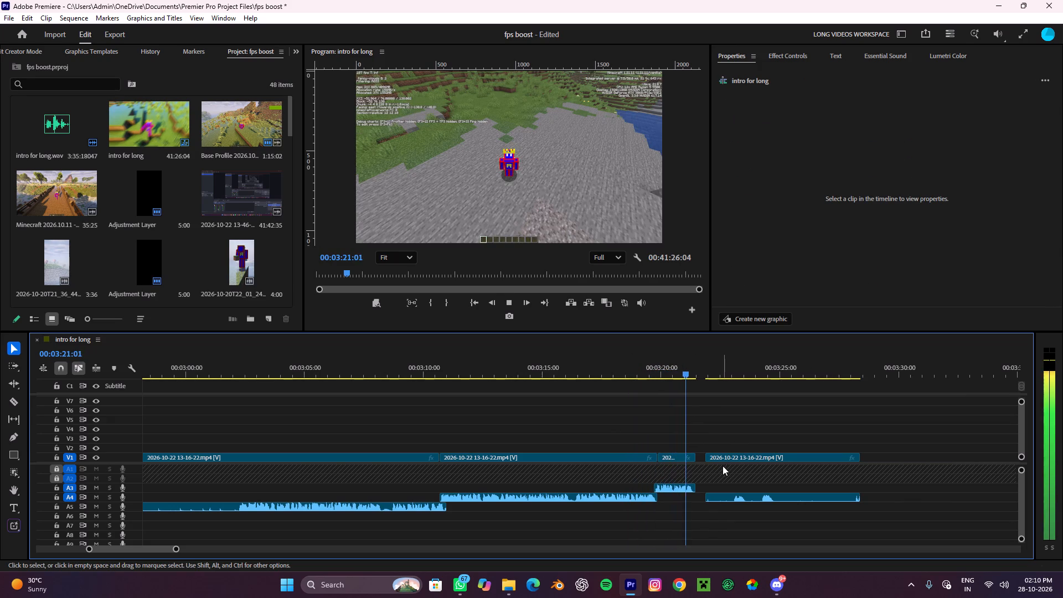
pyautogui.press('space')
# Play the leftover clip following the short phrase and remove it from the timeline.
pyautogui.moveTo(729, 457); pyautogui.dragTo(719, 459)
pyautogui.keyDown('alt'); pyautogui.scroll(4, 691, 487); pyautogui.keyUp('alt')
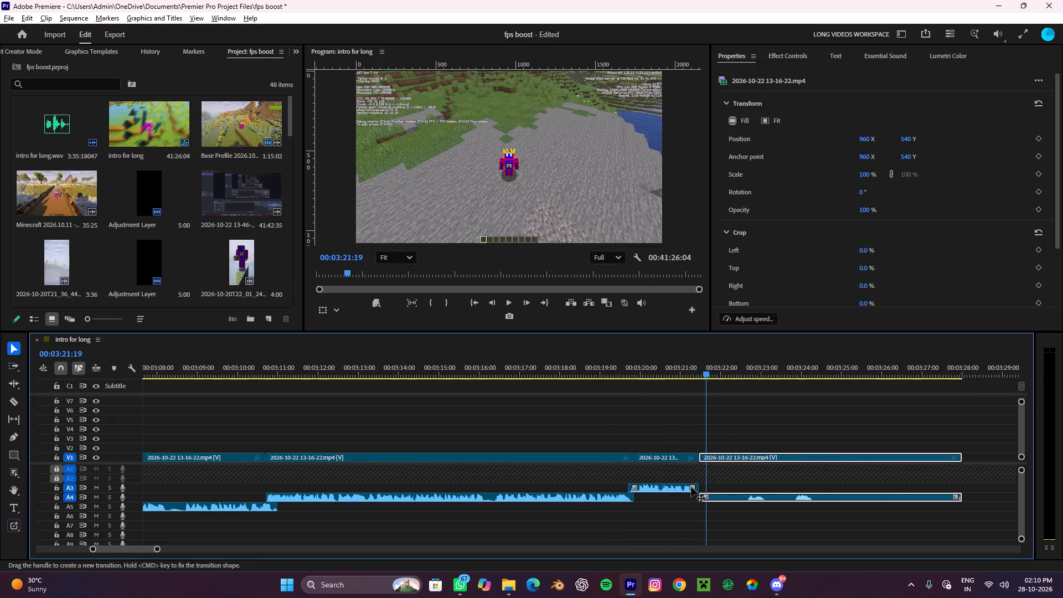
pyautogui.keyDown('alt'); pyautogui.scroll(5, 691, 487); pyautogui.keyUp('alt')
pyautogui.press('space')
pyautogui.keyDown('alt'); pyautogui.scroll(-10, 752, 471); pyautogui.keyUp('alt')
pyautogui.press('space')
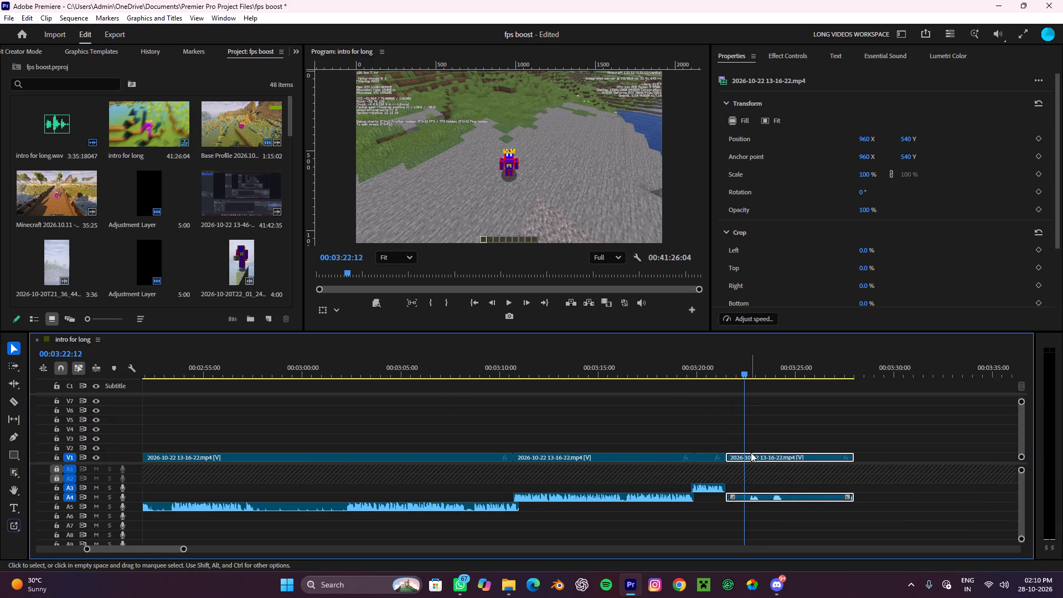
pyautogui.hotkey('ctrl', 'x')
pyautogui.scroll(-20, 749, 453)
pyautogui.scroll(-1, 749, 453)
pyautogui.keyDown('alt'); pyautogui.scroll(-4, 581, 460); pyautogui.keyUp('alt')
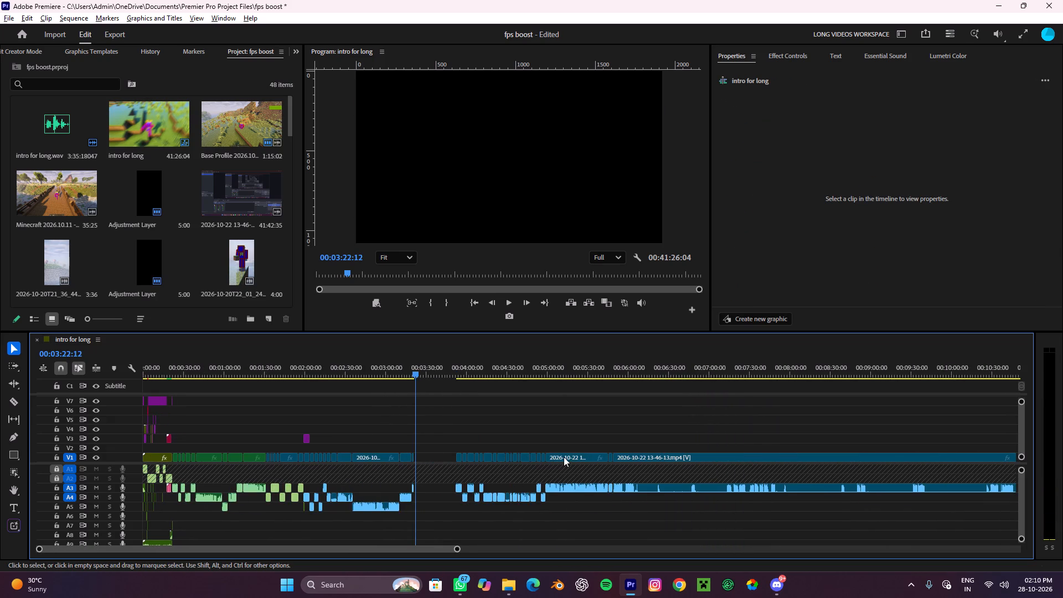
# Show the hidden system tray icons.
pyautogui.click(906, 582)
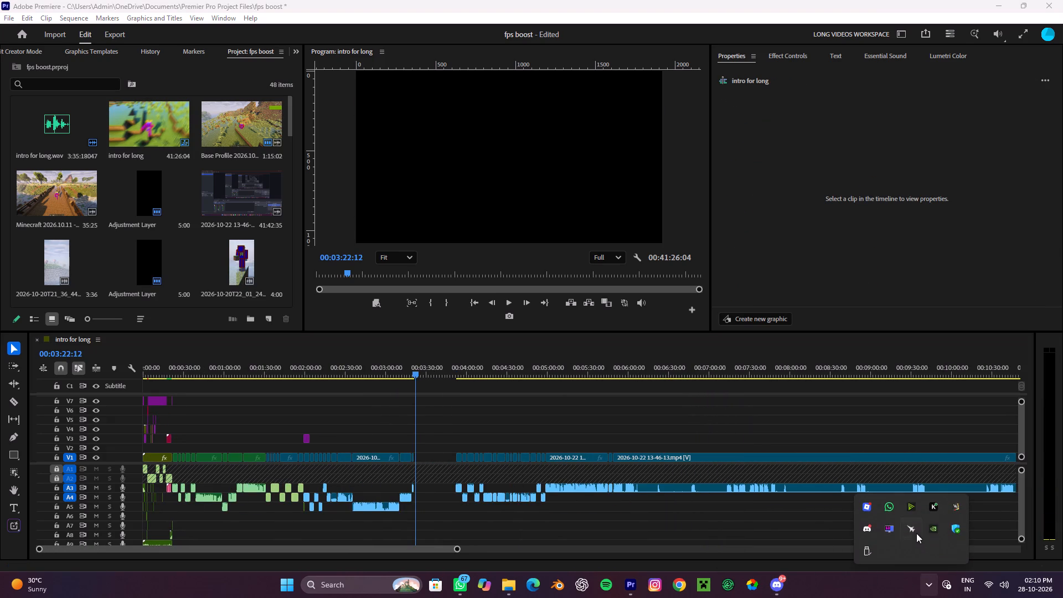
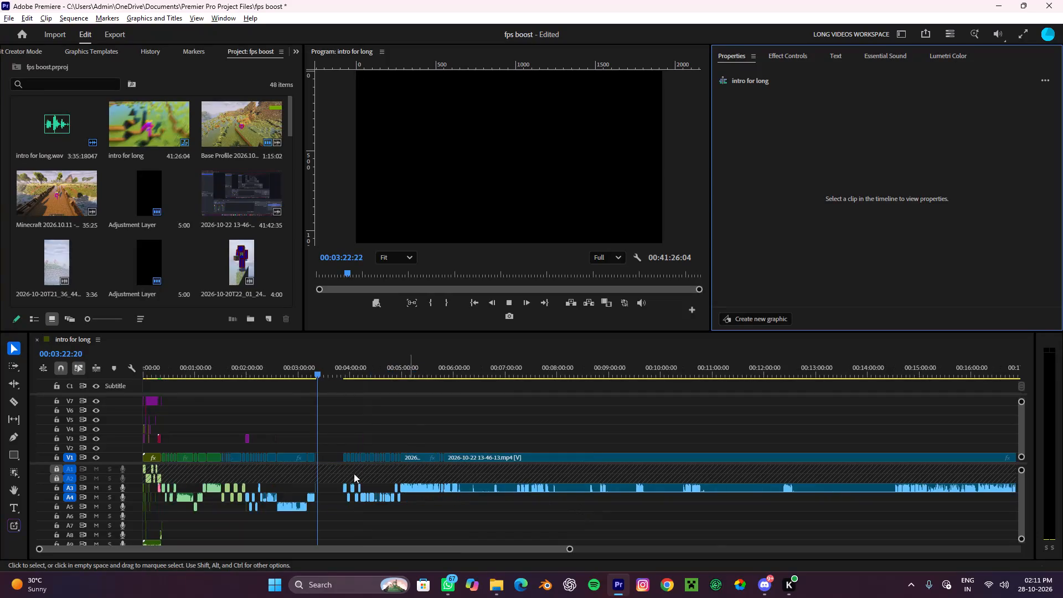
# Review the clips following the timeline gap, playing from where the footage resumes at about 00:03:52.
pyautogui.keyDown('alt'); pyautogui.scroll(-4, 354, 473); pyautogui.keyUp('alt')
pyautogui.keyDown('alt'); pyautogui.scroll(4, 333, 480); pyautogui.keyUp('alt')
pyautogui.press('space')
pyautogui.scroll(5, 329, 479)
pyautogui.moveTo(296, 365); pyautogui.dragTo(462, 414)
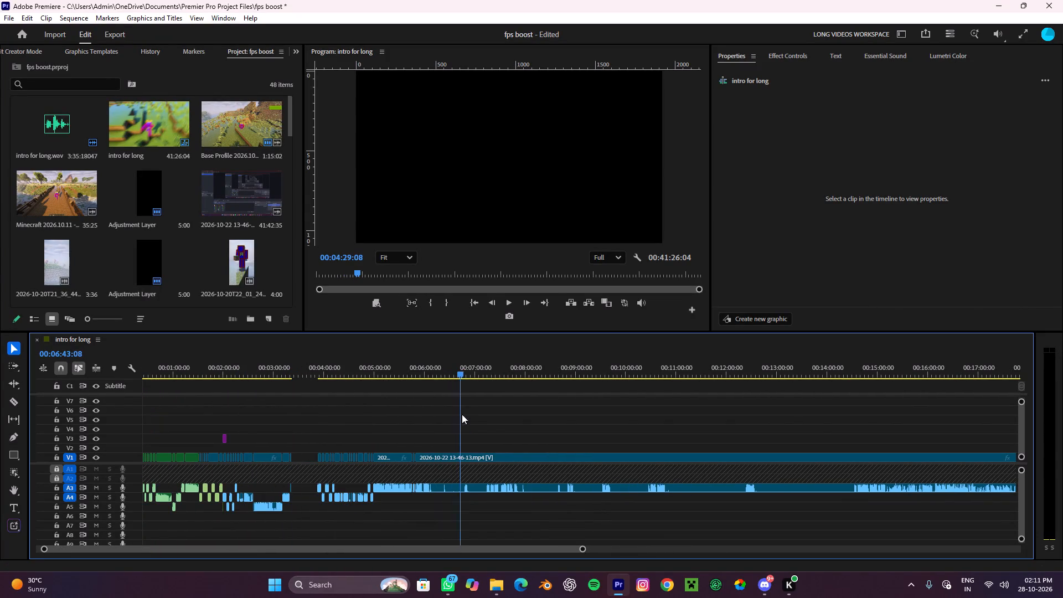
pyautogui.moveTo(462, 414); pyautogui.dragTo(462, 414)
pyautogui.keyDown('alt'); pyautogui.scroll(-9, 467, 423); pyautogui.keyUp('alt')
pyautogui.keyDown('alt'); pyautogui.scroll(-4, 378, 442); pyautogui.keyUp('alt')
pyautogui.keyDown('alt'); pyautogui.scroll(5, 220, 444); pyautogui.keyUp('alt')
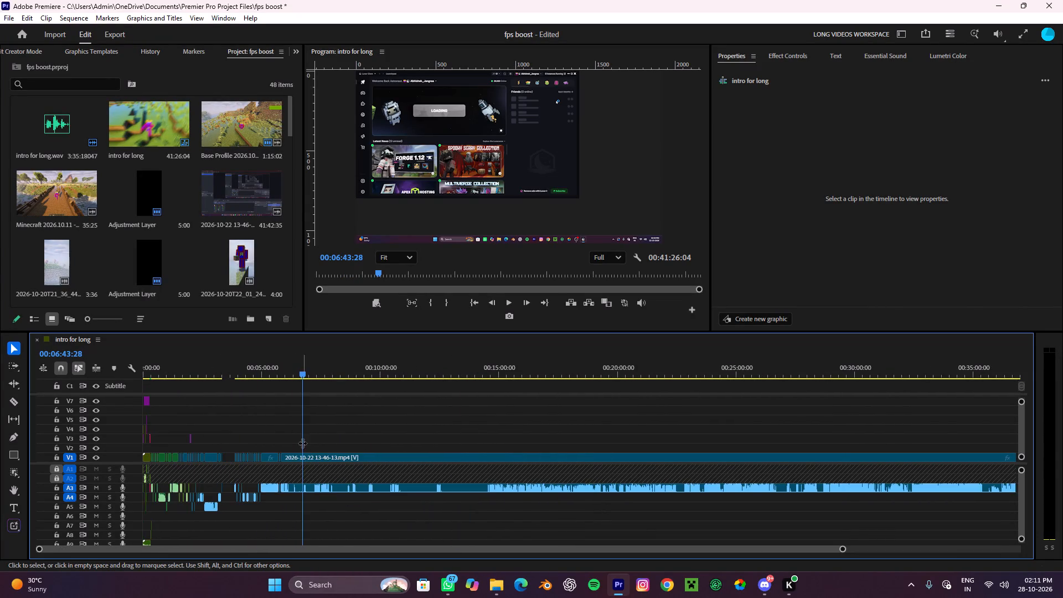
pyautogui.keyDown('alt'); pyautogui.scroll(-4, 302, 445); pyautogui.keyUp('alt')
pyautogui.keyDown('alt'); pyautogui.scroll(20, 220, 468); pyautogui.keyUp('alt')
pyautogui.keyDown('alt'); pyautogui.scroll(2, 220, 468); pyautogui.keyUp('alt')
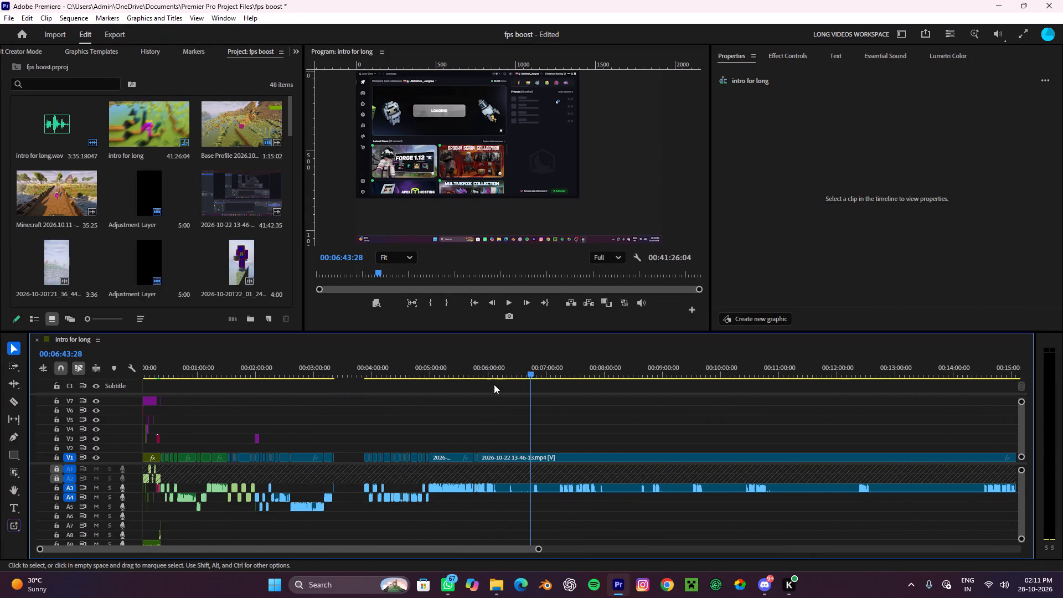
pyautogui.moveTo(525, 368); pyautogui.dragTo(365, 447)
pyautogui.press('space')
pyautogui.keyDown('alt'); pyautogui.scroll(4, 367, 447); pyautogui.keyUp('alt')
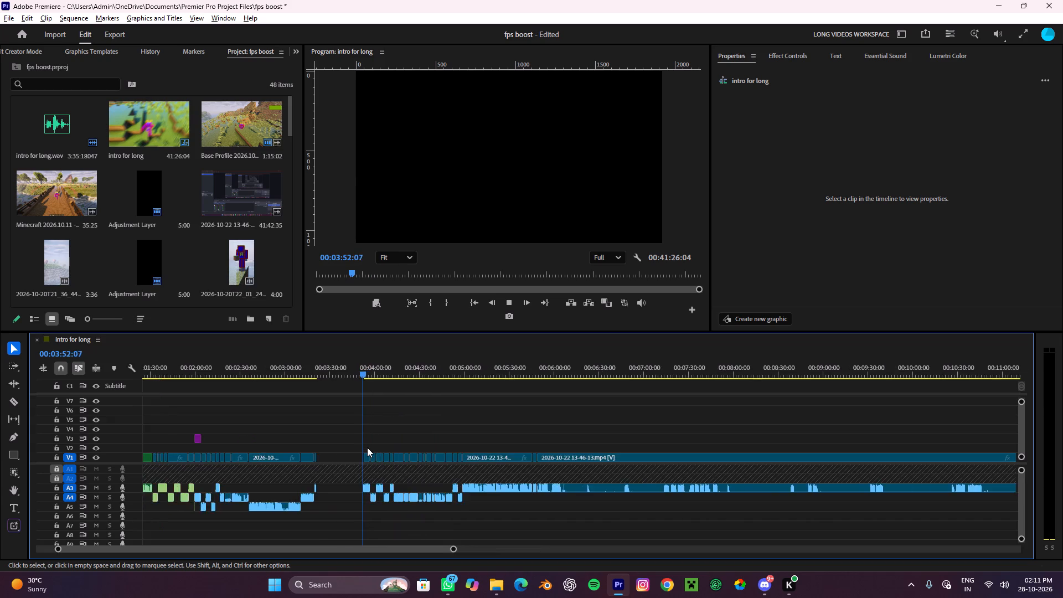
# Select every clip after the gap, video and audio, and move them together about 18 minutes later on the timeline.
pyautogui.keyDown('alt'); pyautogui.scroll(-8, 367, 447); pyautogui.keyUp('alt')
pyautogui.moveTo(616, 413); pyautogui.dragTo(334, 434)
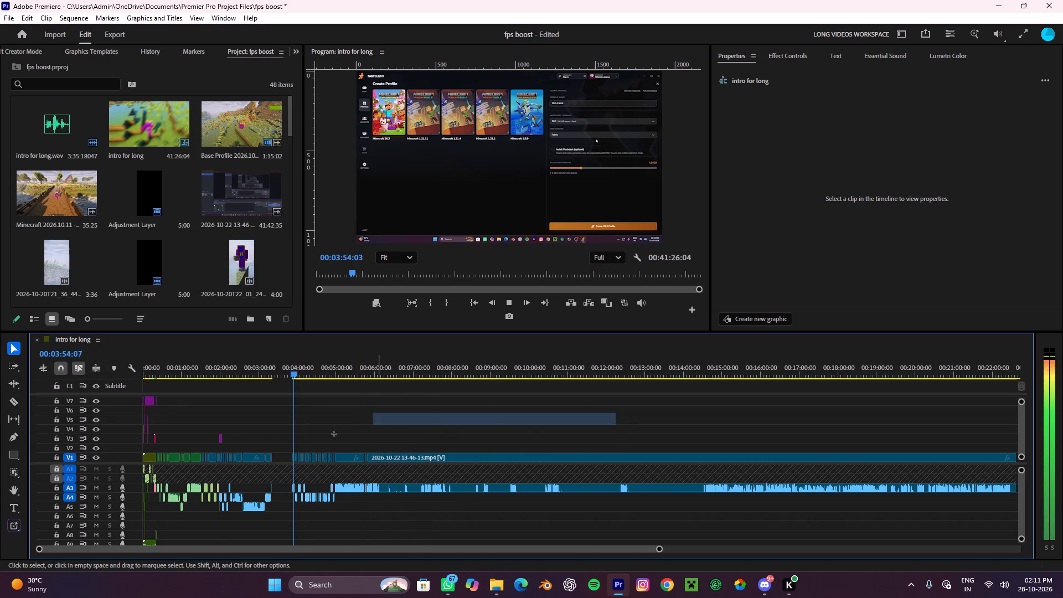
pyautogui.moveTo(334, 434); pyautogui.dragTo(287, 520)
pyautogui.keyDown('alt'); pyautogui.scroll(-9, 308, 501); pyautogui.keyUp('alt')
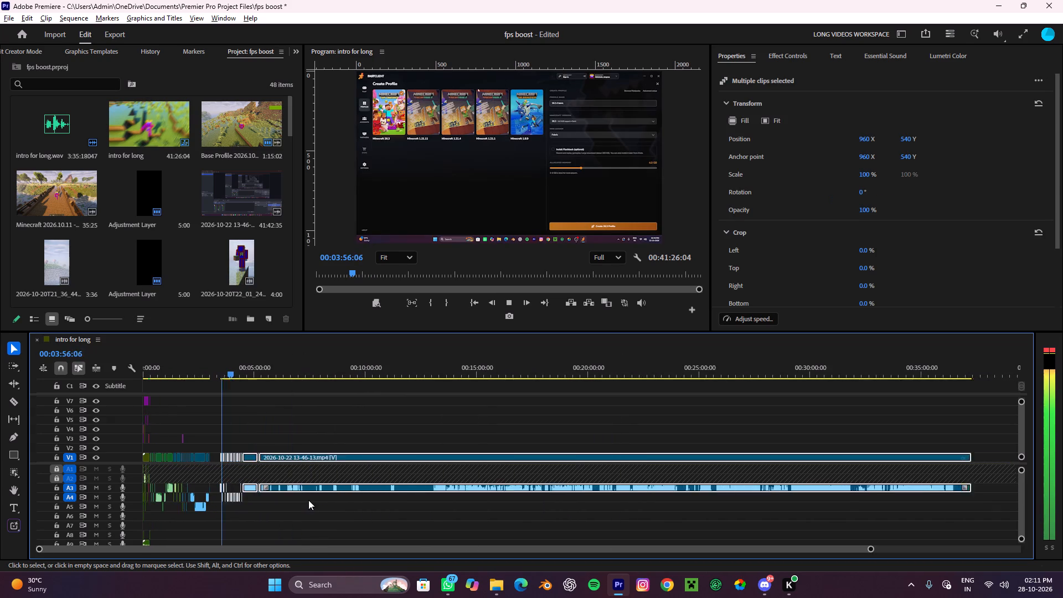
pyautogui.press('space')
pyautogui.moveTo(277, 456); pyautogui.dragTo(591, 467)
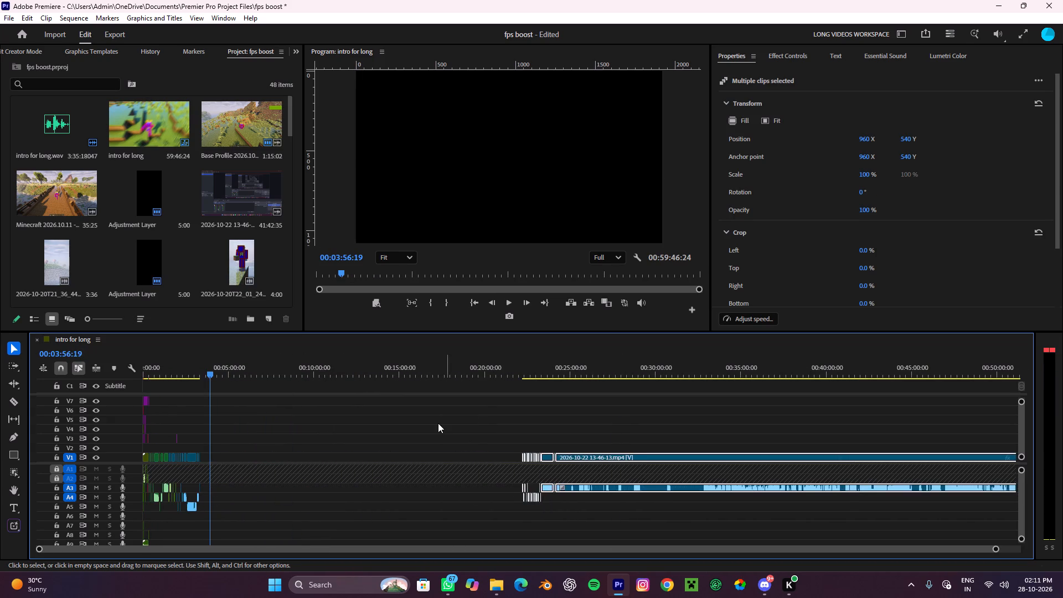
pyautogui.click(438, 423)
pyautogui.keyDown('alt'); pyautogui.scroll(-9, 426, 425); pyautogui.keyUp('alt')
pyautogui.moveTo(190, 371); pyautogui.dragTo(695, 435)
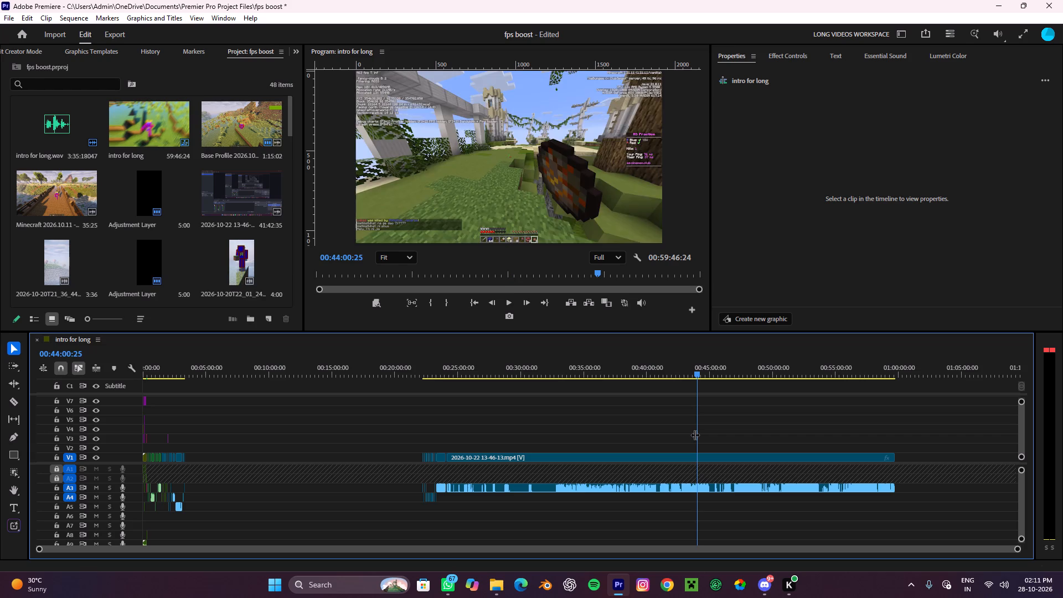
pyautogui.moveTo(695, 435); pyautogui.dragTo(693, 435)
pyautogui.press('space')
pyautogui.keyDown('alt'); pyautogui.scroll(8, 692, 456); pyautogui.keyUp('alt')
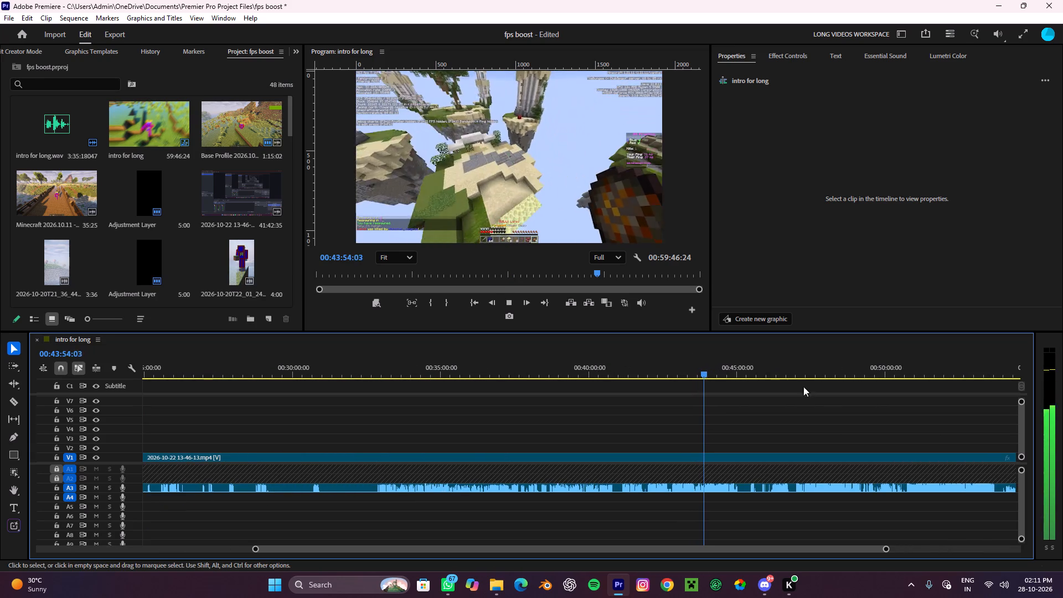
pyautogui.moveTo(706, 369); pyautogui.dragTo(644, 405)
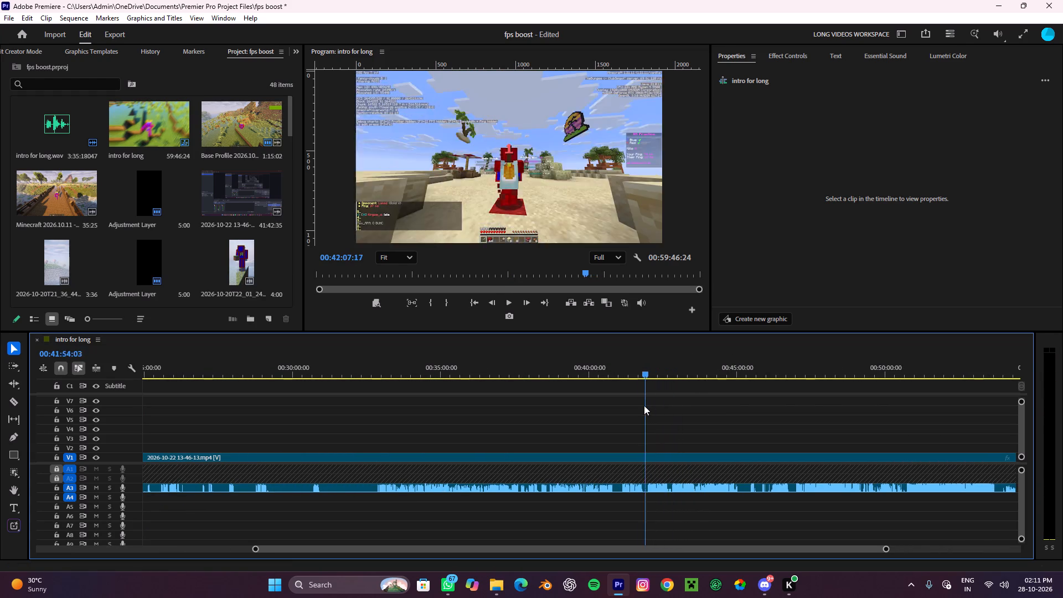
pyautogui.moveTo(644, 405); pyautogui.dragTo(599, 424)
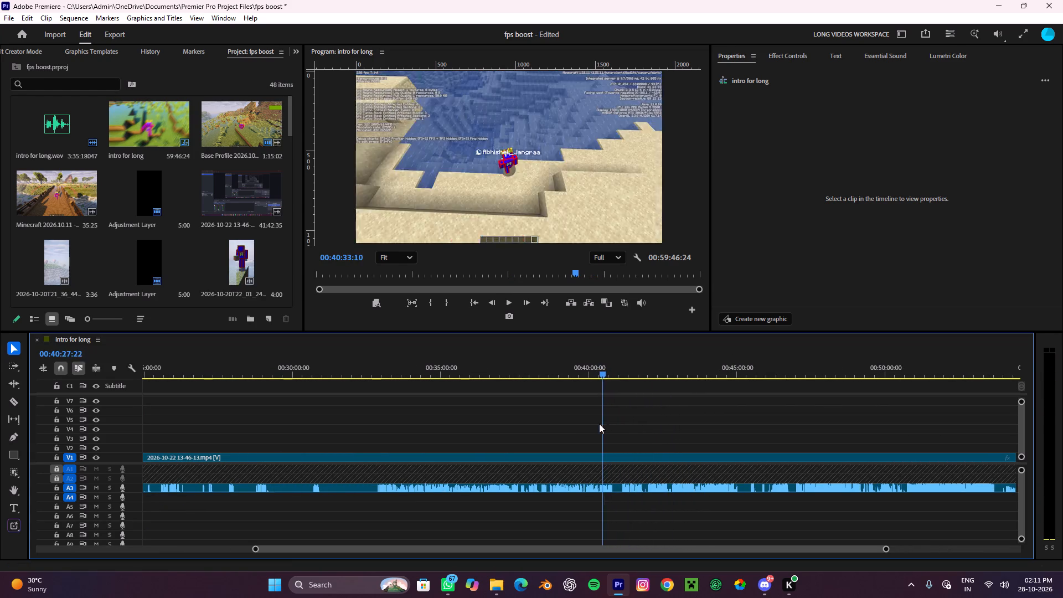
pyautogui.moveTo(599, 424); pyautogui.dragTo(528, 426)
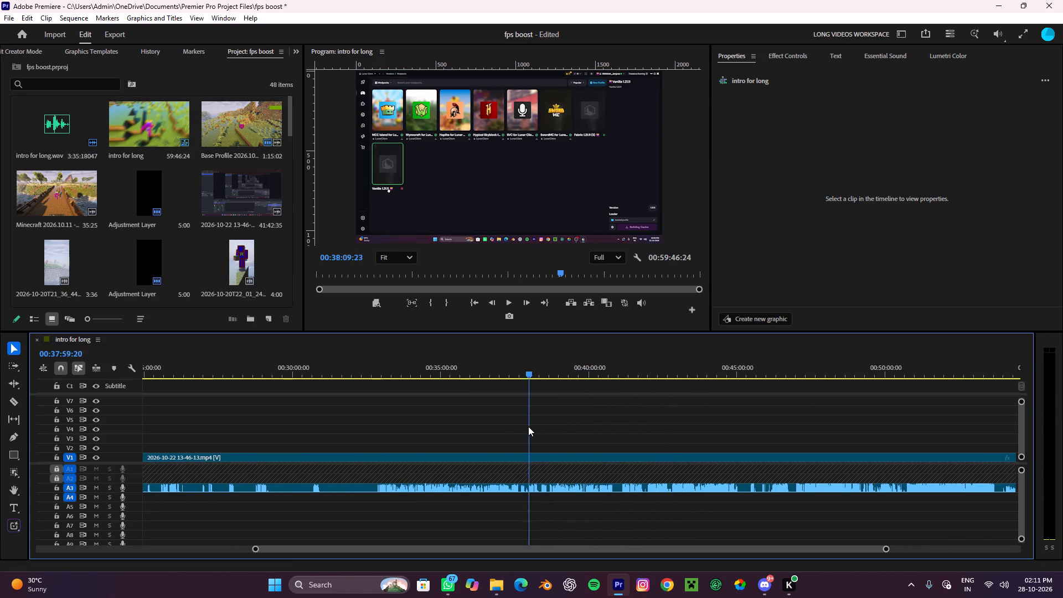
pyautogui.moveTo(528, 426); pyautogui.dragTo(423, 429)
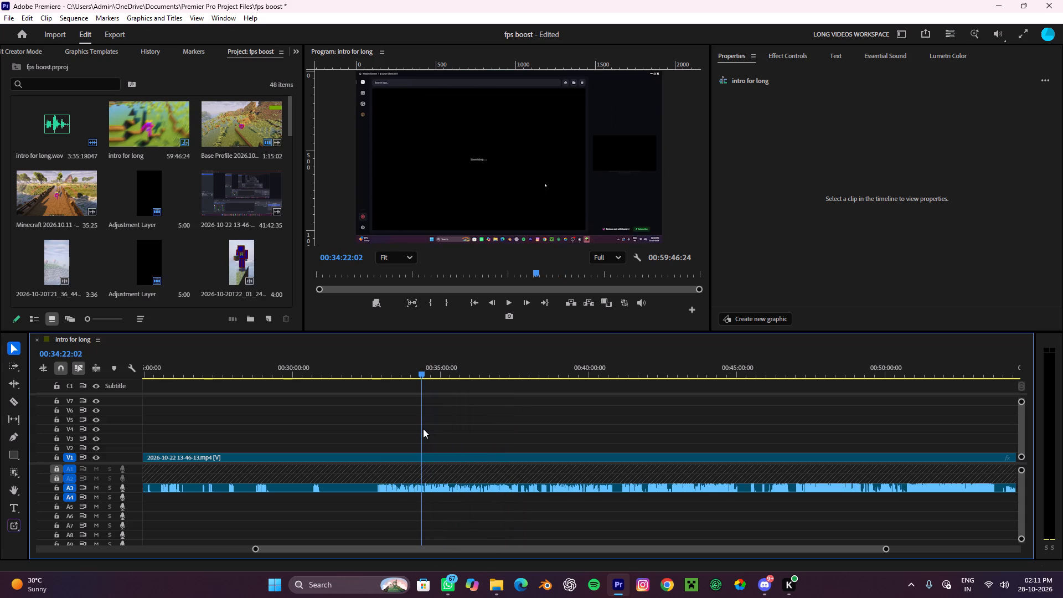
pyautogui.moveTo(423, 429); pyautogui.dragTo(398, 425)
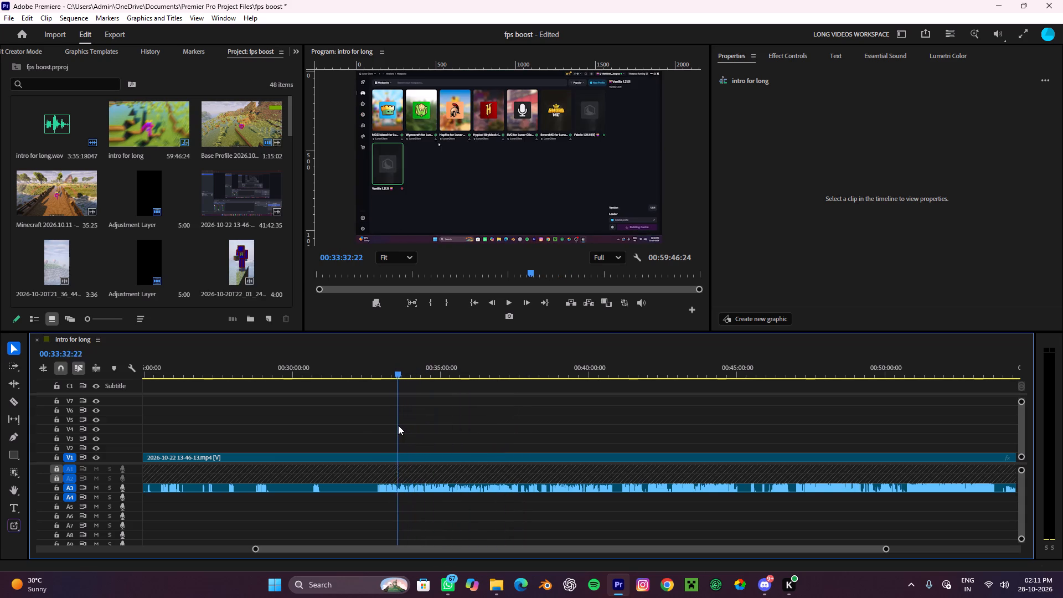
pyautogui.moveTo(398, 425); pyautogui.dragTo(313, 418)
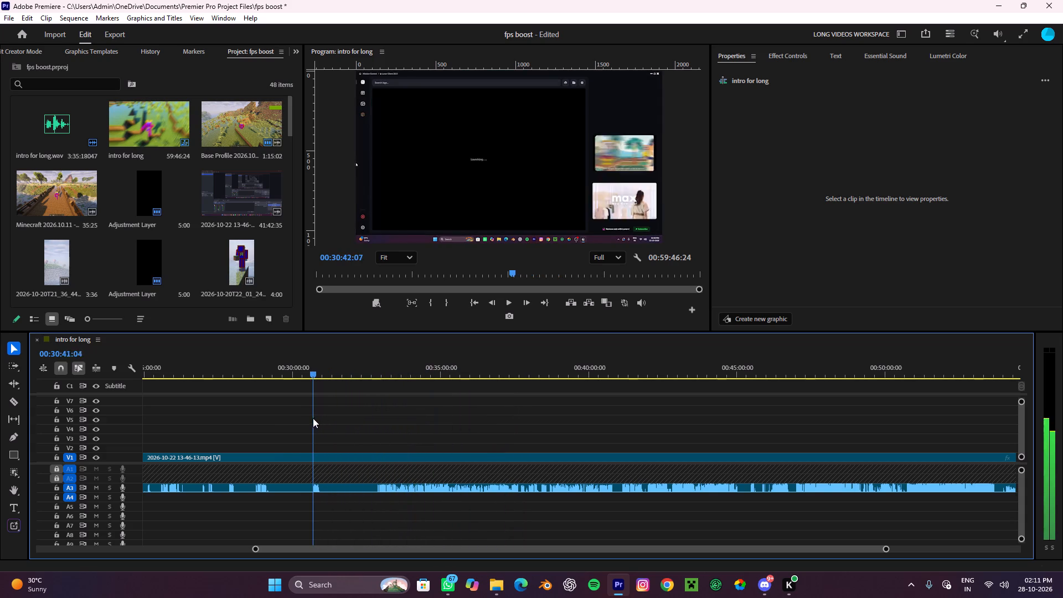
pyautogui.moveTo(313, 418); pyautogui.dragTo(214, 406)
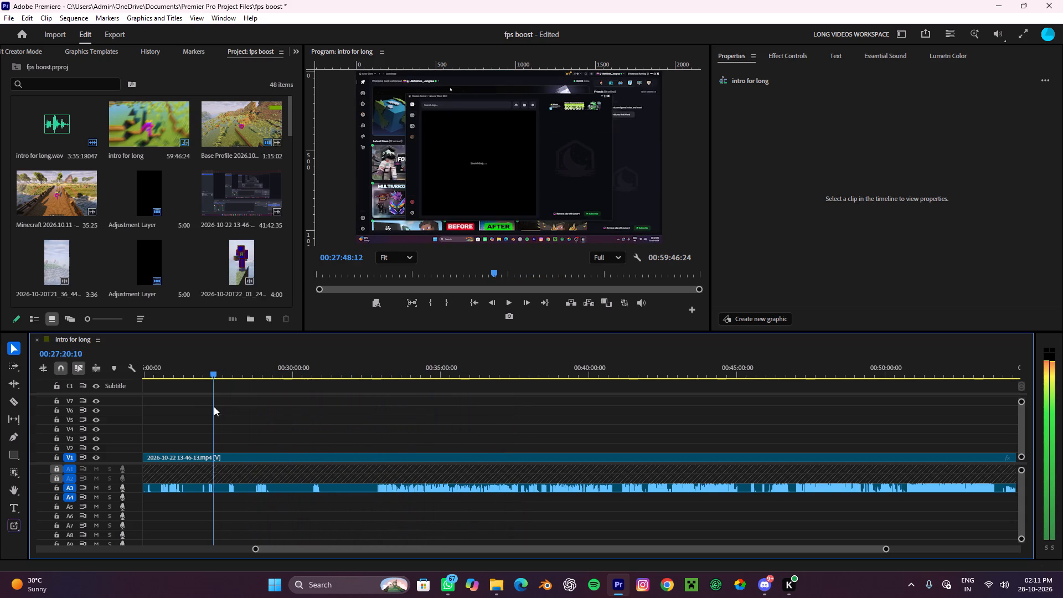
pyautogui.moveTo(214, 406); pyautogui.dragTo(197, 404)
pyautogui.keyDown('alt'); pyautogui.scroll(-5, 202, 404); pyautogui.keyUp('alt')
pyautogui.scroll(8, 204, 413)
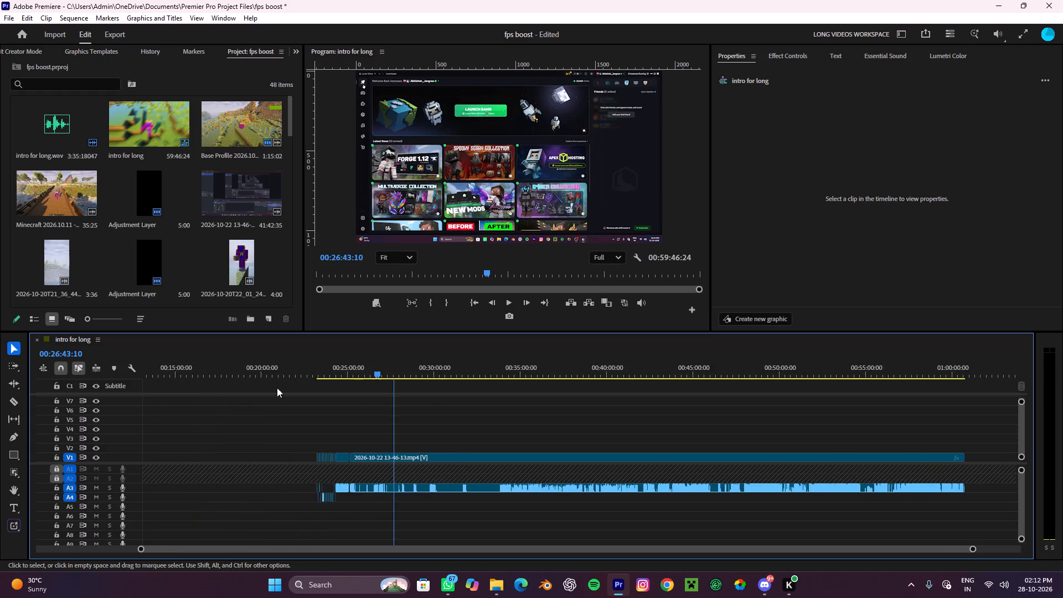
pyautogui.scroll(1, 277, 388)
pyautogui.moveTo(427, 374); pyautogui.dragTo(379, 408)
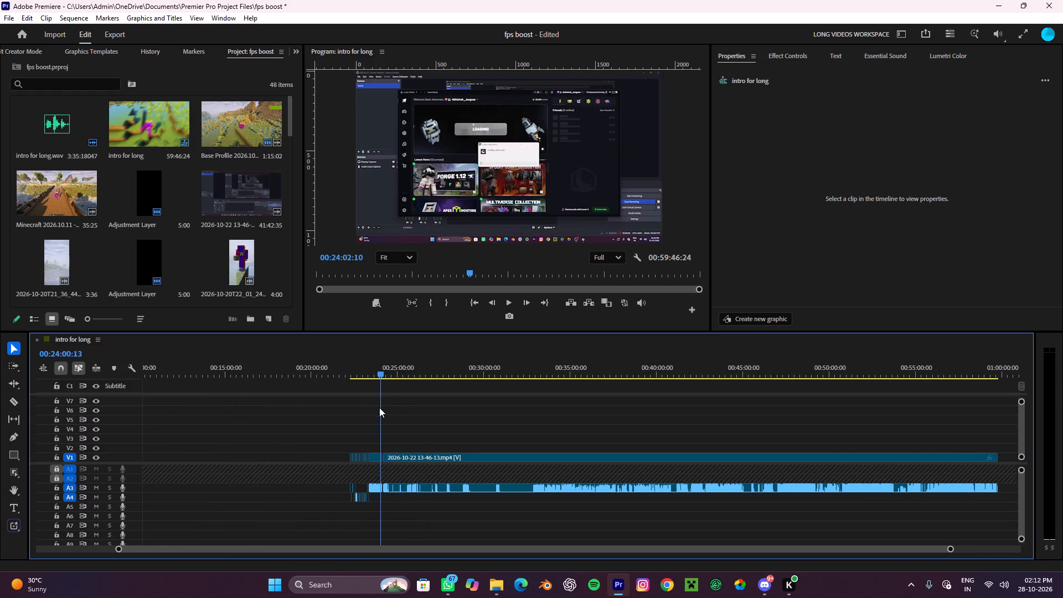
# Examine the footage between about 00:43:53 and 00:46:13 to find where the vanilla Minecraft launcher section begins.
pyautogui.moveTo(379, 408); pyautogui.dragTo(742, 431)
pyautogui.scroll(-10, 731, 427)
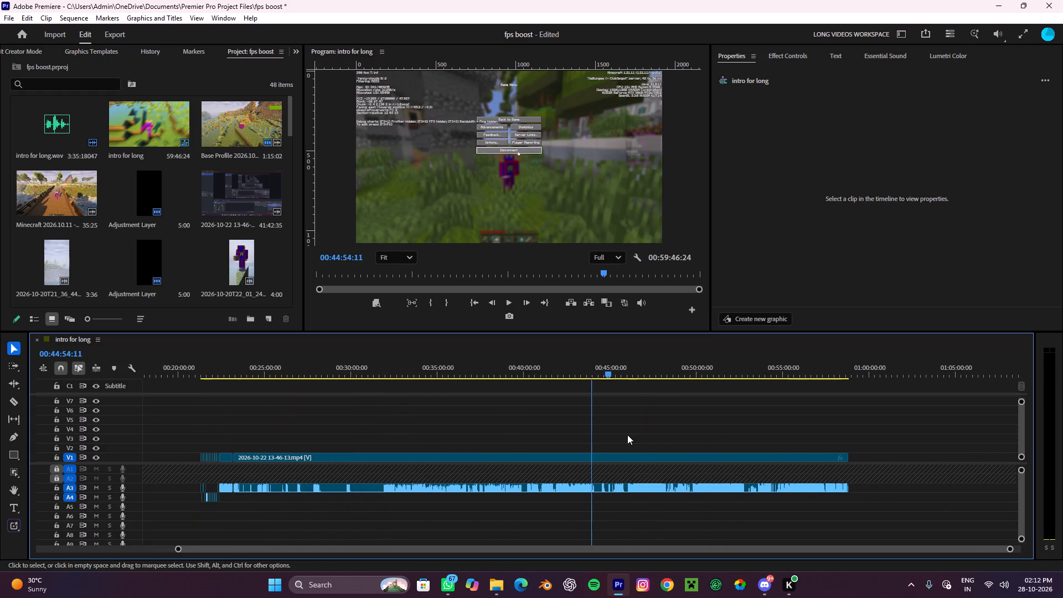
pyautogui.scroll(-5, 627, 435)
pyautogui.moveTo(595, 372); pyautogui.dragTo(616, 377)
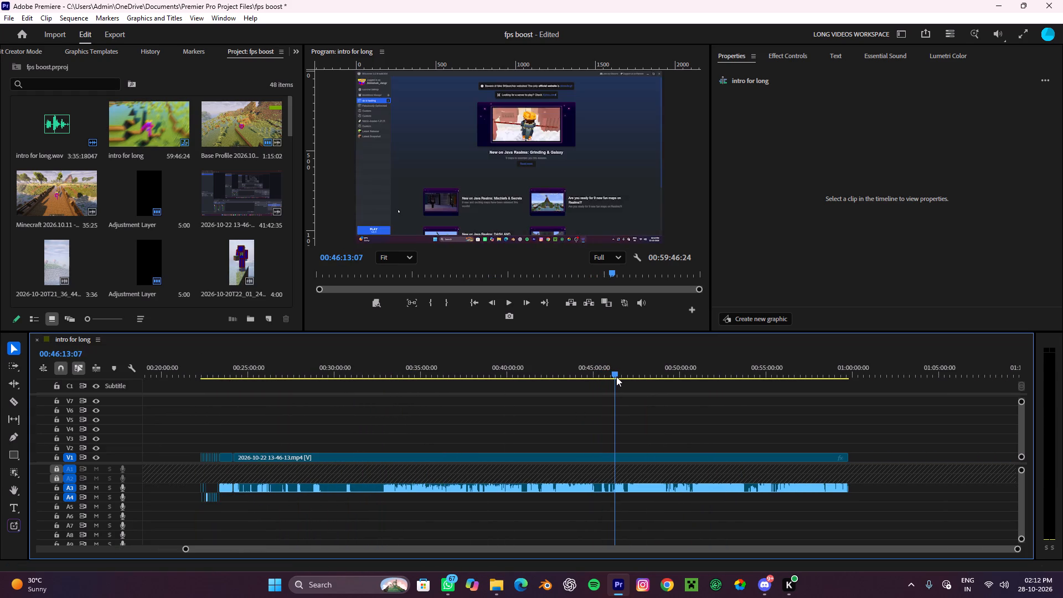
pyautogui.moveTo(616, 377); pyautogui.dragTo(601, 385)
pyautogui.keyDown('alt'); pyautogui.scroll(8, 606, 426); pyautogui.keyUp('alt')
pyautogui.press('space')
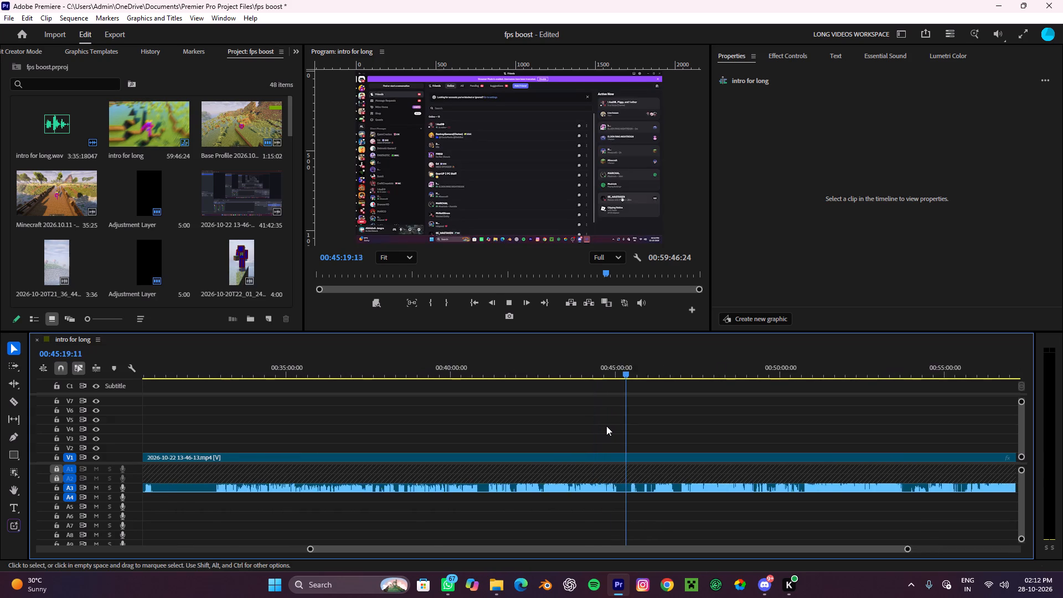
pyautogui.scroll(-4, 606, 426)
pyautogui.keyDown('alt'); pyautogui.scroll(4, 580, 403); pyautogui.keyUp('alt')
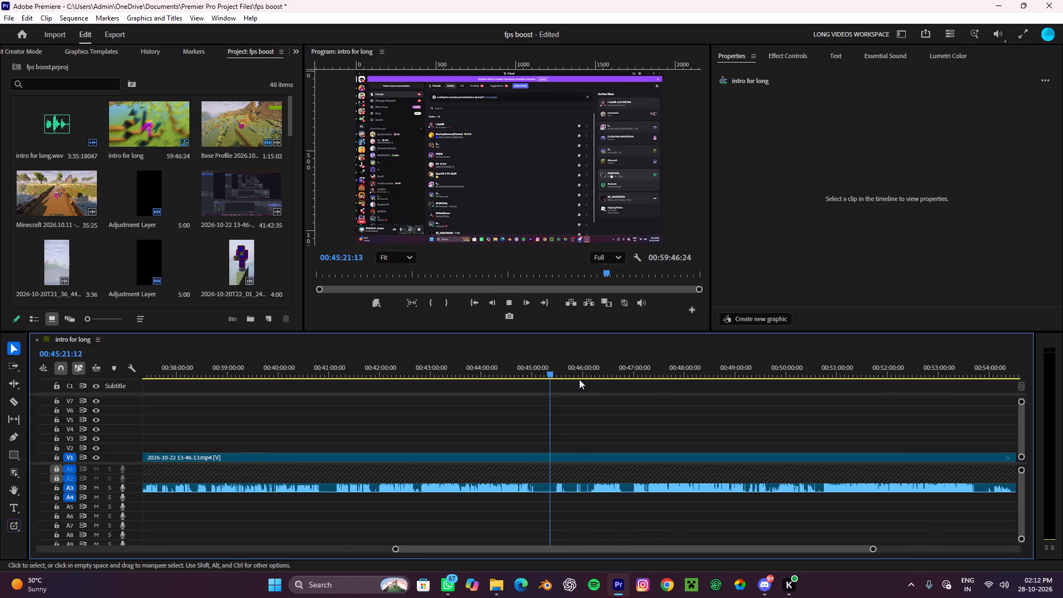
pyautogui.moveTo(548, 370); pyautogui.dragTo(581, 396)
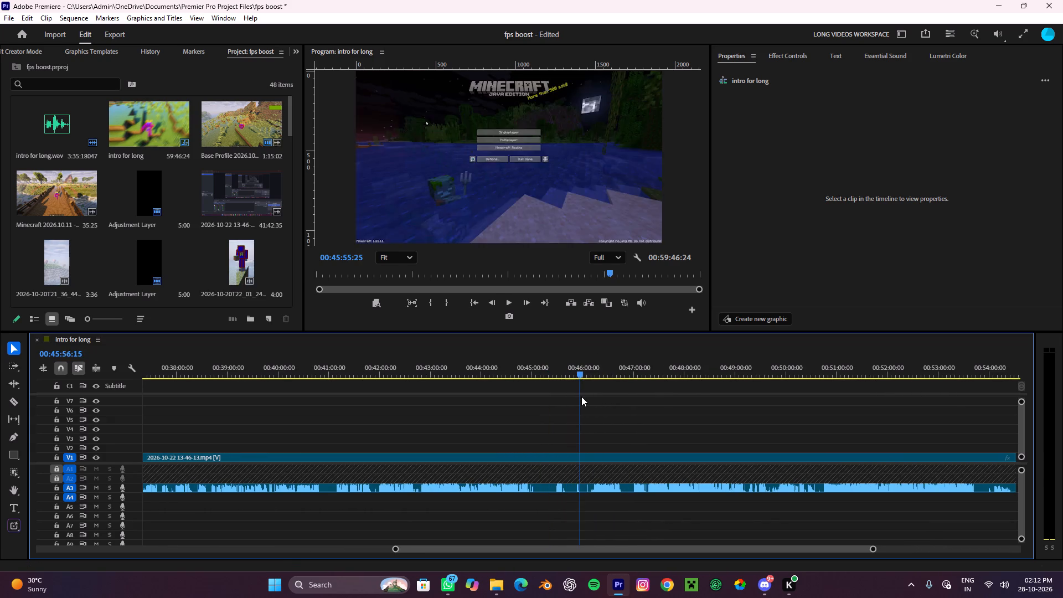
pyautogui.moveTo(581, 396); pyautogui.dragTo(477, 408)
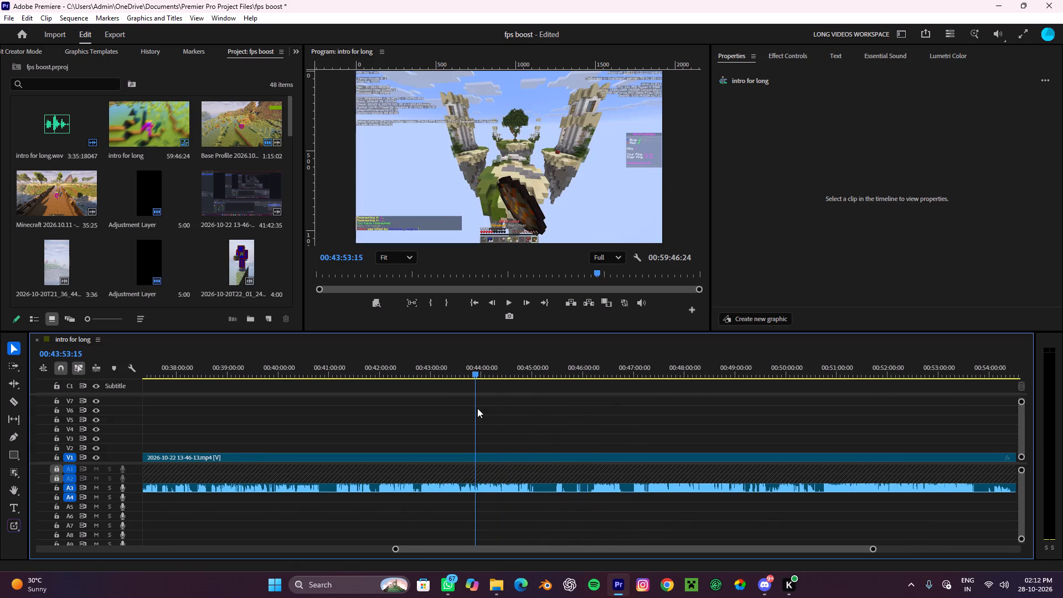
pyautogui.moveTo(477, 408); pyautogui.dragTo(503, 408)
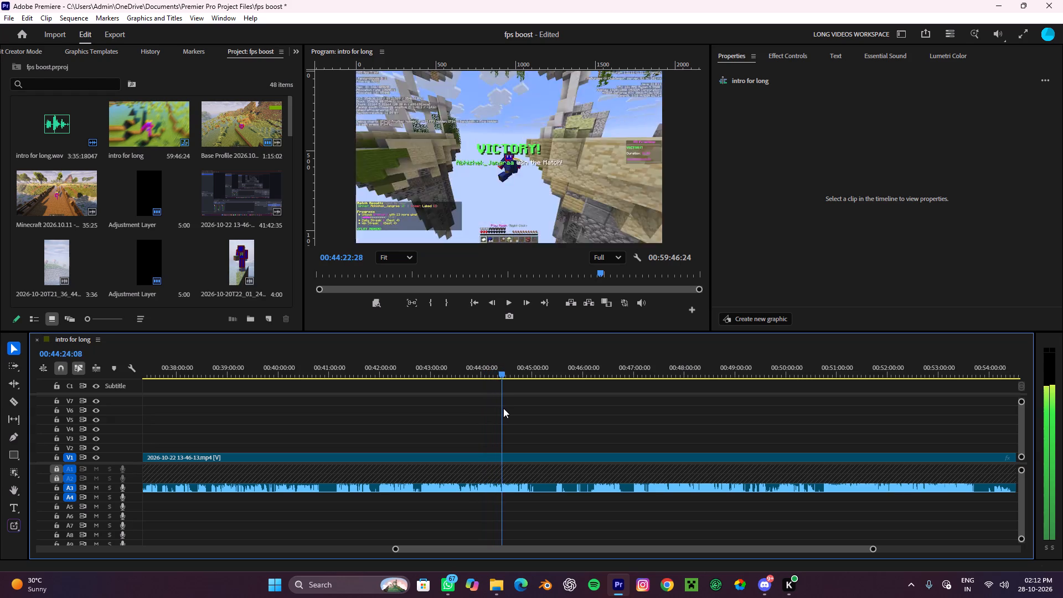
pyautogui.moveTo(503, 408); pyautogui.dragTo(518, 404)
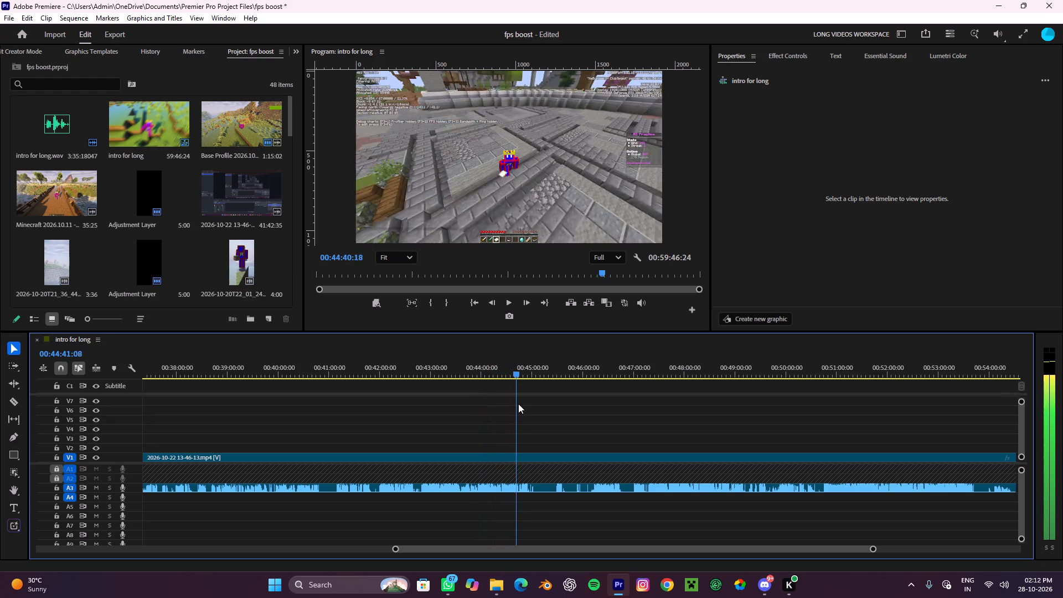
pyautogui.moveTo(518, 404); pyautogui.dragTo(535, 401)
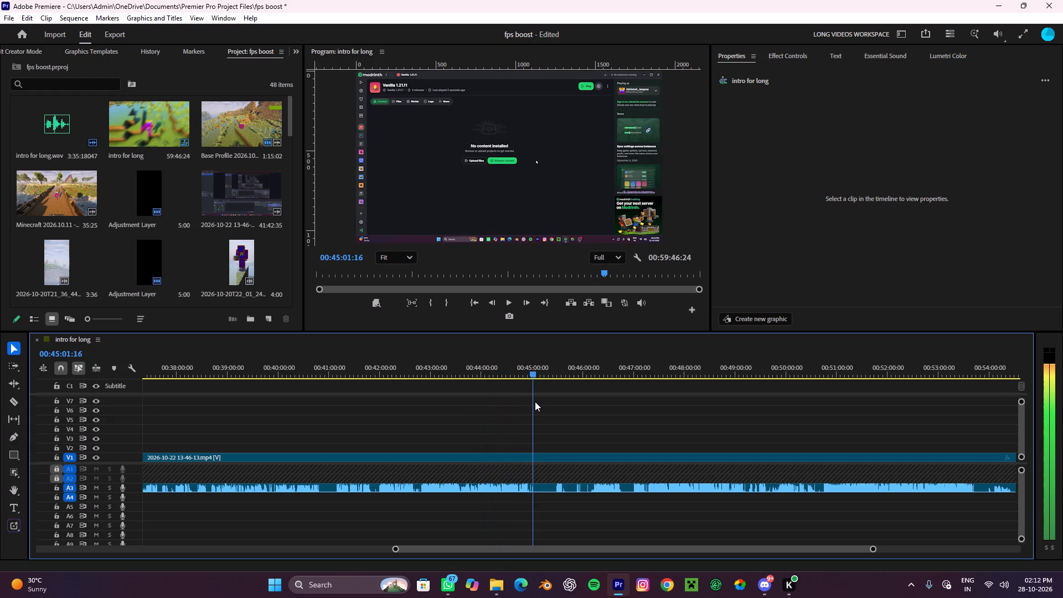
pyautogui.moveTo(535, 401); pyautogui.dragTo(568, 399)
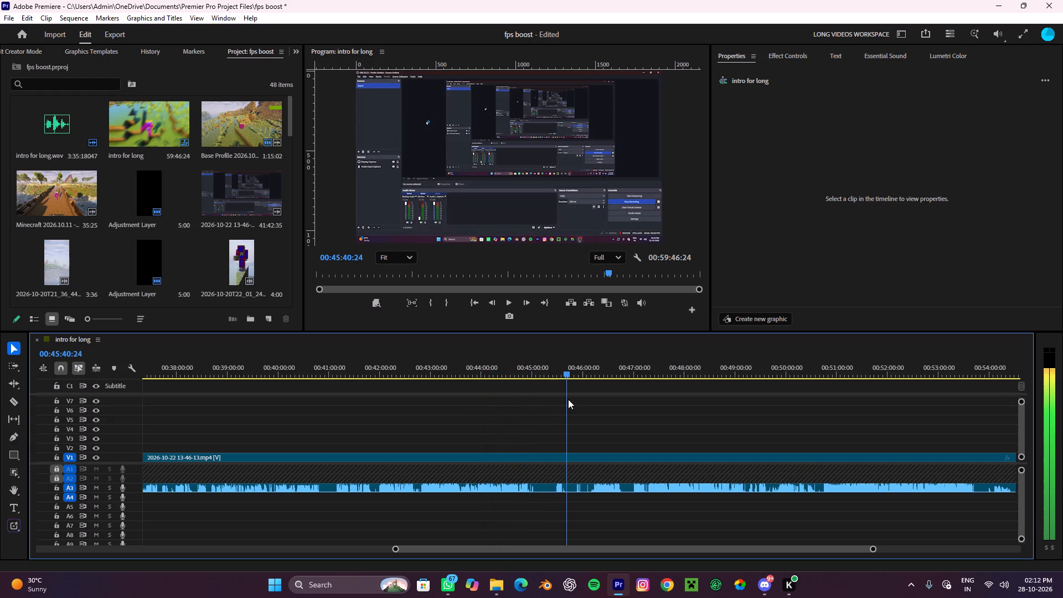
pyautogui.moveTo(568, 399); pyautogui.dragTo(561, 401)
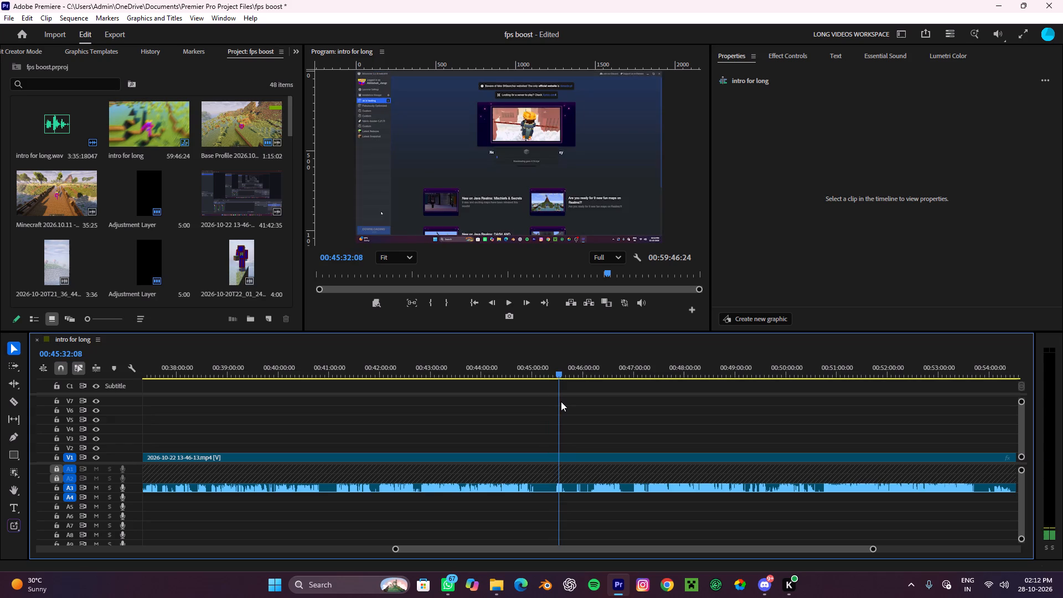
pyautogui.moveTo(561, 401); pyautogui.dragTo(558, 403)
pyautogui.keyDown('alt'); pyautogui.scroll(5, 560, 428); pyautogui.keyUp('alt')
pyautogui.press('space')
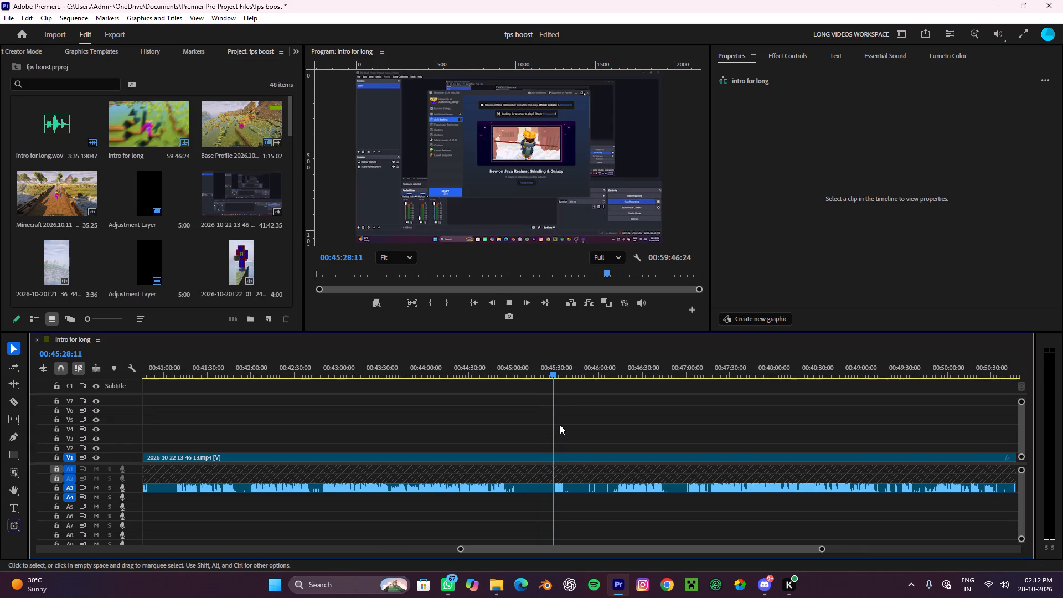
pyautogui.keyDown('alt'); pyautogui.scroll(4, 586, 418); pyautogui.keyUp('alt')
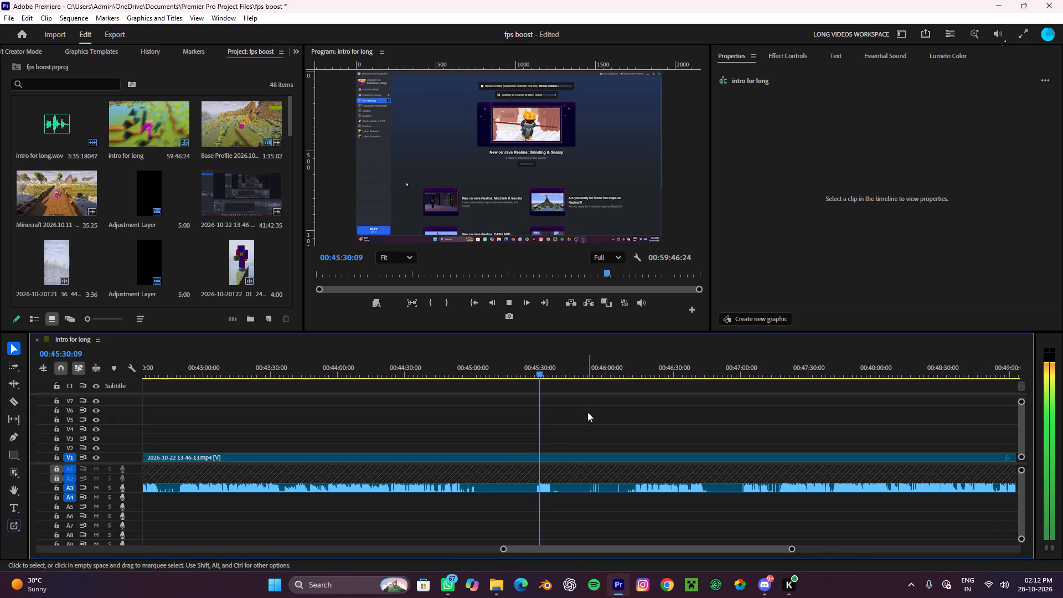
pyautogui.keyDown('alt'); pyautogui.scroll(4, 580, 425); pyautogui.keyUp('alt')
pyautogui.press('space')
pyautogui.press('c')
pyautogui.click(513, 455)
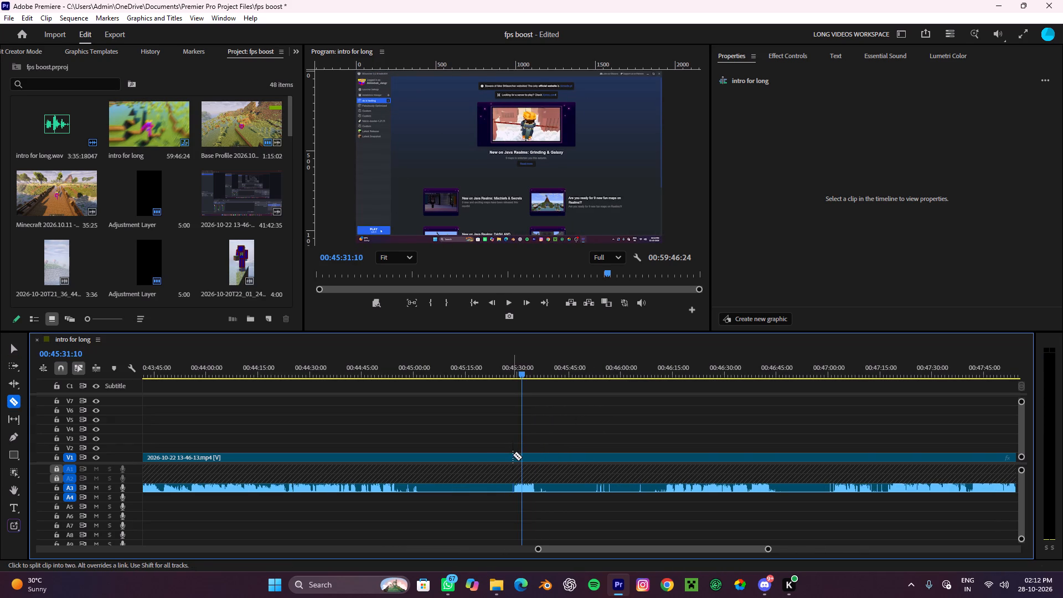
pyautogui.press('v')
# Review the Minecraft launcher footage following the split at about 00:45:29, on to about 00:46:26.
pyautogui.click(477, 453)
pyautogui.keyDown('alt'); pyautogui.scroll(-10, 486, 440); pyautogui.keyUp('alt')
pyautogui.press('space')
pyautogui.keyDown('alt'); pyautogui.scroll(-2, 485, 442); pyautogui.keyUp('alt')
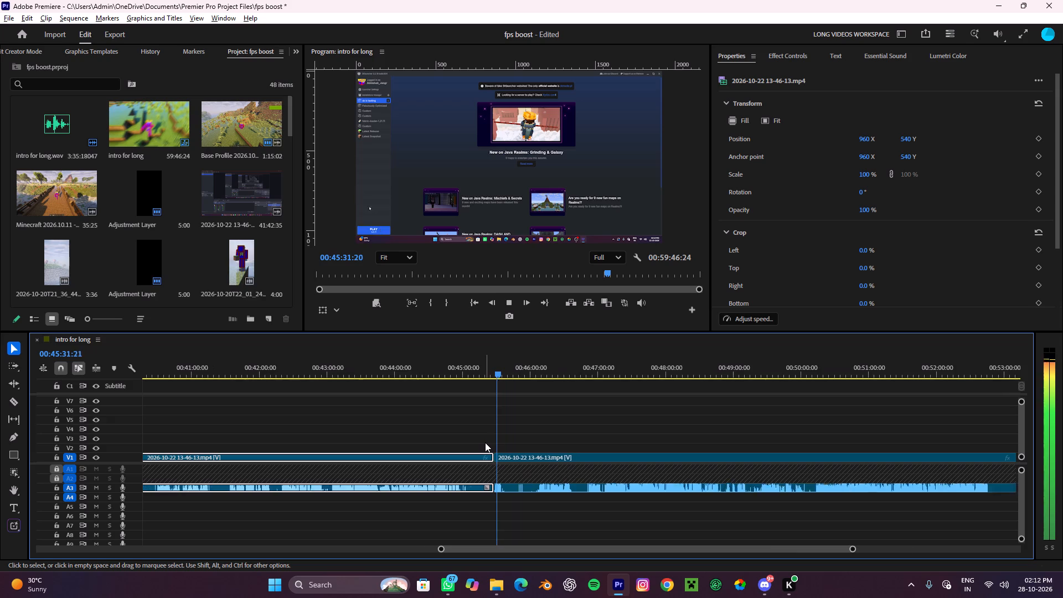
pyautogui.keyDown('alt'); pyautogui.scroll(-10, 485, 442); pyautogui.keyUp('alt')
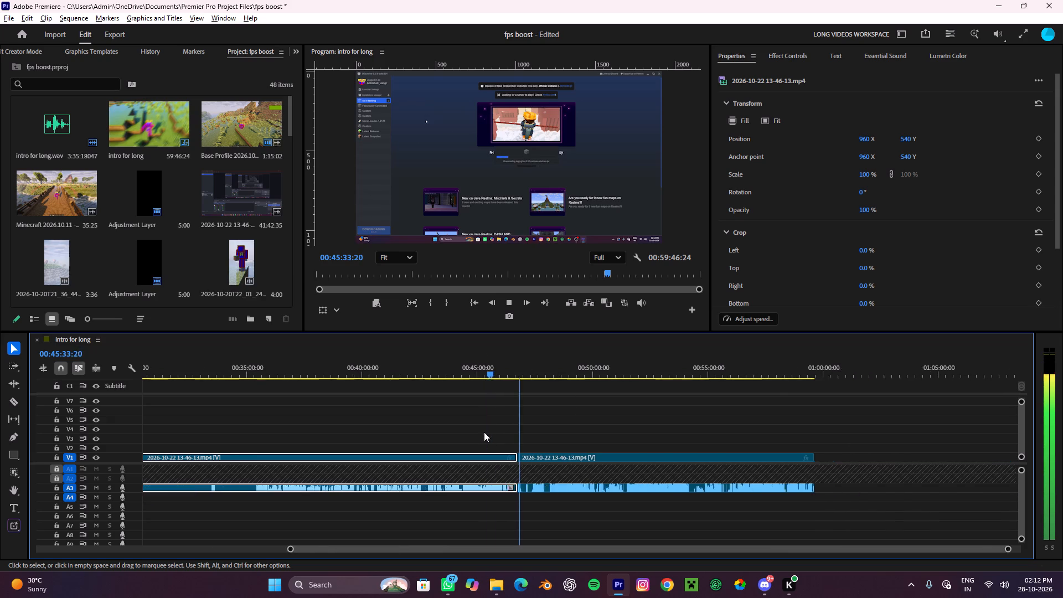
pyautogui.keyDown('alt'); pyautogui.scroll(4, 484, 432); pyautogui.keyUp('alt')
pyautogui.scroll(-9, 484, 432)
pyautogui.moveTo(472, 370); pyautogui.dragTo(494, 395)
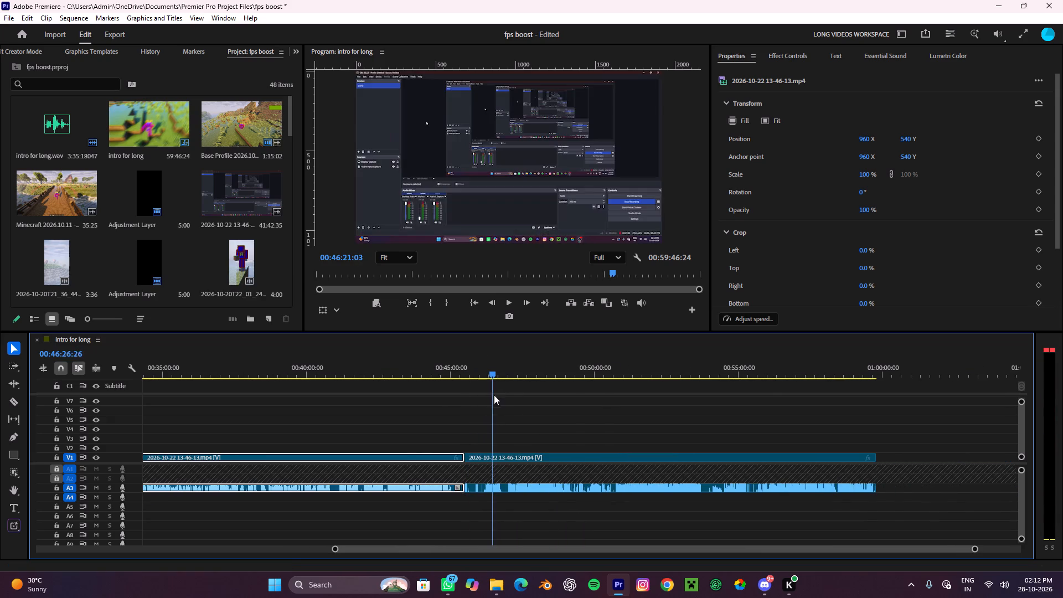
pyautogui.moveTo(494, 395); pyautogui.dragTo(466, 420)
pyautogui.keyDown('alt'); pyautogui.scroll(9, 465, 420); pyautogui.keyUp('alt')
pyautogui.press('space')
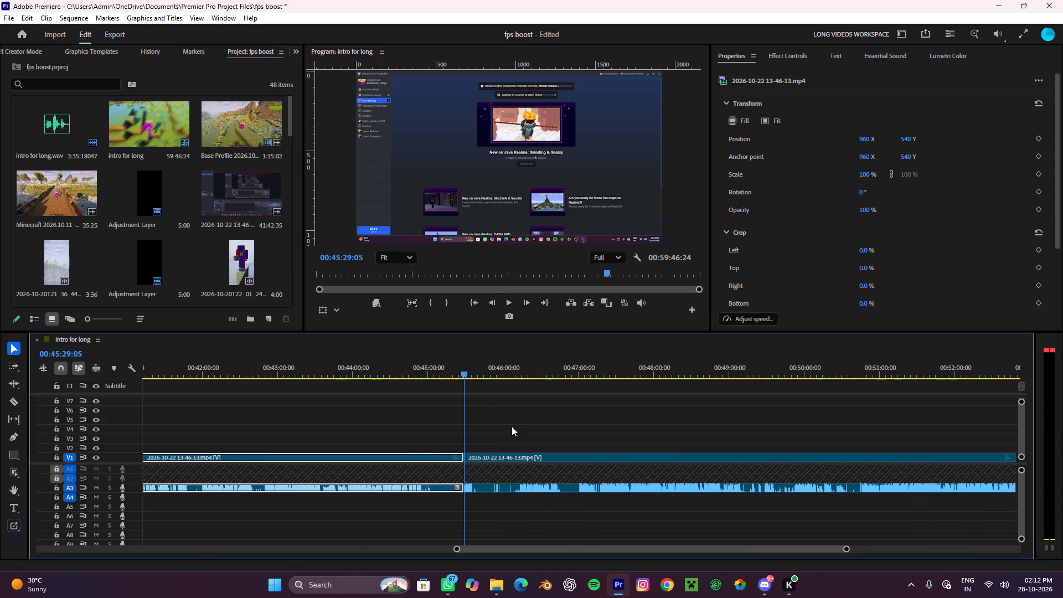
pyautogui.click(541, 427)
pyautogui.click(541, 427)
pyautogui.click(464, 436)
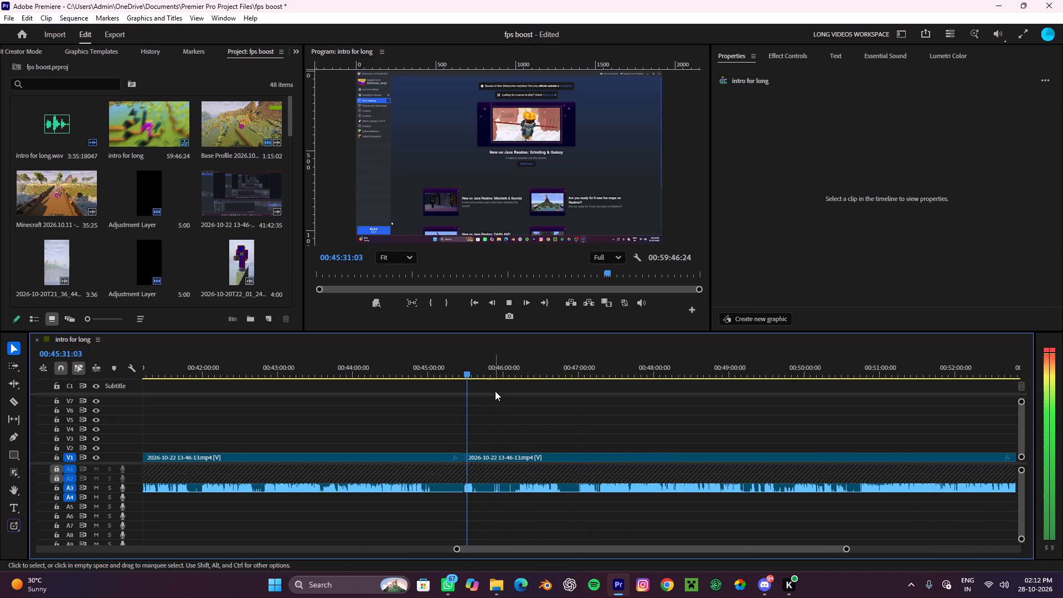
pyautogui.moveTo(476, 369); pyautogui.dragTo(596, 438)
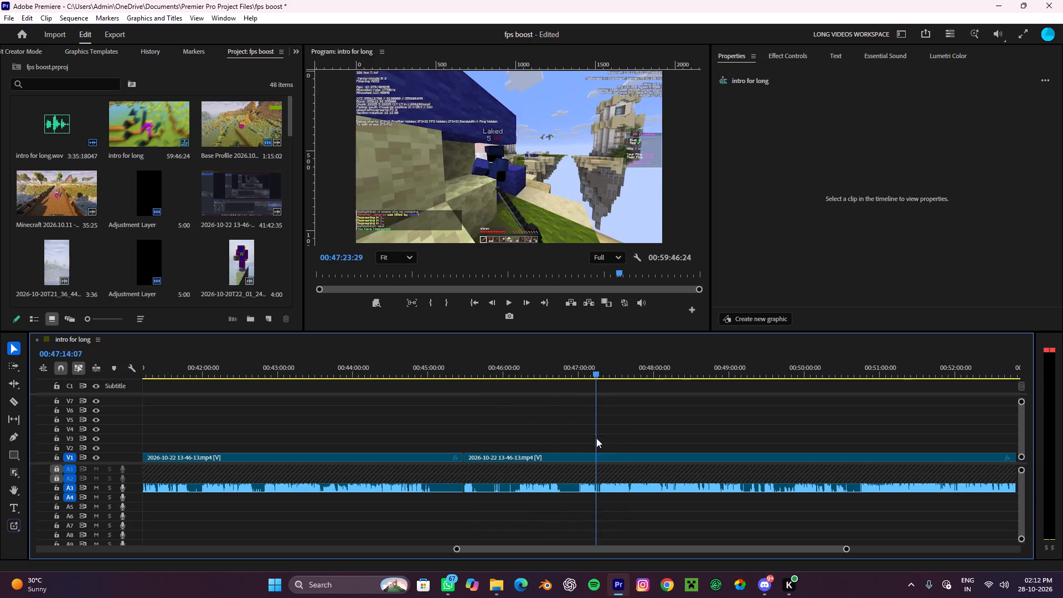
pyautogui.moveTo(596, 438); pyautogui.dragTo(545, 447)
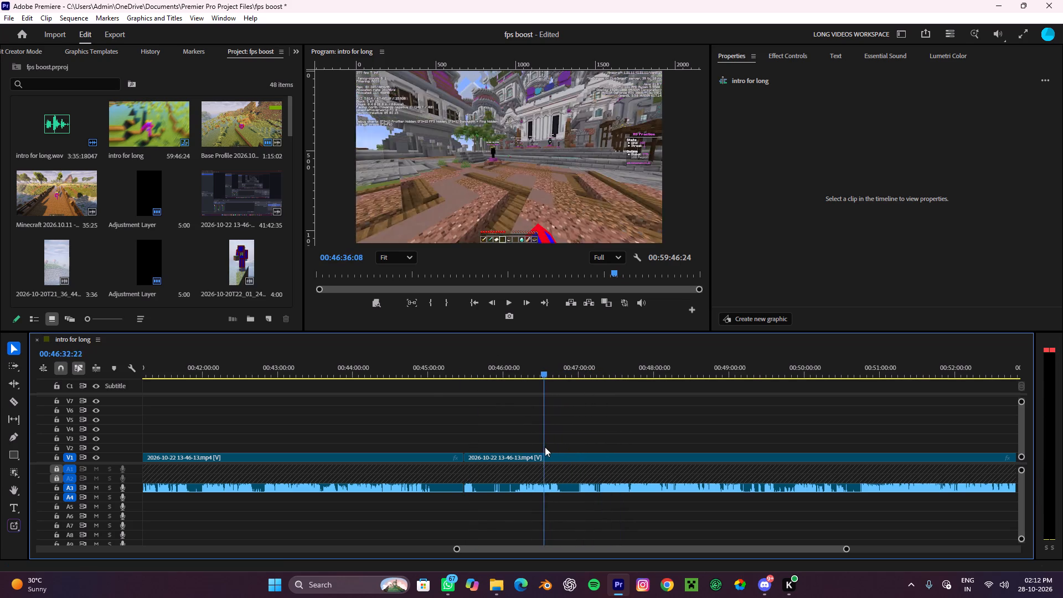
pyautogui.moveTo(545, 447); pyautogui.dragTo(530, 448)
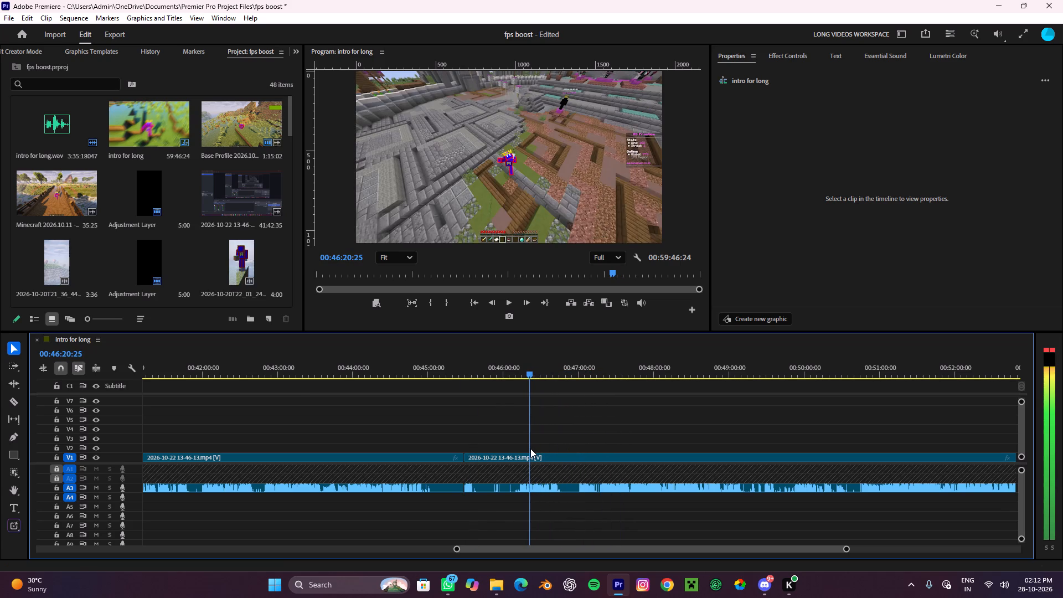
pyautogui.moveTo(530, 448); pyautogui.dragTo(522, 450)
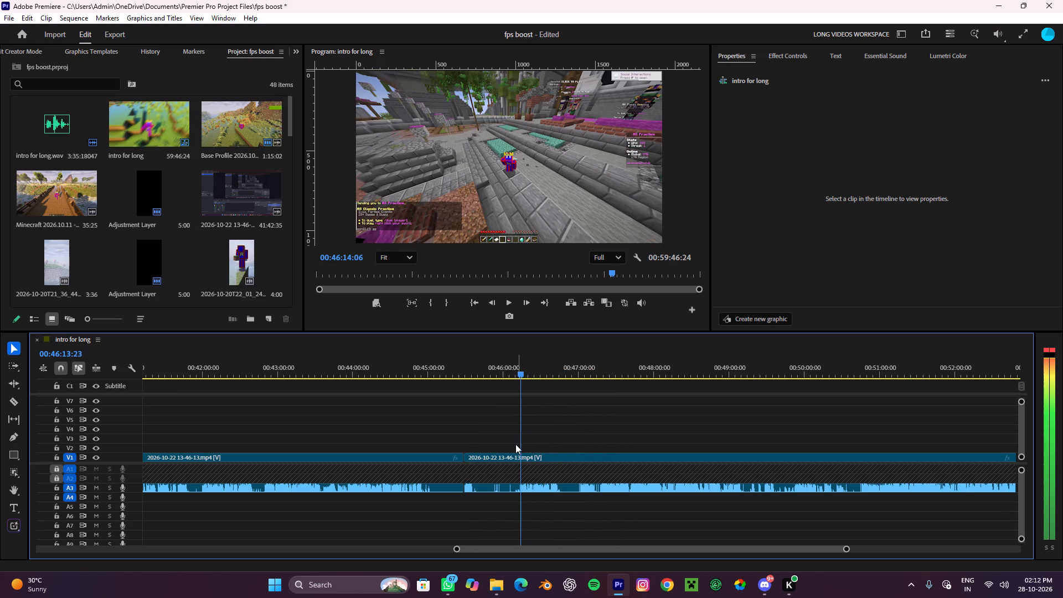
pyautogui.press('c')
pyautogui.click(523, 455)
pyautogui.press('v')
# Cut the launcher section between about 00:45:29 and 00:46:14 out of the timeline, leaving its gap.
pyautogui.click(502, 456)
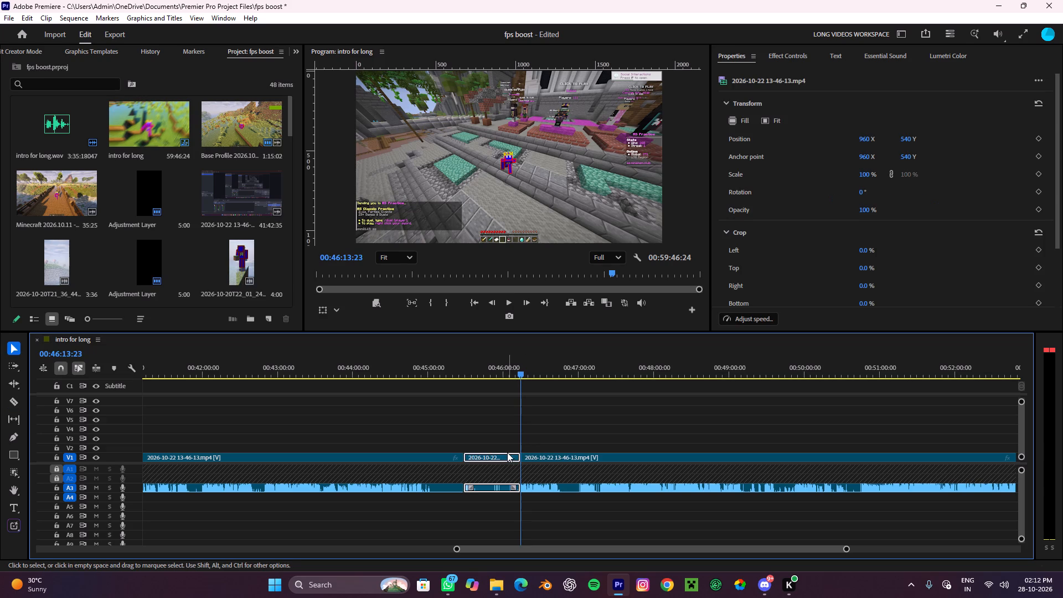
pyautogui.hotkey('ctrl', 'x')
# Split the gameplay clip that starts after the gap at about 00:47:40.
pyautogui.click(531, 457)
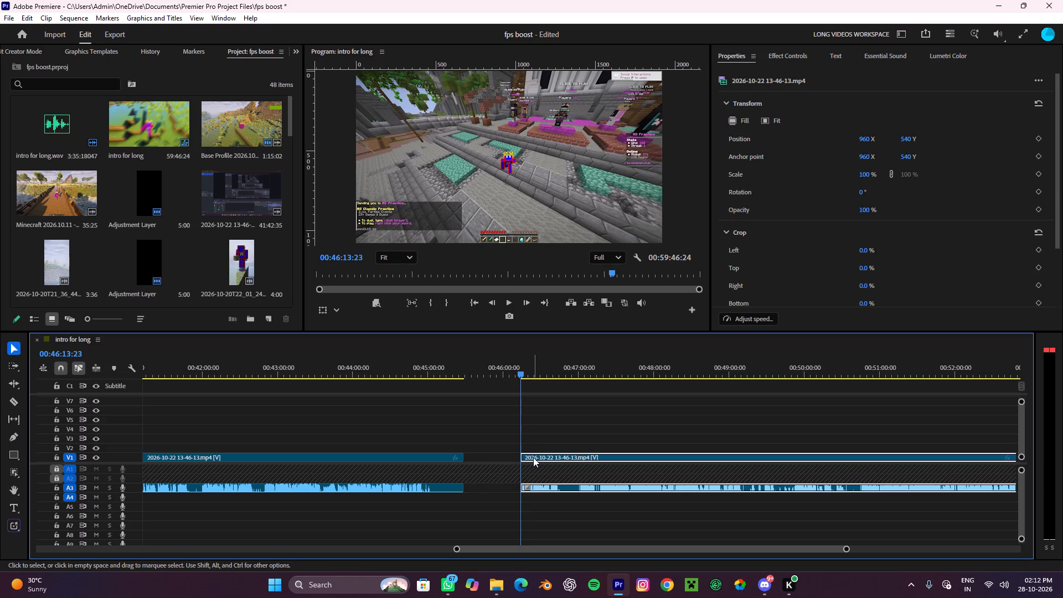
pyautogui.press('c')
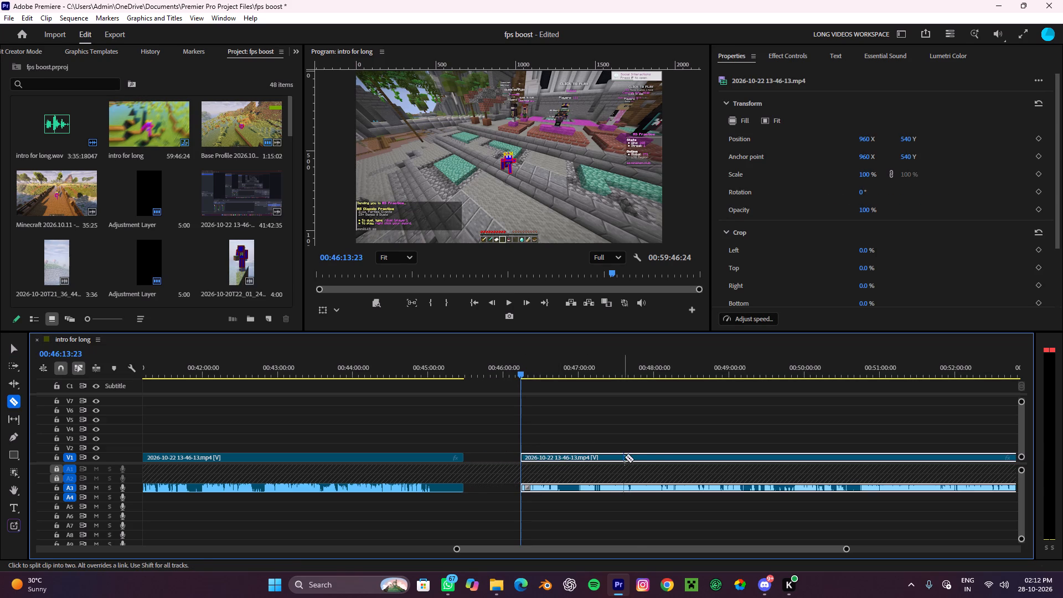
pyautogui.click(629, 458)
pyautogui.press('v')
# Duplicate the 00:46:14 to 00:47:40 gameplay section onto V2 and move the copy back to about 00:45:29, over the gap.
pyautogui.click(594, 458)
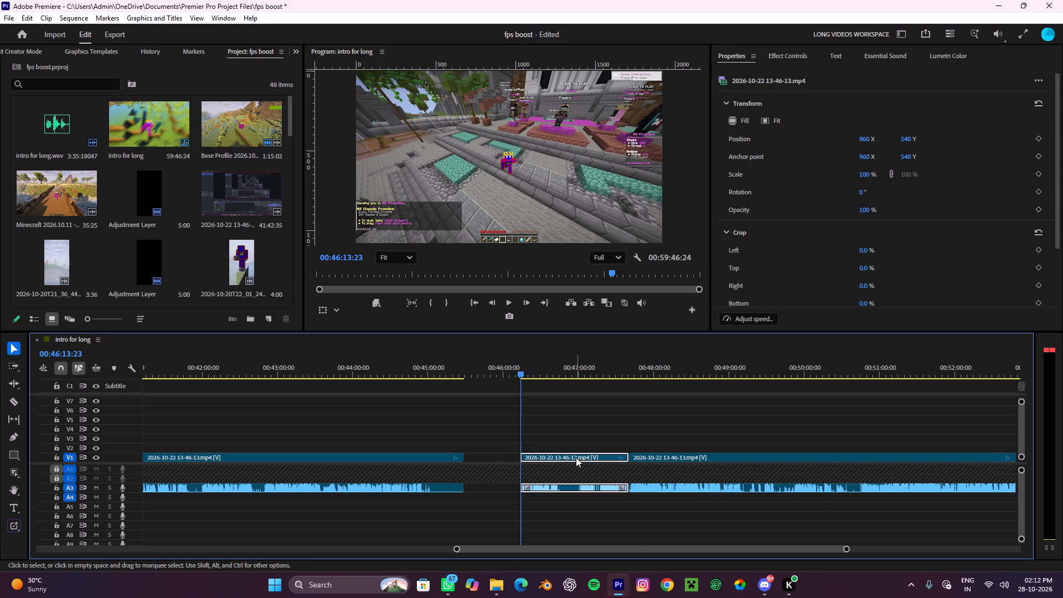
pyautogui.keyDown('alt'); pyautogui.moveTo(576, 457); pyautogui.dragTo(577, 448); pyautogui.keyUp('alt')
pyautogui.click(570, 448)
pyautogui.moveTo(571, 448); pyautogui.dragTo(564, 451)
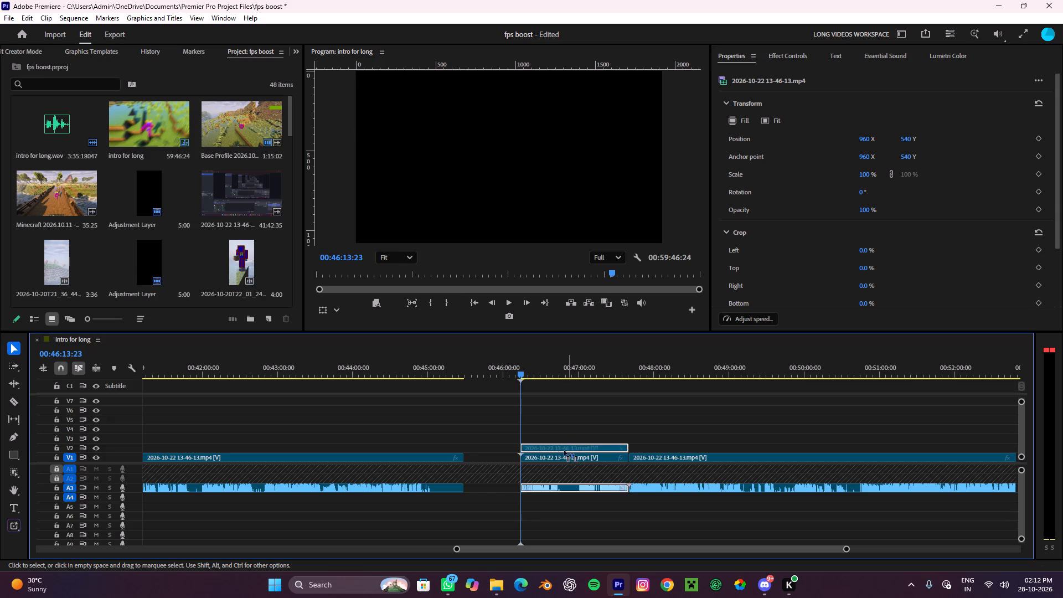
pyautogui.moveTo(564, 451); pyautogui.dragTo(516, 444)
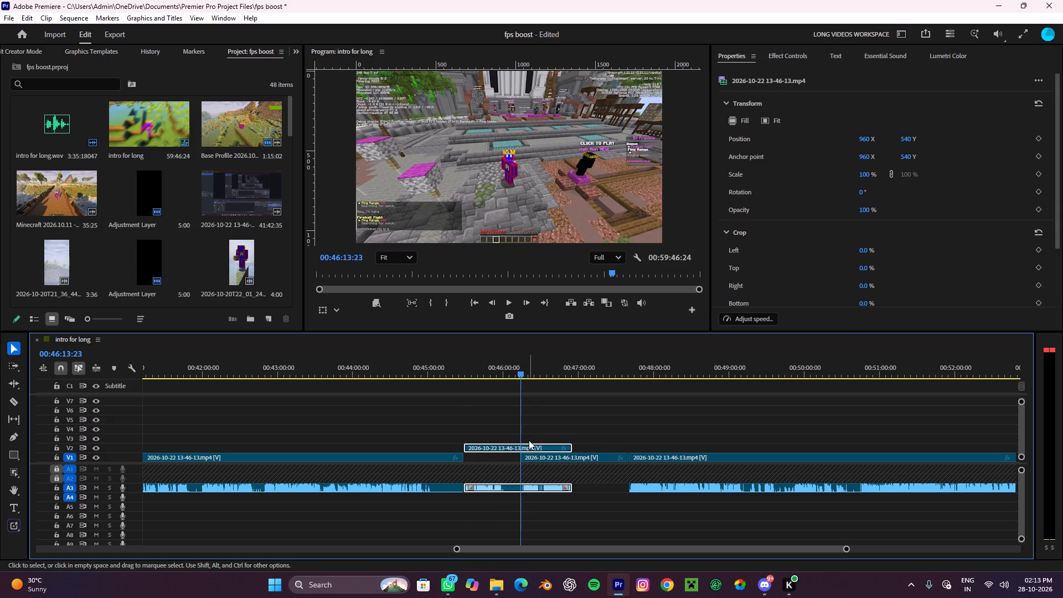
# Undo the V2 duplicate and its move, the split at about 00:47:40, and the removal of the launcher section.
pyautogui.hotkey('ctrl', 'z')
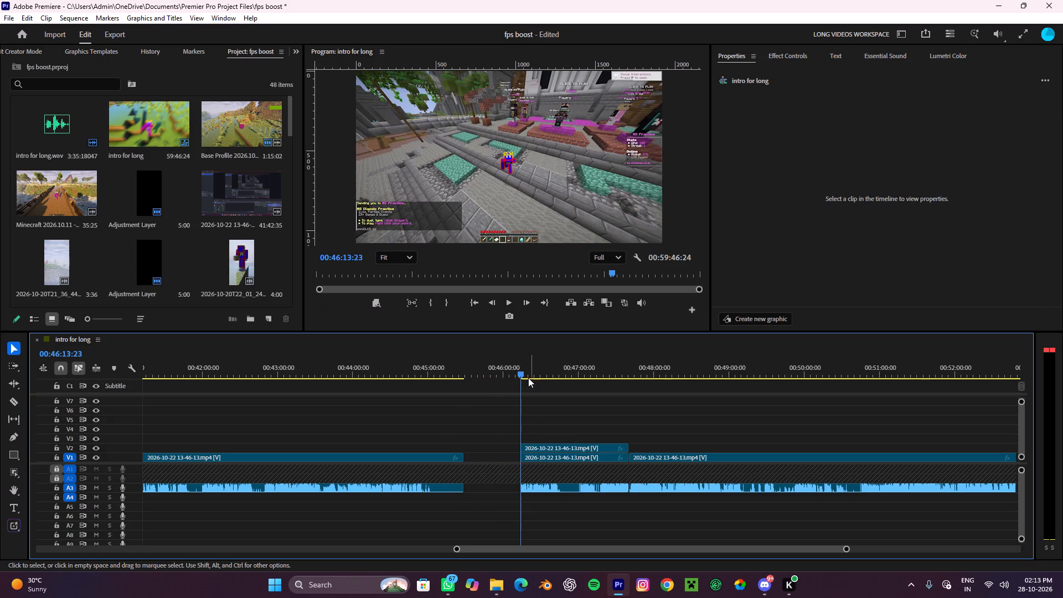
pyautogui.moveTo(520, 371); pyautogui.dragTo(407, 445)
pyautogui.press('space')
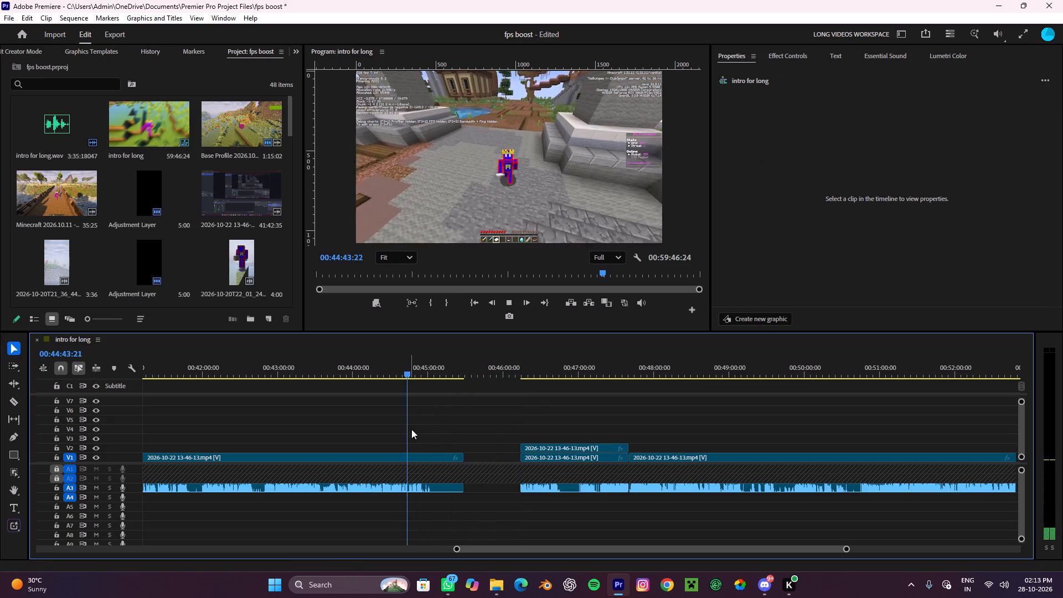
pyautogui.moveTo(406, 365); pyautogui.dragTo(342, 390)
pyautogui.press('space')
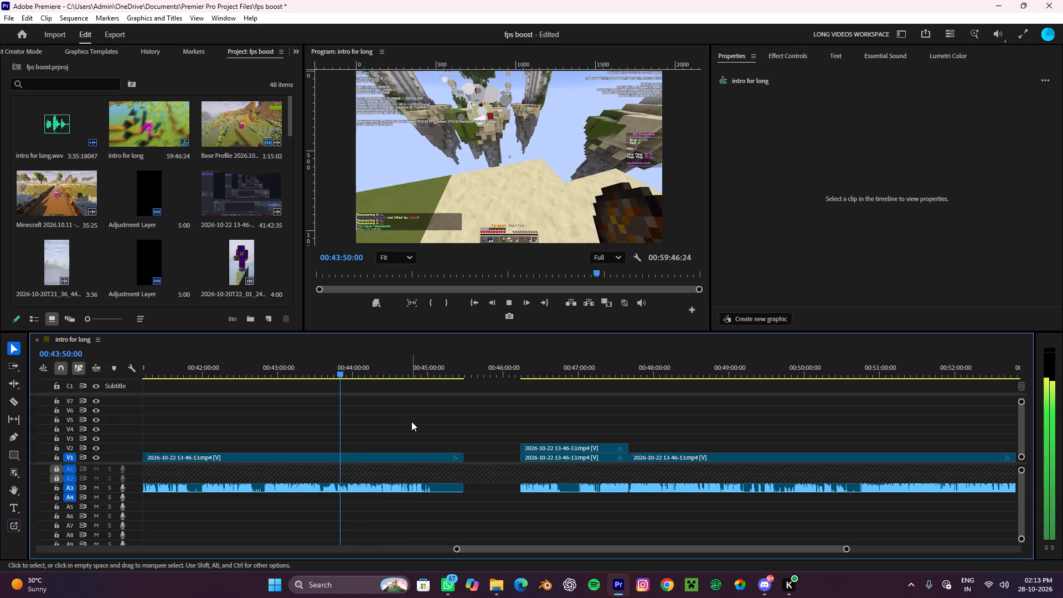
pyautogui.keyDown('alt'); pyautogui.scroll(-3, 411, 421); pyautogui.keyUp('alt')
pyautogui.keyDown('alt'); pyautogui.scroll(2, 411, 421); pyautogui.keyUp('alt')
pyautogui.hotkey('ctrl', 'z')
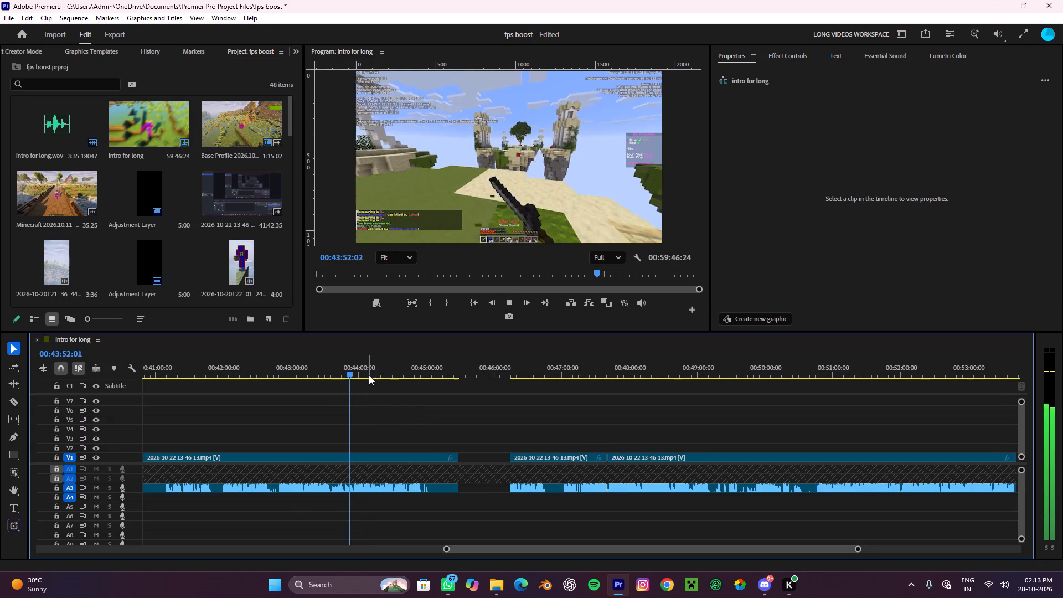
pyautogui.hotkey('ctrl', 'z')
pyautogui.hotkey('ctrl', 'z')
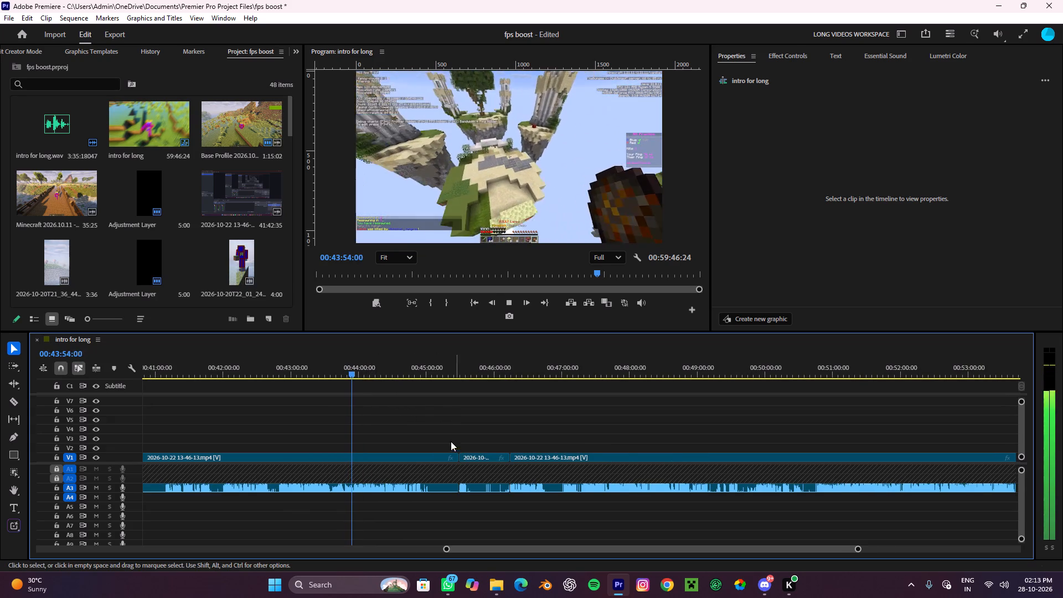
# Play across the join at about 00:45:29 to check where the launcher narration starts and ends.
pyautogui.keyDown('alt'); pyautogui.scroll(5, 448, 445); pyautogui.keyUp('alt')
pyautogui.keyDown('alt'); pyautogui.scroll(-1, 446, 445); pyautogui.keyUp('alt')
pyautogui.keyDown('alt'); pyautogui.scroll(4, 445, 445); pyautogui.keyUp('alt')
pyautogui.click(468, 376)
pyautogui.press('space')
pyautogui.keyDown('alt'); pyautogui.scroll(2, 471, 434); pyautogui.keyUp('alt')
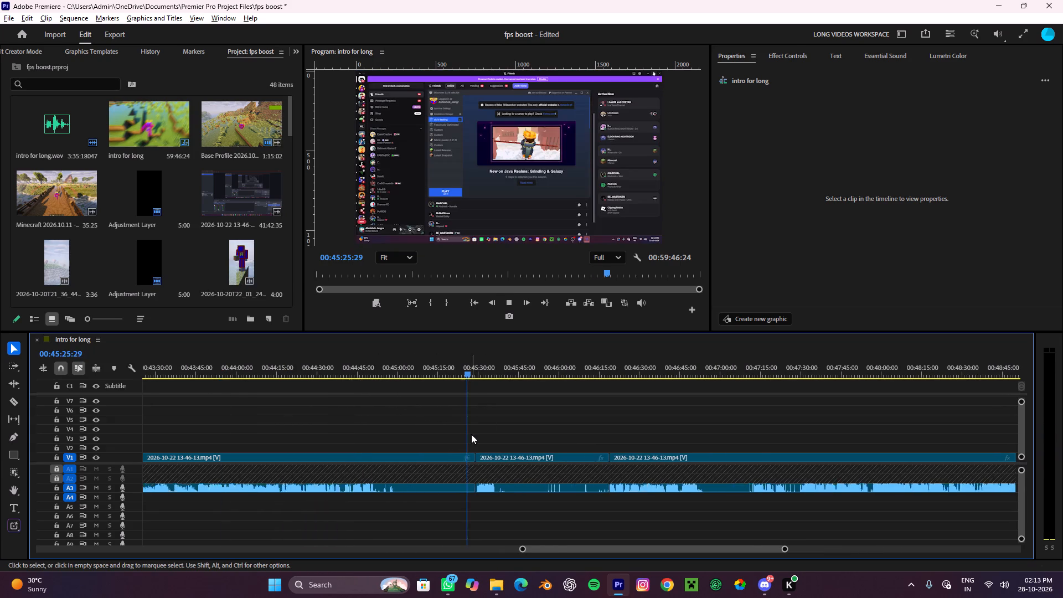
pyautogui.keyDown('alt'); pyautogui.scroll(3, 471, 434); pyautogui.keyUp('alt')
pyautogui.scroll(-5, 471, 434)
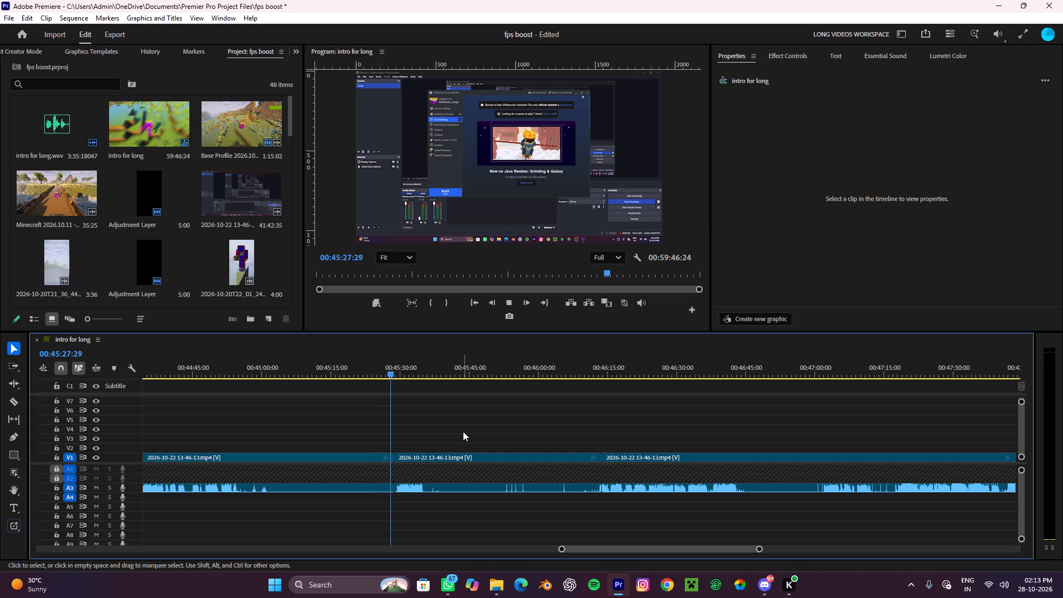
pyautogui.keyDown('alt'); pyautogui.scroll(3, 403, 459); pyautogui.keyUp('alt')
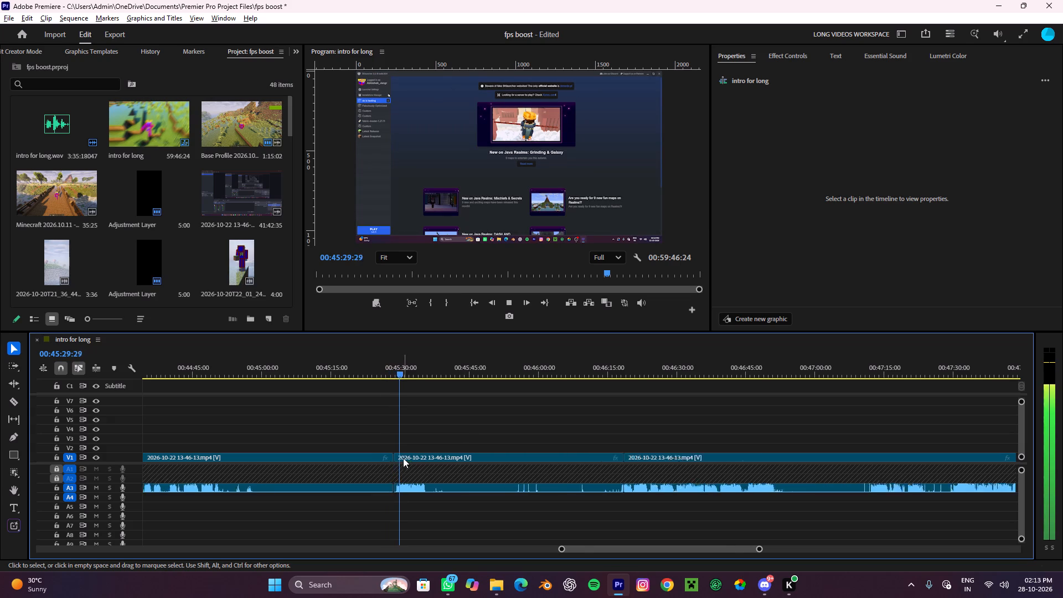
pyautogui.keyDown('alt'); pyautogui.scroll(2, 403, 458); pyautogui.keyUp('alt')
pyautogui.keyDown('alt'); pyautogui.scroll(-4, 403, 442); pyautogui.keyUp('alt')
pyautogui.press('space')
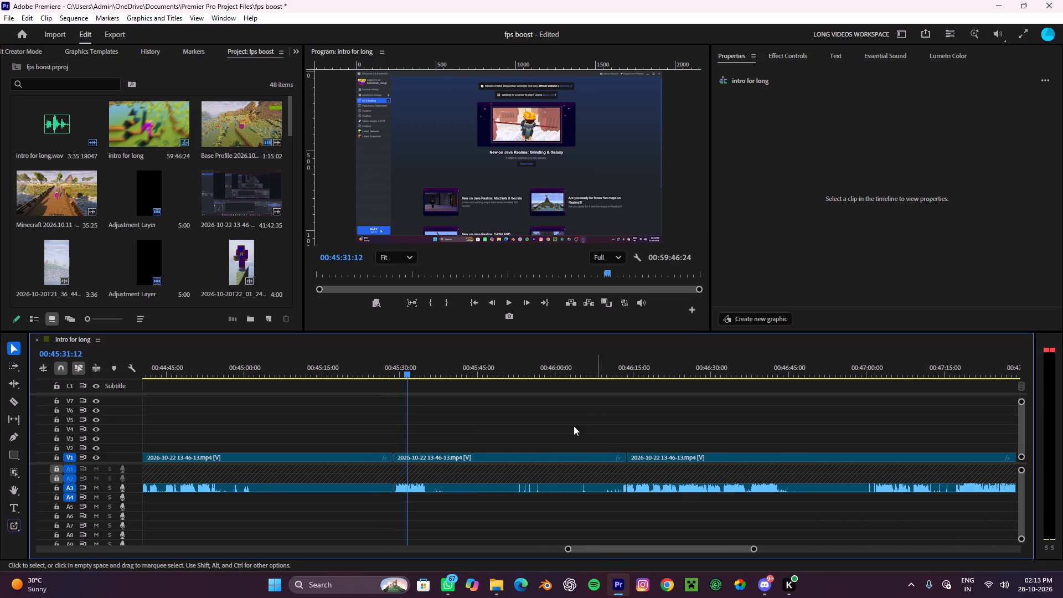
# Split the gameplay clip at about 00:46:26 and 00:46:38 to isolate a short lobby section.
pyautogui.moveTo(420, 366); pyautogui.dragTo(690, 437)
pyautogui.press('c')
pyautogui.click(690, 459)
pyautogui.click(754, 457)
pyautogui.press('v')
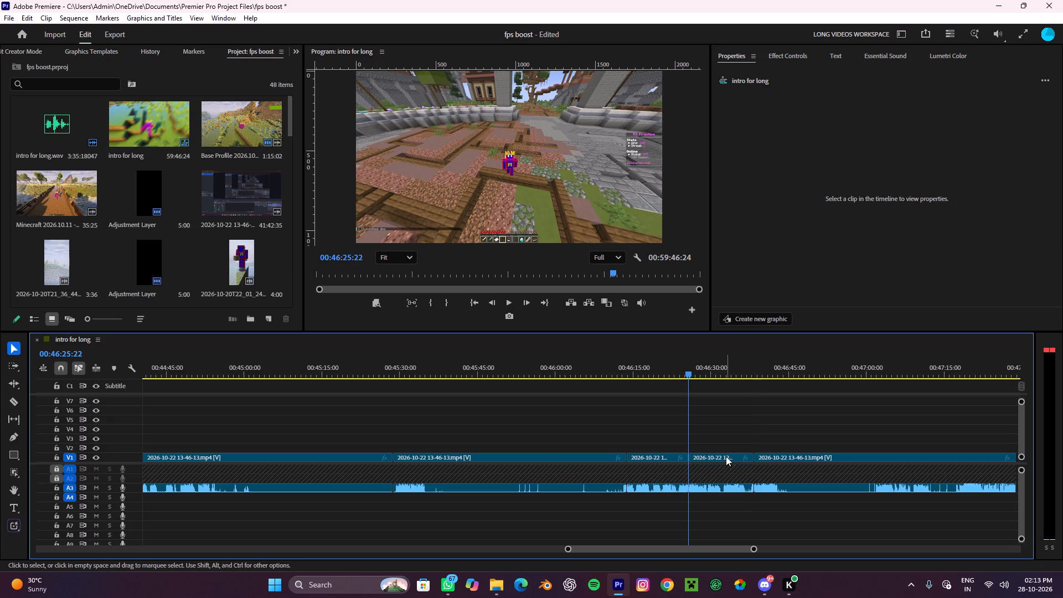
# Duplicate the isolated lobby section, unlink its audio, and move the copied video onto V1 at about 00:45:29, over the launcher narration.
pyautogui.click(726, 456)
pyautogui.keyDown('alt'); pyautogui.moveTo(718, 455); pyautogui.dragTo(718, 448); pyautogui.keyUp('alt')
pyautogui.click(709, 446)
pyautogui.rightClick(709, 446)
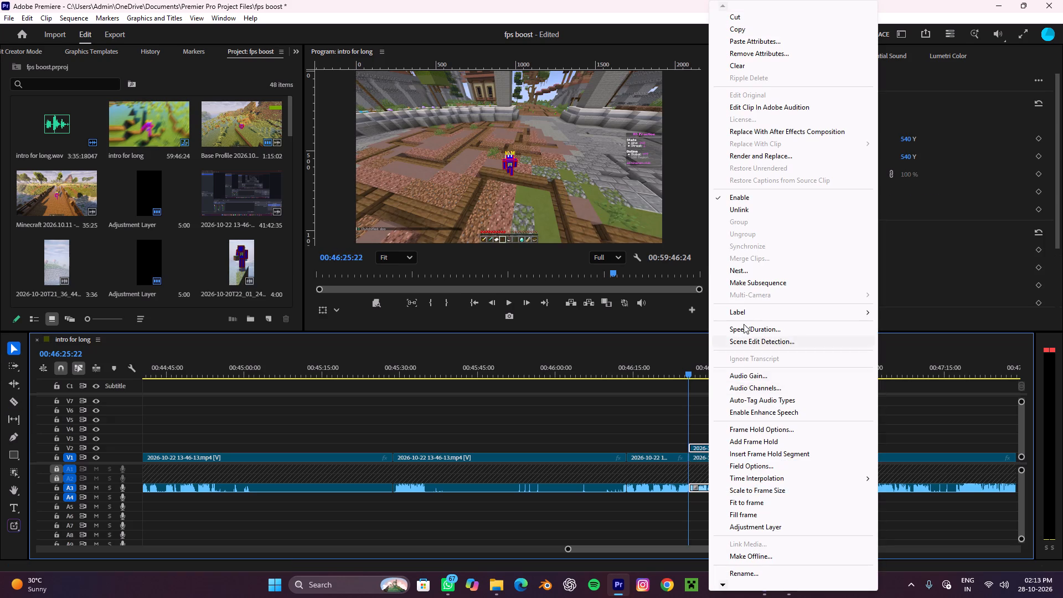
pyautogui.click(748, 212)
pyautogui.moveTo(717, 445); pyautogui.dragTo(518, 450)
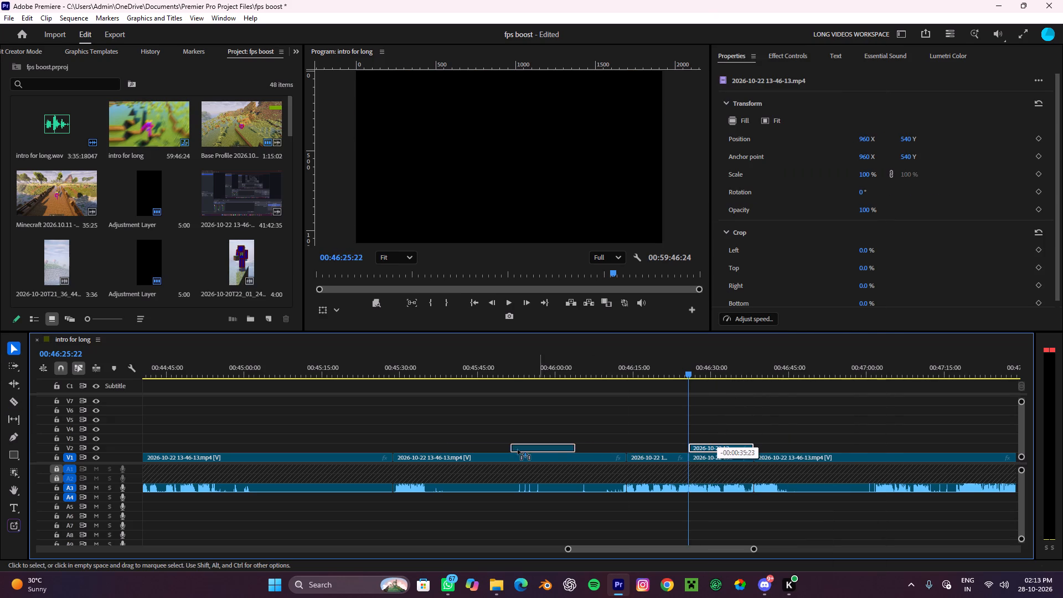
pyautogui.moveTo(518, 450); pyautogui.dragTo(424, 453)
# Split the copied lobby video at about 00:45:35, where the narration phrase ends, and remove its remaining part.
pyautogui.press('c')
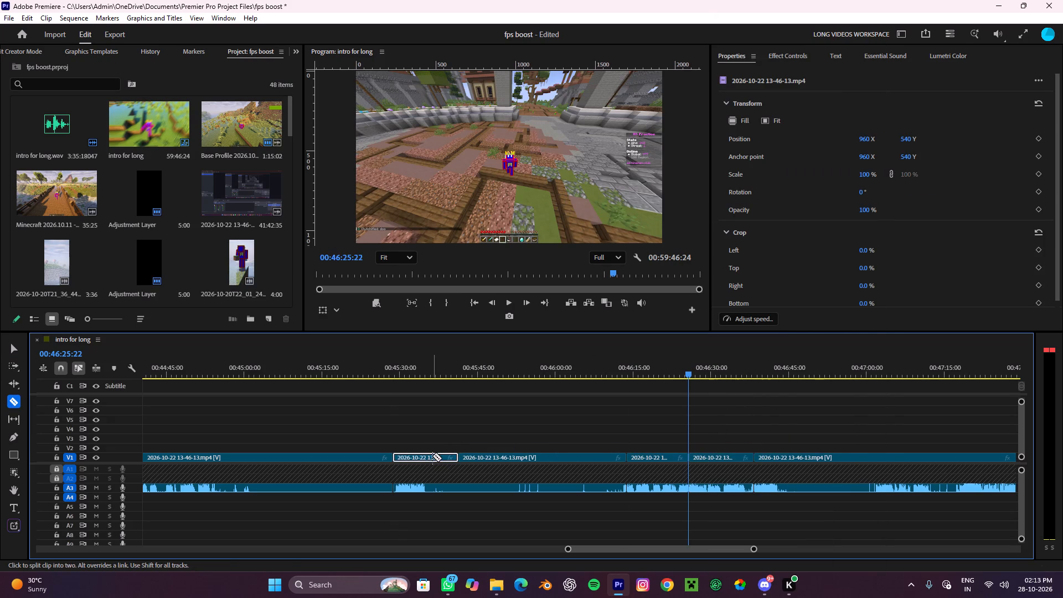
pyautogui.click(428, 457)
pyautogui.press('v')
pyautogui.click(440, 454)
pyautogui.hotkey('ctrl', 'x')
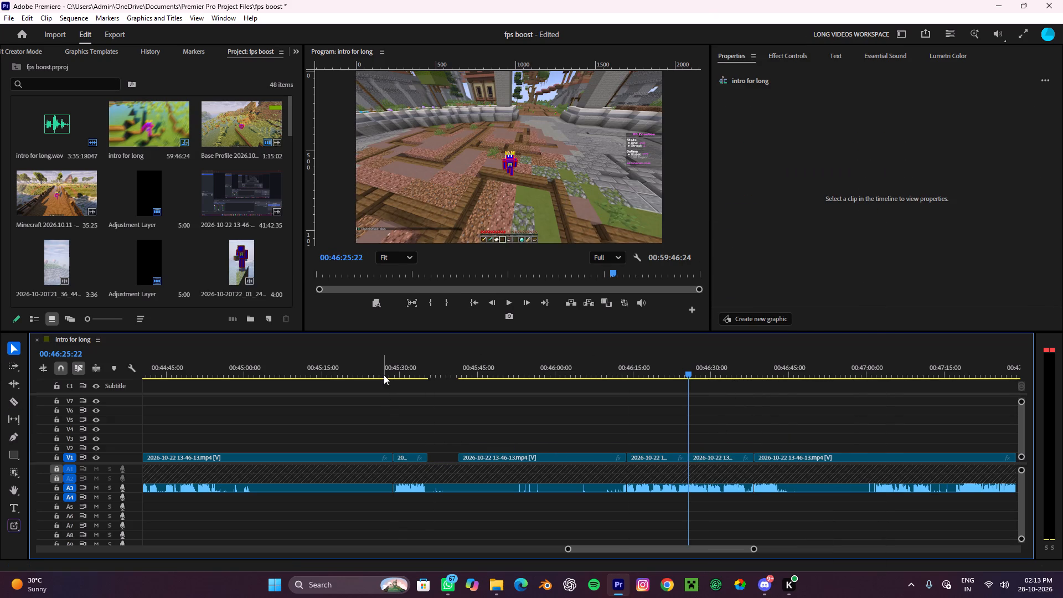
# Play across the join from the launcher footage into the copied lobby video at about 00:45:29 to check its timing.
pyautogui.click(384, 375)
pyautogui.press('space')
pyautogui.keyDown('alt'); pyautogui.scroll(-4, 416, 442); pyautogui.keyUp('alt')
pyautogui.keyDown('alt'); pyautogui.scroll(3, 410, 444); pyautogui.keyUp('alt')
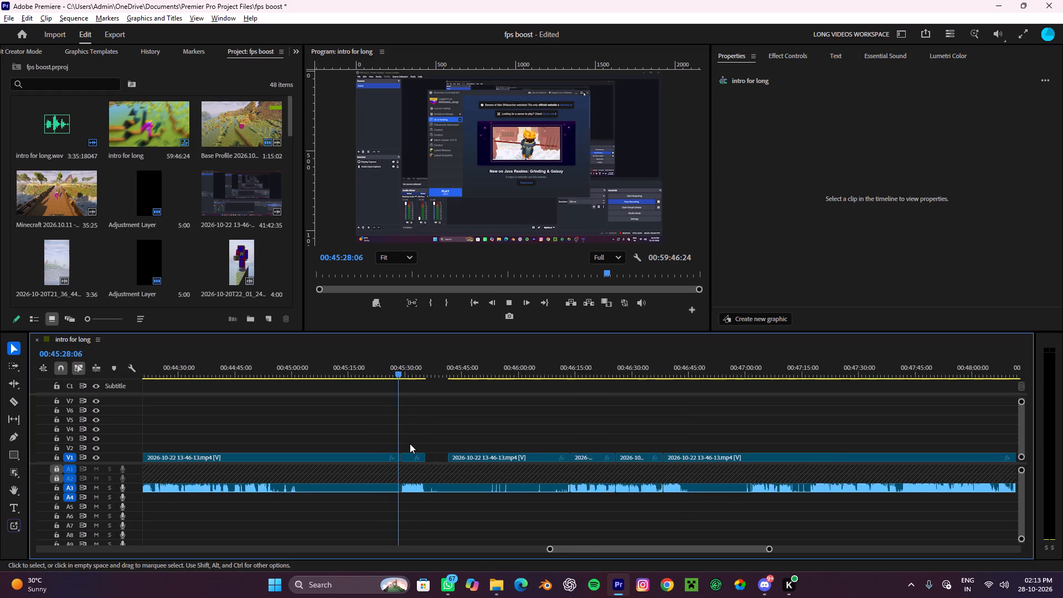
pyautogui.keyDown('alt'); pyautogui.scroll(1, 410, 444); pyautogui.keyUp('alt')
pyautogui.keyDown('alt'); pyautogui.scroll(-5, 408, 432); pyautogui.keyUp('alt')
pyautogui.keyDown('alt'); pyautogui.scroll(15, 406, 435); pyautogui.keyUp('alt')
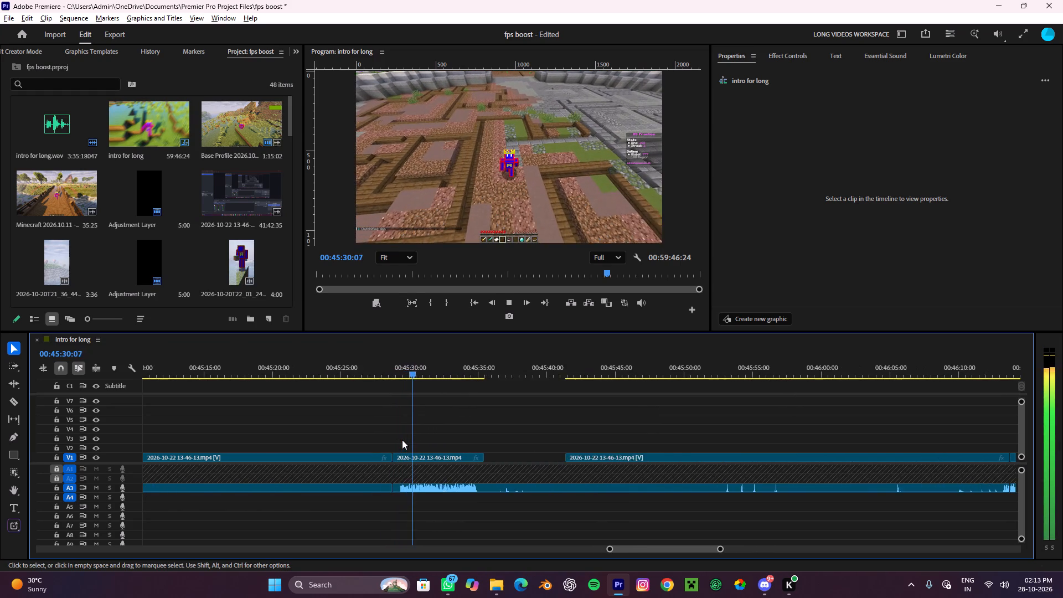
pyautogui.keyDown('alt'); pyautogui.scroll(4, 402, 440); pyautogui.keyUp('alt')
pyautogui.press('space')
# Split video and audio where narration starts, at about 00:45:29, remove the short silent piece before it, and close the gap.
pyautogui.keyDown('alt'); pyautogui.scroll(4, 416, 468); pyautogui.keyUp('alt')
pyautogui.press('c')
pyautogui.click(388, 483)
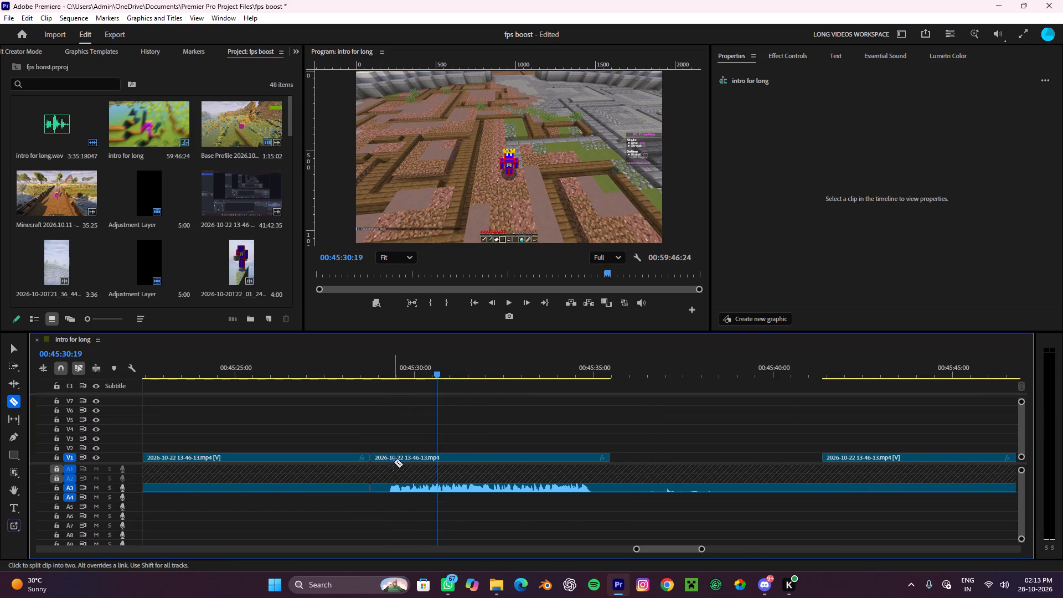
pyautogui.click(390, 457)
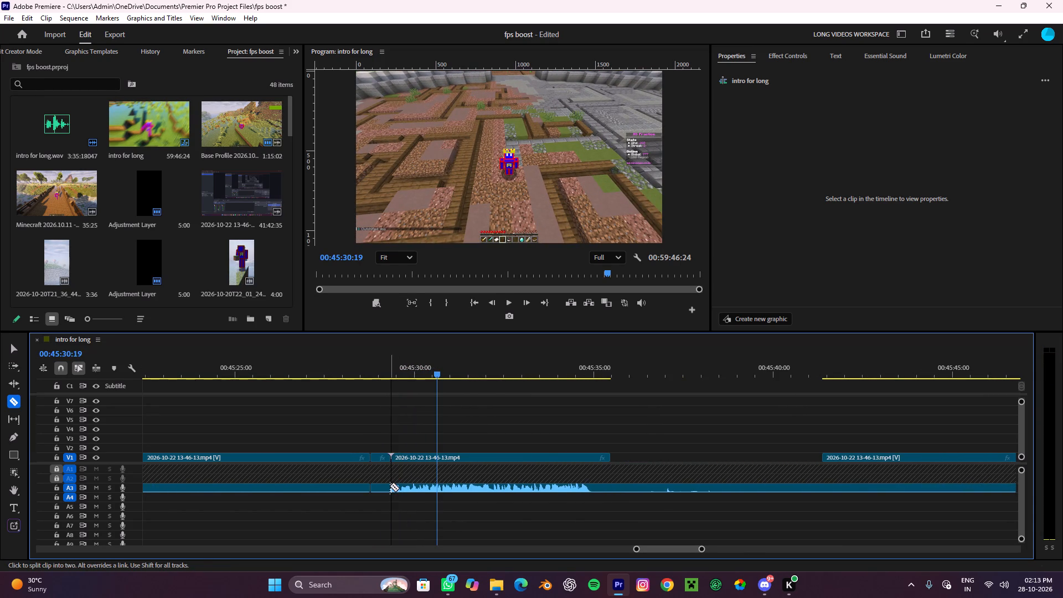
pyautogui.click(390, 486)
pyautogui.press('v')
pyautogui.moveTo(381, 503); pyautogui.dragTo(387, 454)
pyautogui.hotkey('ctrl', 'x')
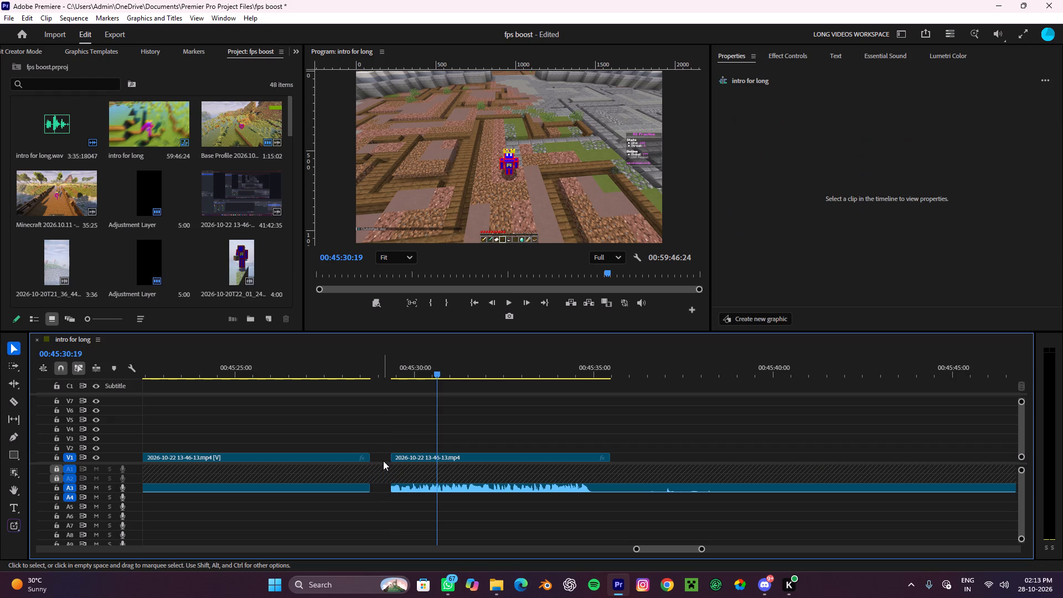
pyautogui.click(383, 461)
pyautogui.press('e')
# Play from about 00:45:28 across the closed gap into the copied lobby video to check the join.
pyautogui.moveTo(371, 370); pyautogui.dragTo(353, 384)
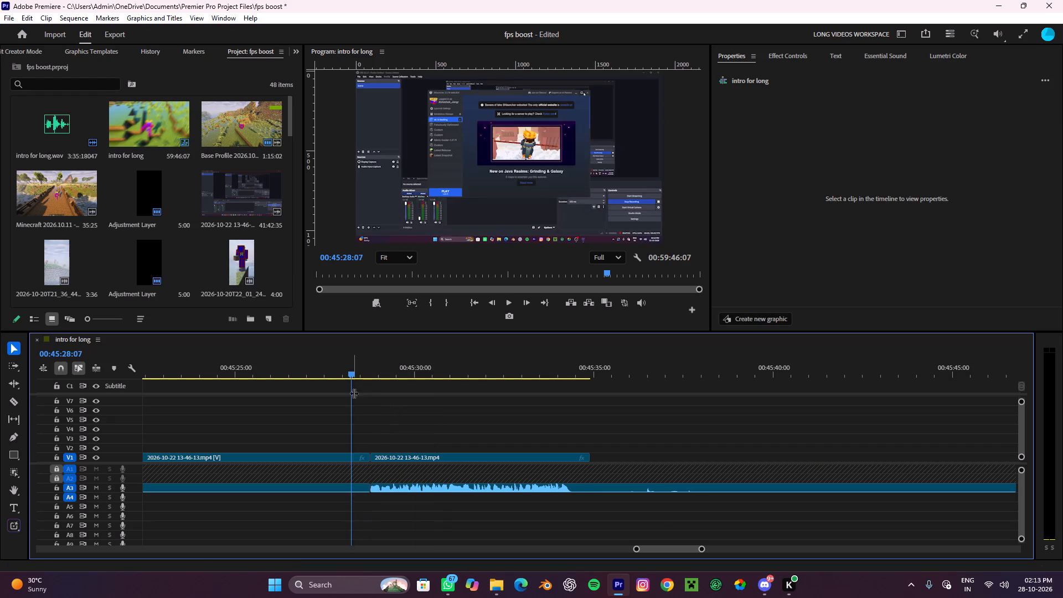
pyautogui.press('space')
pyautogui.keyDown('alt'); pyautogui.scroll(-8, 391, 424); pyautogui.keyUp('alt')
pyautogui.scroll(-9, 391, 424)
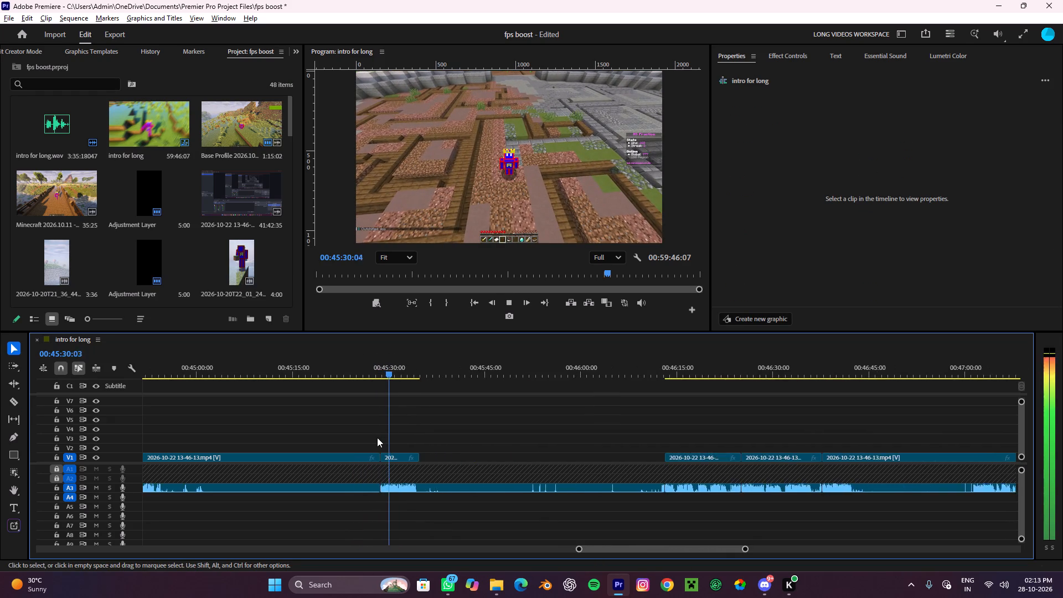
pyautogui.keyDown('alt'); pyautogui.scroll(5, 377, 437); pyautogui.keyUp('alt')
pyautogui.keyDown('alt'); pyautogui.scroll(-5, 377, 437); pyautogui.keyUp('alt')
pyautogui.scroll(9, 377, 437)
pyautogui.keyDown('alt'); pyautogui.scroll(-4, 512, 463); pyautogui.keyUp('alt')
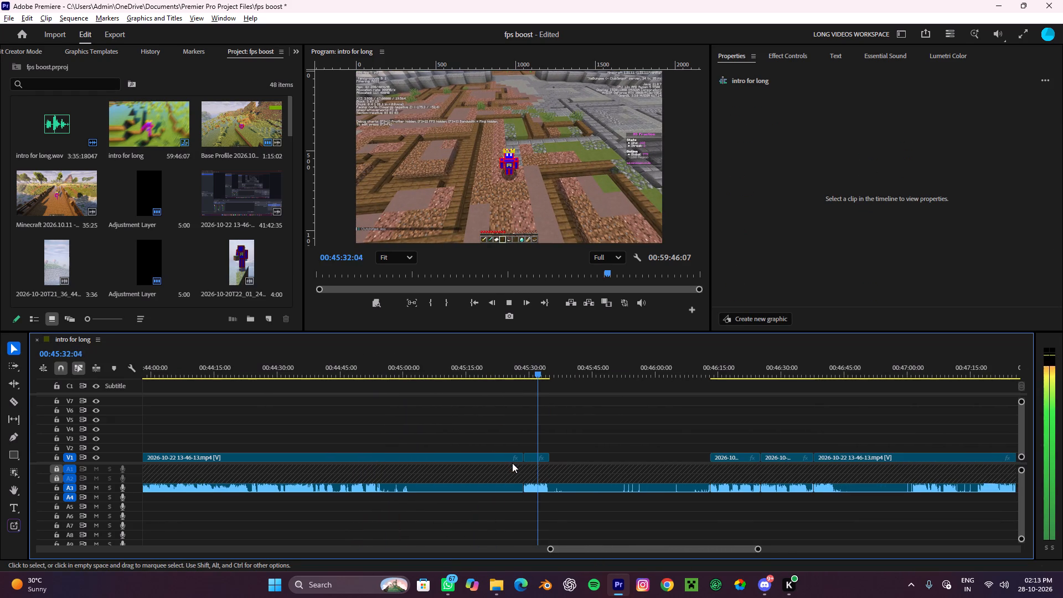
pyautogui.press('space')
# Split the A3 narration at about 00:45:35, where the lobby video ends, and link that narration piece to the lobby video.
pyautogui.keyDown('shift'); pyautogui.moveTo(528, 497); pyautogui.dragTo(535, 454); pyautogui.keyUp('shift')
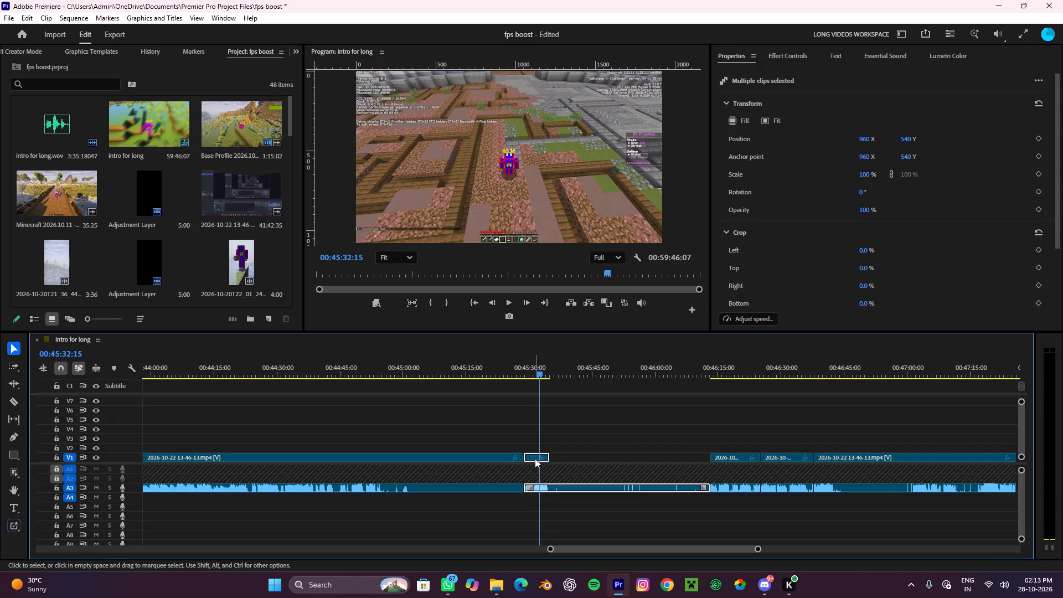
pyautogui.rightClick(535, 458)
pyautogui.click(723, 388)
pyautogui.press('c')
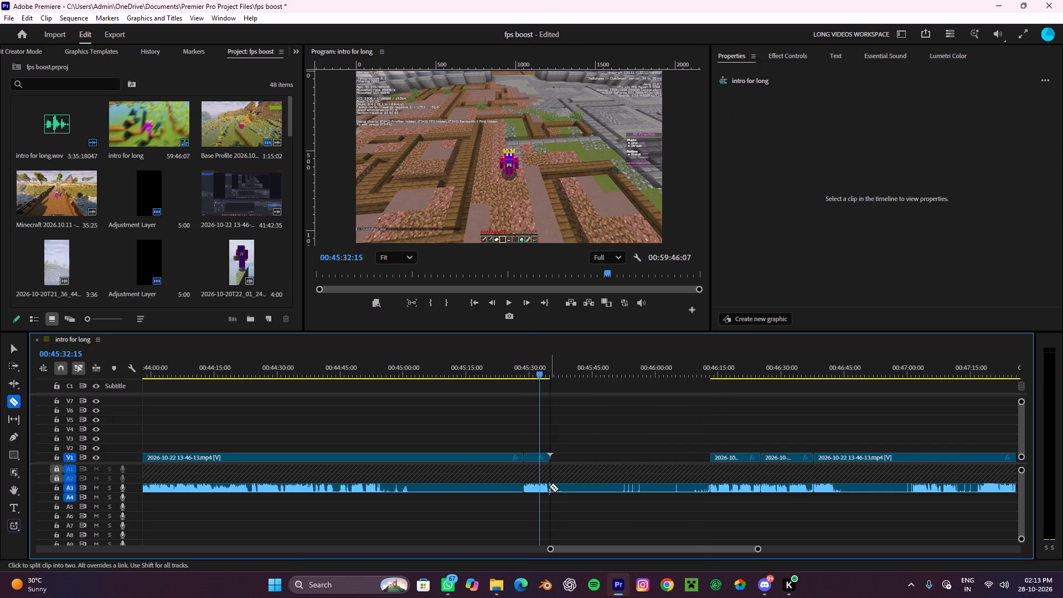
pyautogui.click(549, 486)
pyautogui.press('v')
pyautogui.moveTo(541, 506); pyautogui.dragTo(539, 450)
pyautogui.moveTo(527, 506); pyautogui.dragTo(530, 496)
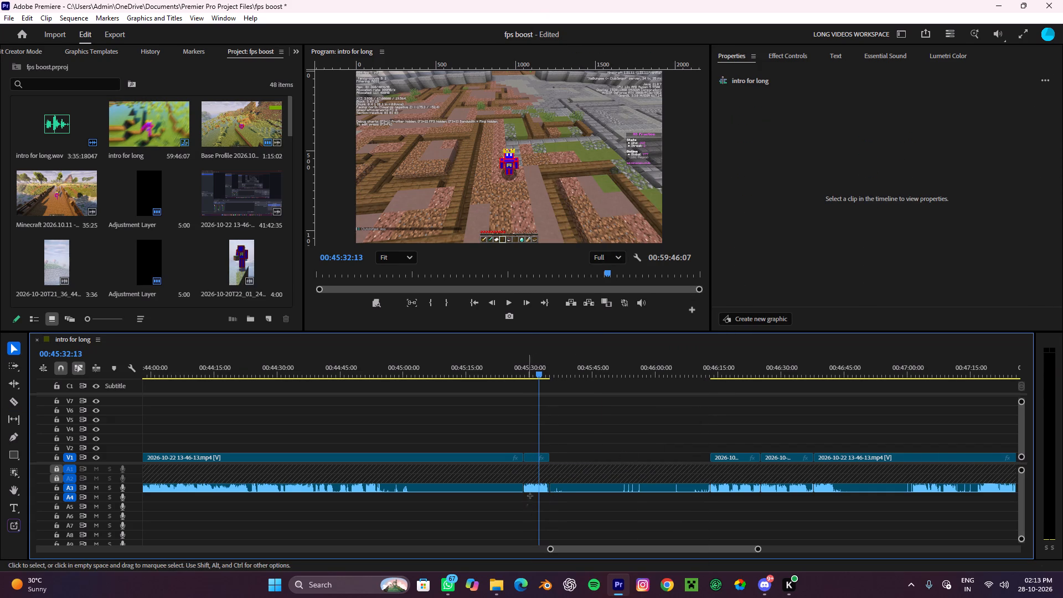
pyautogui.moveTo(530, 496); pyautogui.dragTo(534, 453)
pyautogui.rightClick(534, 460)
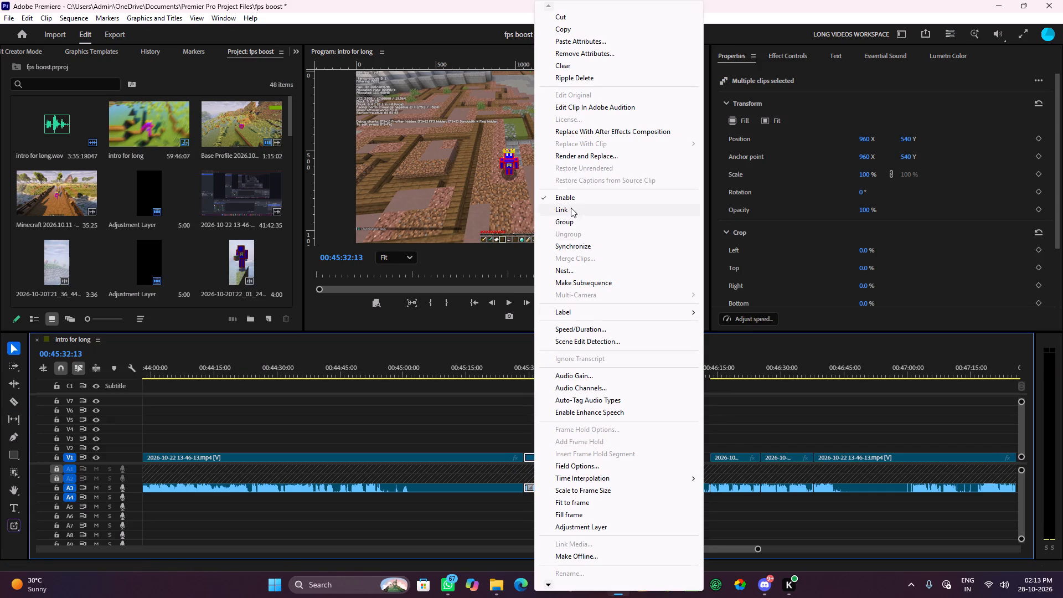
pyautogui.click(571, 208)
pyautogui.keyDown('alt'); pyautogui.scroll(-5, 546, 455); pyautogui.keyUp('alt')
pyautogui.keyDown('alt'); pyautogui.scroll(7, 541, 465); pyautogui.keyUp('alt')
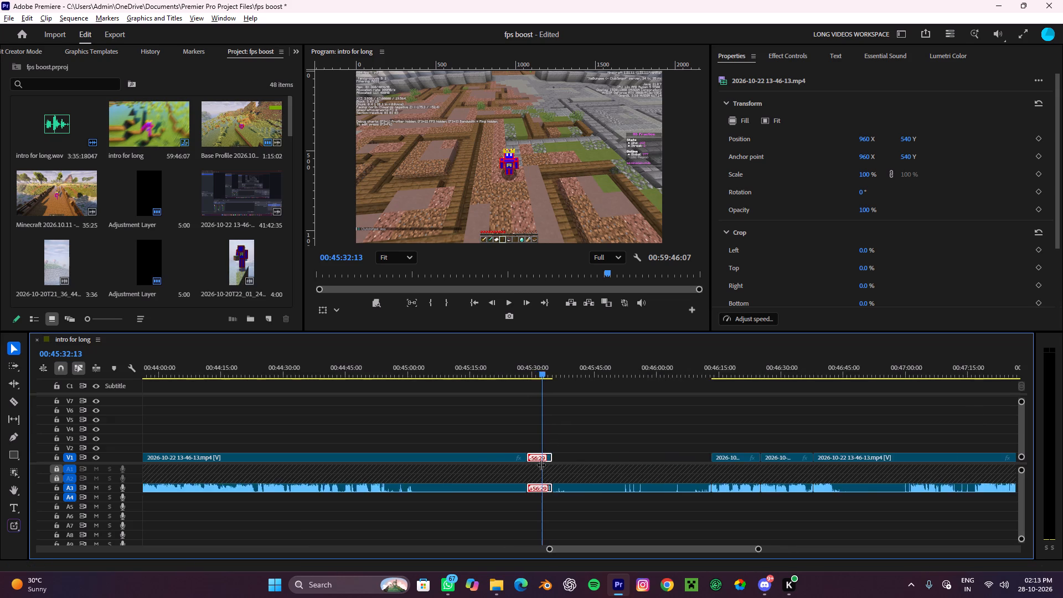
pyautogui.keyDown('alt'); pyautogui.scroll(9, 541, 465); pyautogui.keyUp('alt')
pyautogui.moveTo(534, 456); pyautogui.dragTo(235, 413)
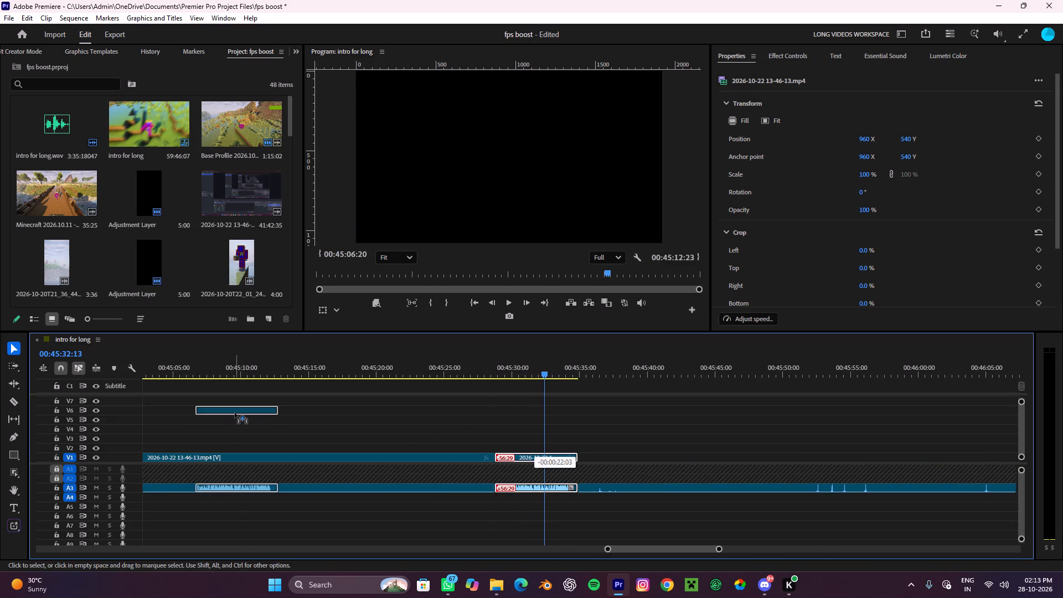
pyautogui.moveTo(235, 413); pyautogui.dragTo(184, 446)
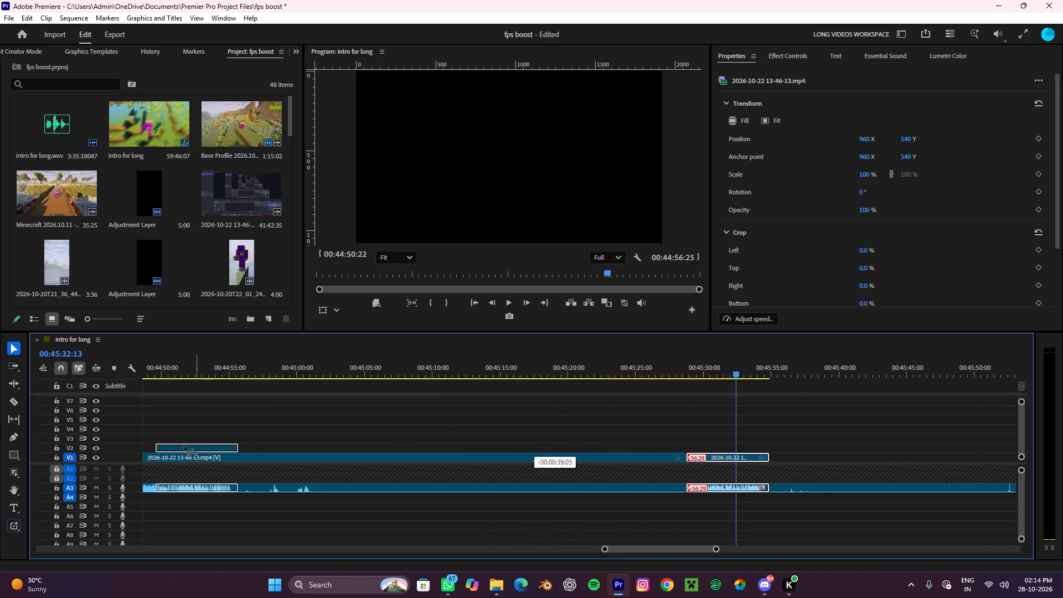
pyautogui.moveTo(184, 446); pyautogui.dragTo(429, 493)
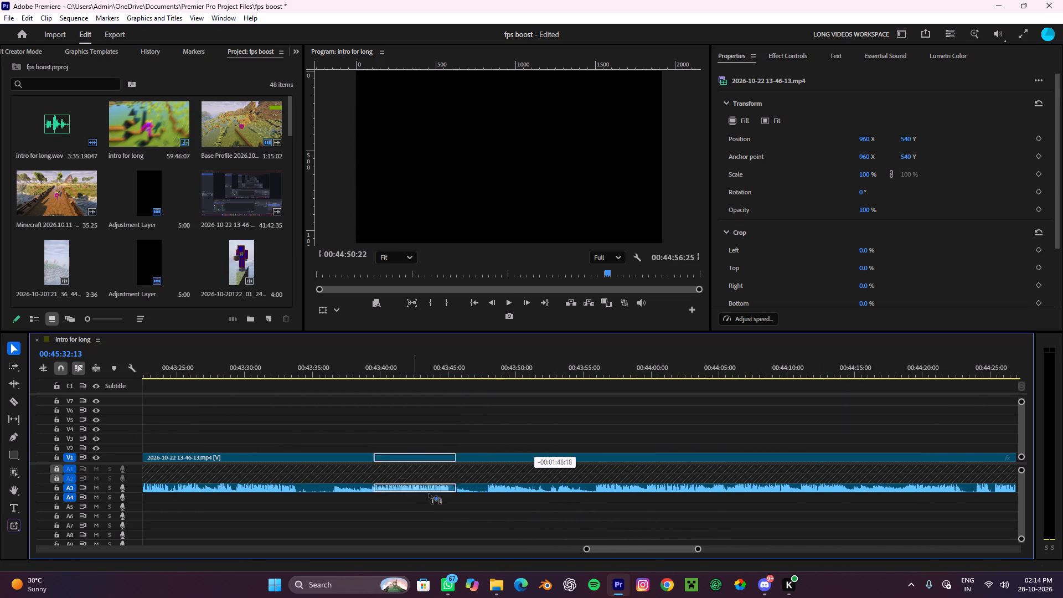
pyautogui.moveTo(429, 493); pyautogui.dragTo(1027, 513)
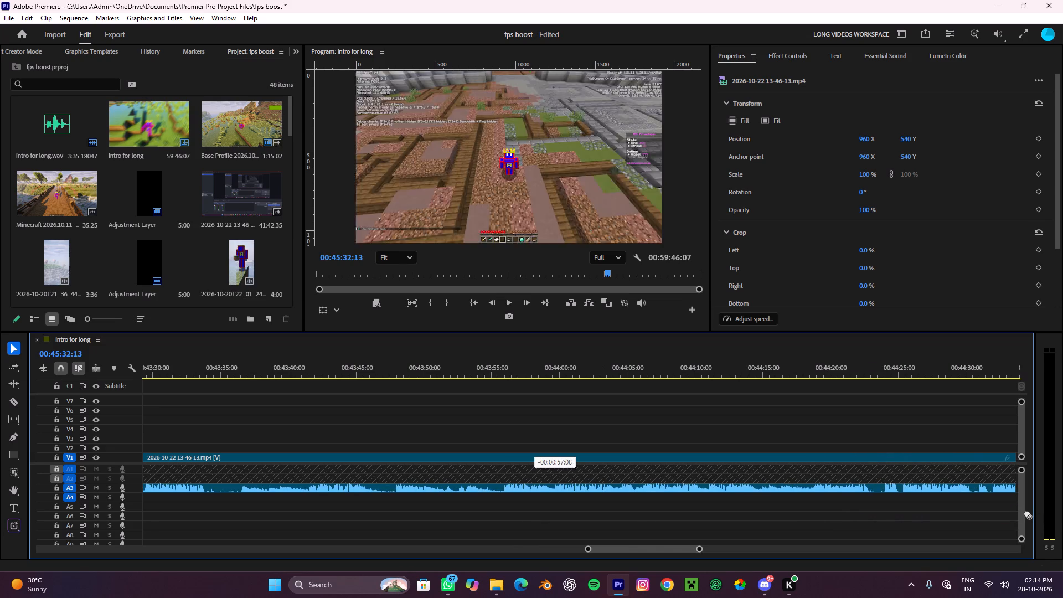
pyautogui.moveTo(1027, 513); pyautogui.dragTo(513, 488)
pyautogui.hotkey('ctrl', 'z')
pyautogui.keyDown('alt'); pyautogui.scroll(-2, 505, 488); pyautogui.keyUp('alt')
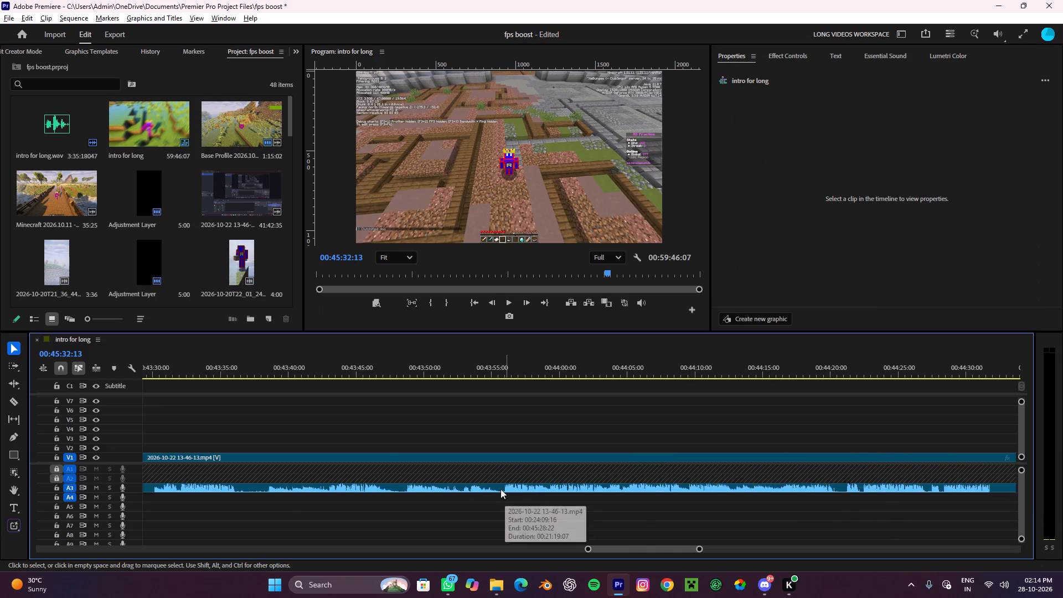
pyautogui.keyDown('alt'); pyautogui.scroll(-14, 500, 489); pyautogui.keyUp('alt')
pyautogui.keyDown('alt'); pyautogui.scroll(-4, 548, 480); pyautogui.keyUp('alt')
pyautogui.scroll(10, 381, 468)
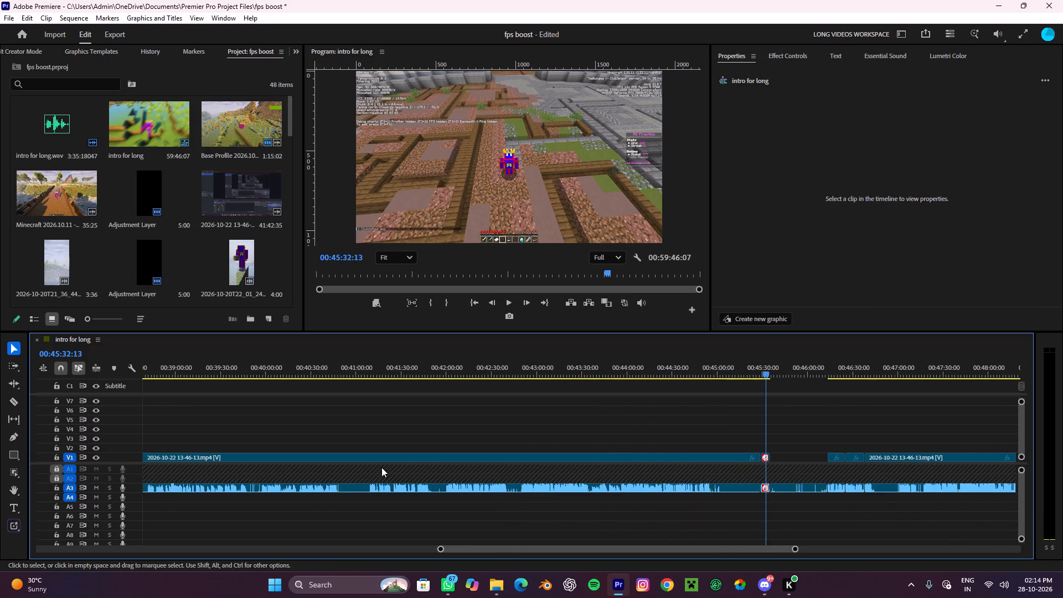
pyautogui.keyDown('alt'); pyautogui.scroll(-5, 381, 467); pyautogui.keyUp('alt')
pyautogui.moveTo(424, 507); pyautogui.dragTo(398, 452)
pyautogui.keyDown('alt'); pyautogui.scroll(-10, 349, 464); pyautogui.keyUp('alt')
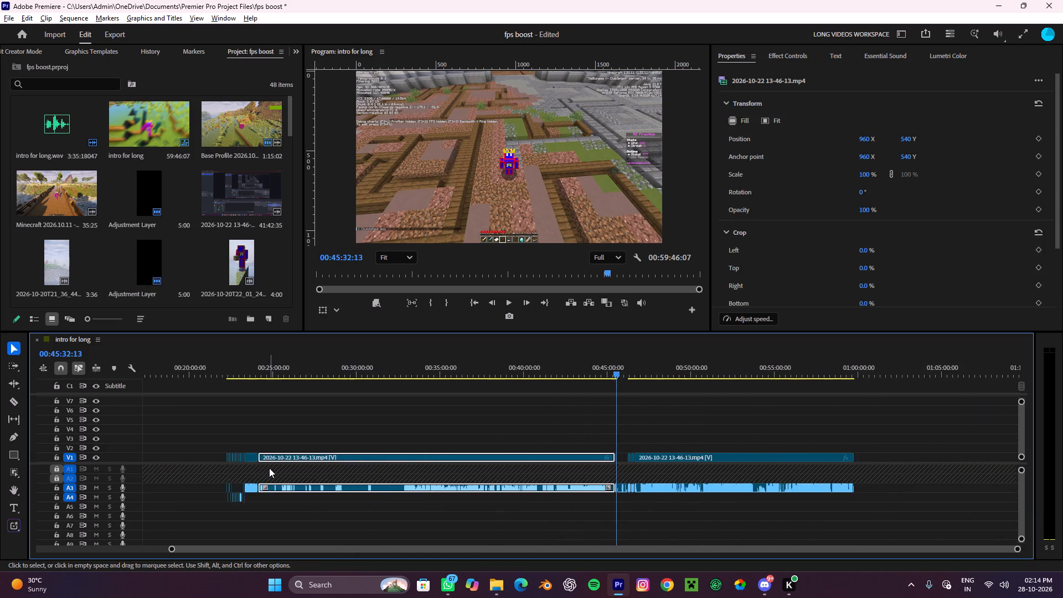
pyautogui.scroll(6, 269, 468)
pyautogui.moveTo(711, 355); pyautogui.dragTo(335, 458)
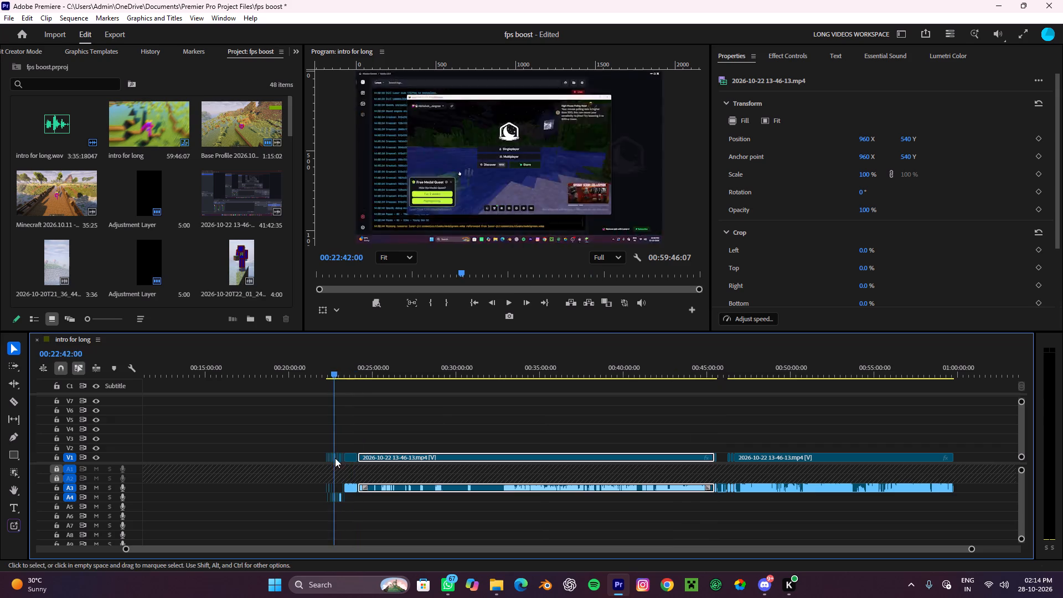
pyautogui.moveTo(335, 458); pyautogui.dragTo(352, 470)
pyautogui.press('space')
pyautogui.keyDown('alt'); pyautogui.scroll(14, 352, 470); pyautogui.keyUp('alt')
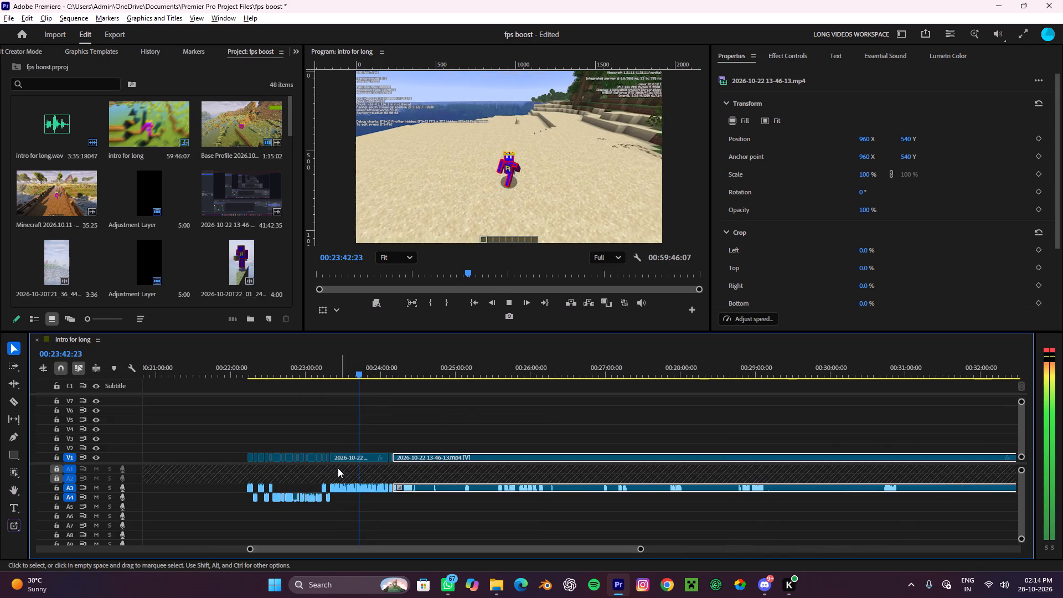
pyautogui.keyDown('alt'); pyautogui.scroll(4, 336, 467); pyautogui.keyUp('alt')
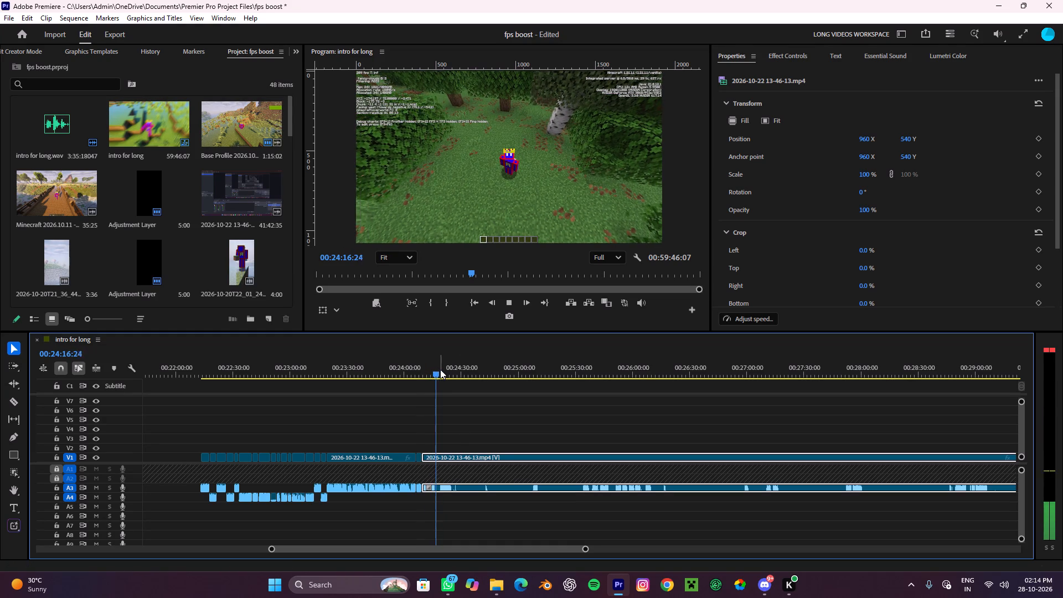
pyautogui.moveTo(434, 374); pyautogui.dragTo(407, 437)
pyautogui.press('space')
pyautogui.keyDown('alt'); pyautogui.scroll(4, 413, 439); pyautogui.keyUp('alt')
pyautogui.keyDown('alt'); pyautogui.scroll(-7, 413, 439); pyautogui.keyUp('alt')
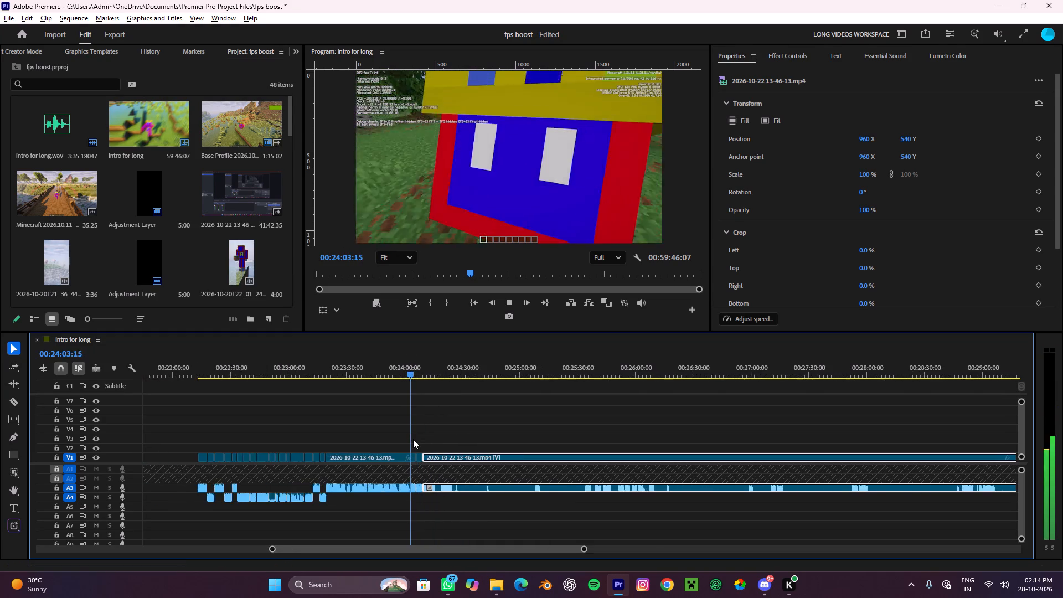
pyautogui.keyDown('alt'); pyautogui.scroll(-7, 413, 439); pyautogui.keyUp('alt')
pyautogui.scroll(5, 412, 440)
pyautogui.scroll(-11, 412, 440)
pyautogui.keyDown('alt'); pyautogui.scroll(-5, 412, 441); pyautogui.keyUp('alt')
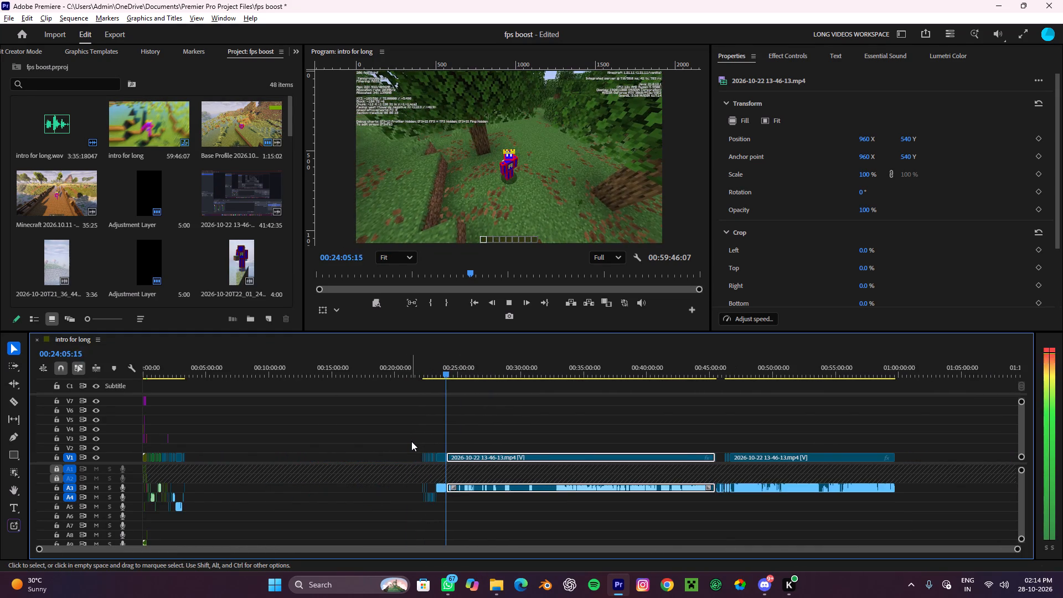
pyautogui.keyDown('alt'); pyautogui.scroll(4, 411, 441); pyautogui.keyUp('alt')
pyautogui.scroll(-15, 411, 441)
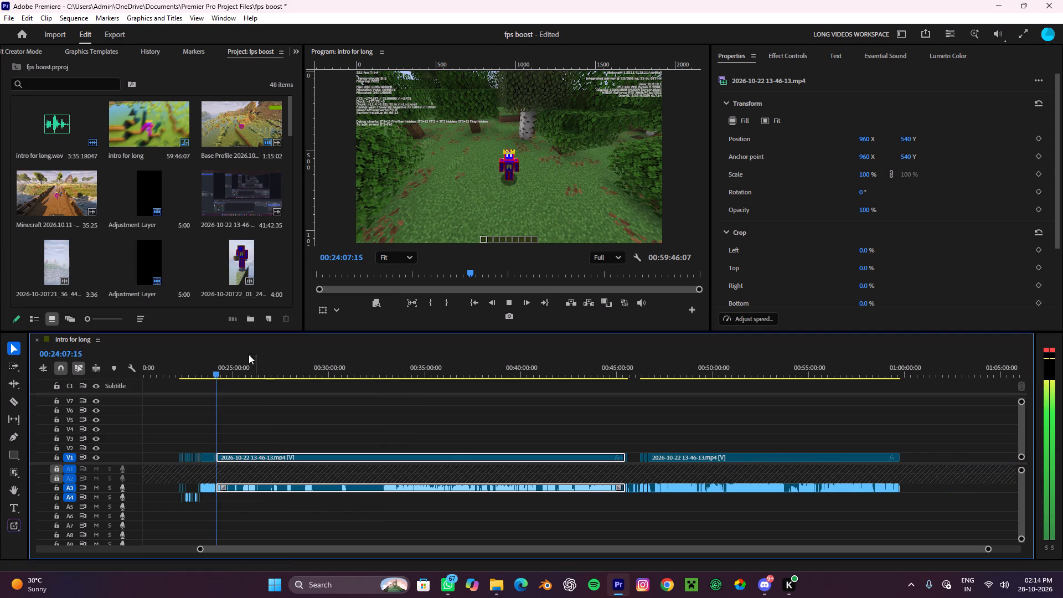
# Review the footage around the lobby insert, playing from about 00:45:17 and about 00:46:15.
pyautogui.moveTo(213, 364); pyautogui.dragTo(624, 487)
pyautogui.press('space')
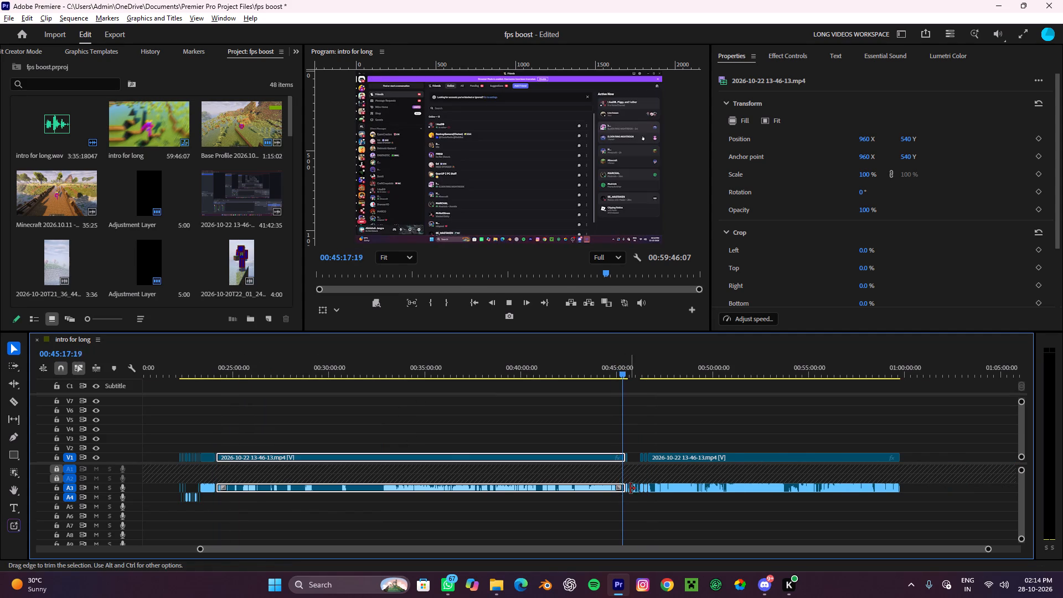
pyautogui.keyDown('alt'); pyautogui.scroll(10, 630, 488); pyautogui.keyUp('alt')
pyautogui.scroll(-10, 630, 484)
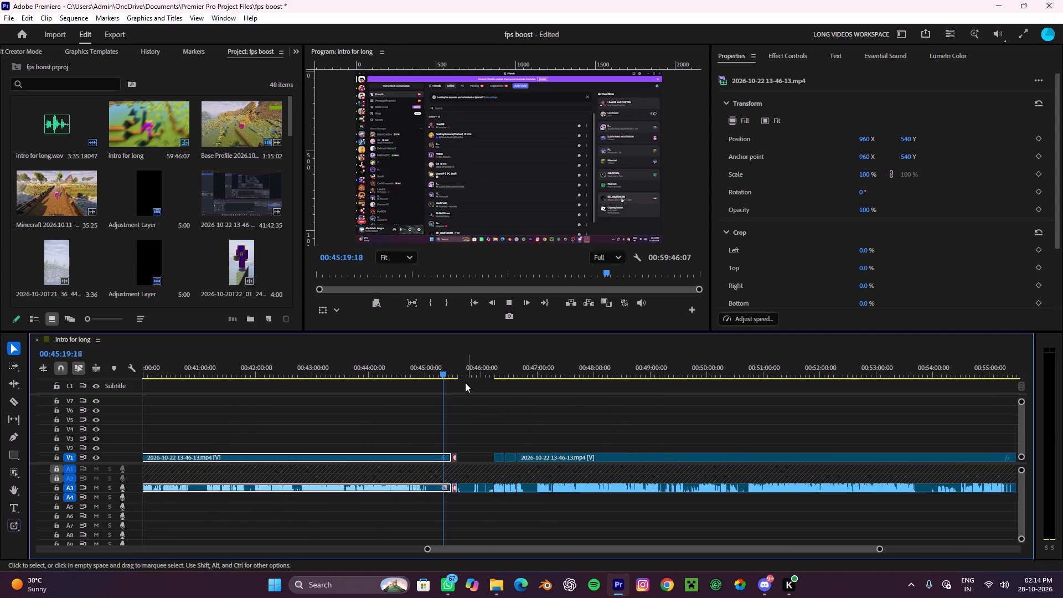
pyautogui.moveTo(439, 370); pyautogui.dragTo(496, 450)
pyautogui.press('space')
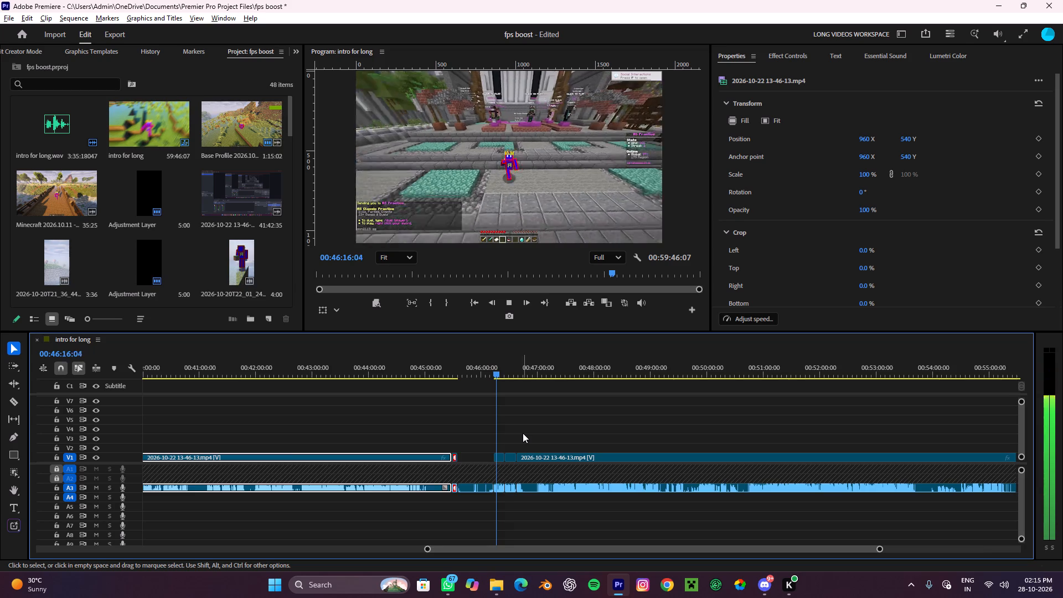
pyautogui.keyDown('alt'); pyautogui.scroll(-17, 523, 433); pyautogui.keyUp('alt')
pyautogui.scroll(5, 494, 482)
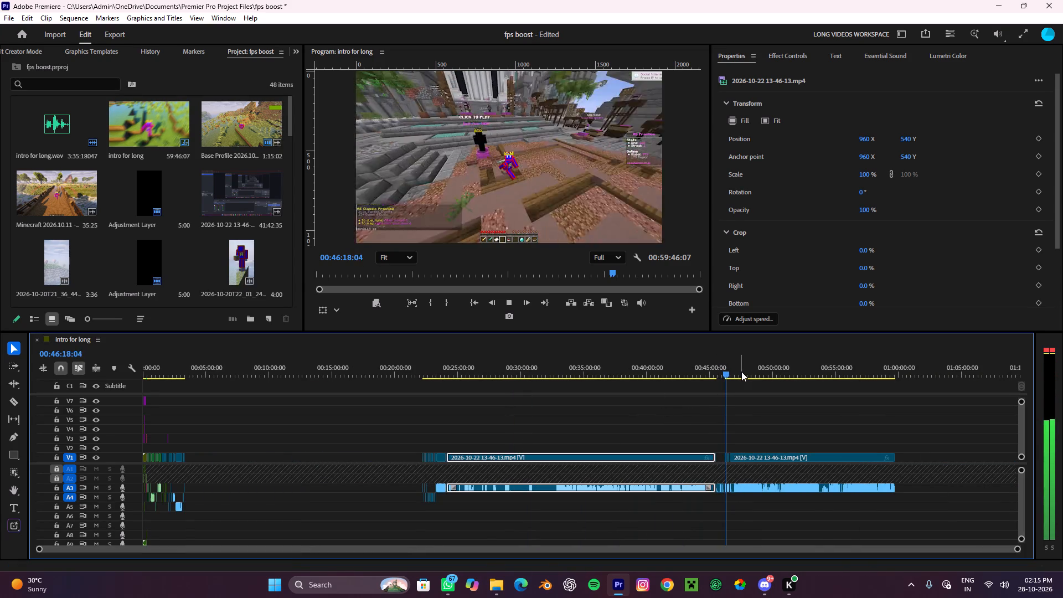
# Review the edited opening part of the sequence, playing from about 00:02:43 and from about 00:01:23.
pyautogui.moveTo(716, 368); pyautogui.dragTo(179, 477)
pyautogui.press('space')
pyautogui.keyDown('alt'); pyautogui.scroll(4, 211, 471); pyautogui.keyUp('alt')
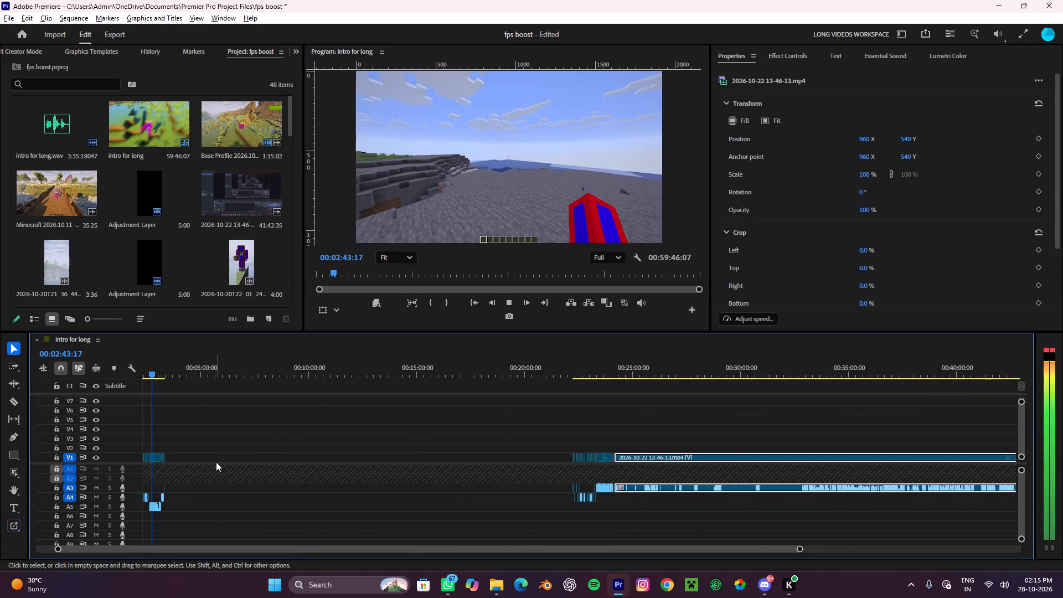
pyautogui.keyDown('alt'); pyautogui.scroll(15, 216, 462); pyautogui.keyUp('alt')
pyautogui.moveTo(245, 374); pyautogui.dragTo(207, 393)
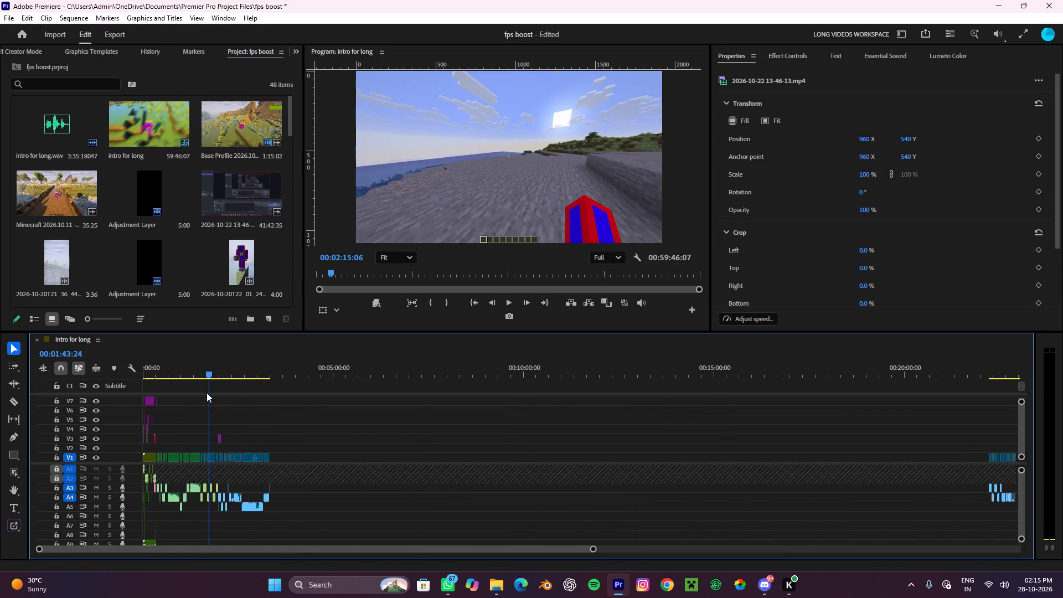
pyautogui.moveTo(207, 393); pyautogui.dragTo(206, 393)
pyautogui.moveTo(204, 367); pyautogui.dragTo(198, 376)
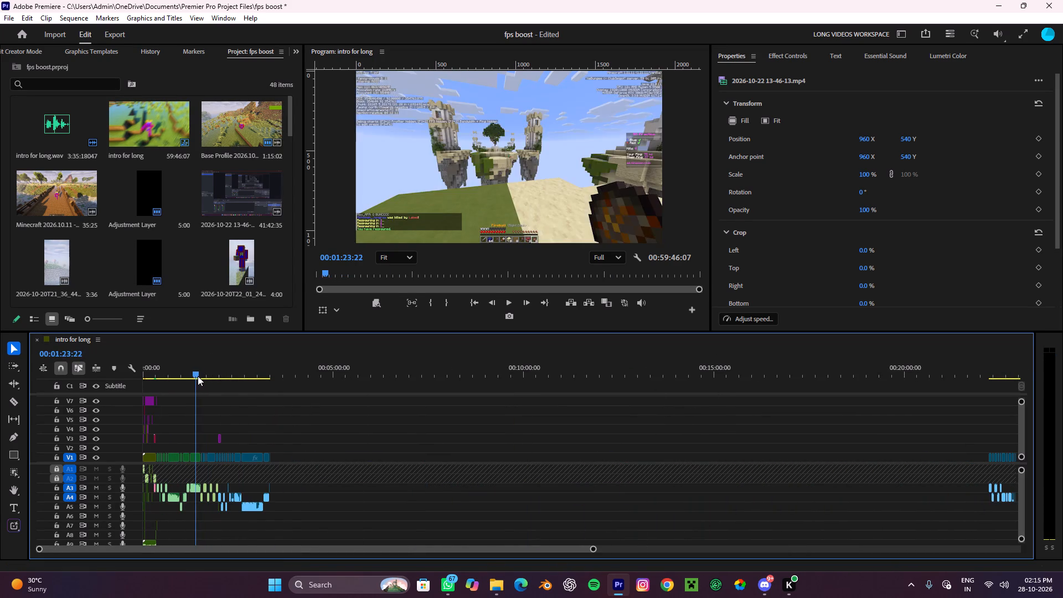
pyautogui.press('space')
pyautogui.click(296, 415)
pyautogui.click(289, 416)
pyautogui.keyDown('alt'); pyautogui.scroll(4, 289, 416); pyautogui.keyUp('alt')
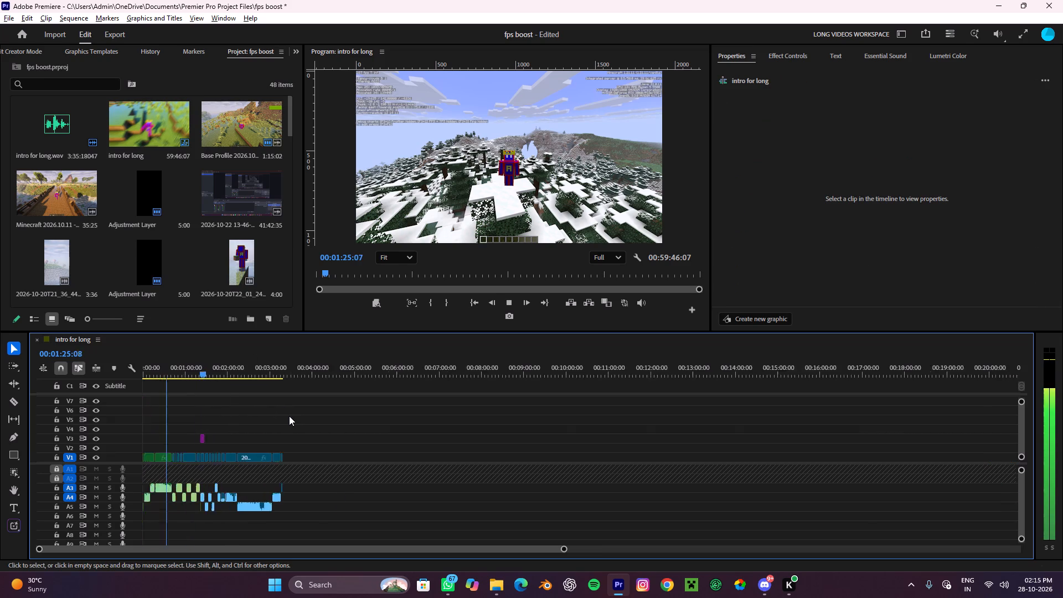
# Play the opening edit from just before 00:02:00 and the launcher footage from about 00:02:05 to review it.
pyautogui.moveTo(233, 371); pyautogui.dragTo(261, 389)
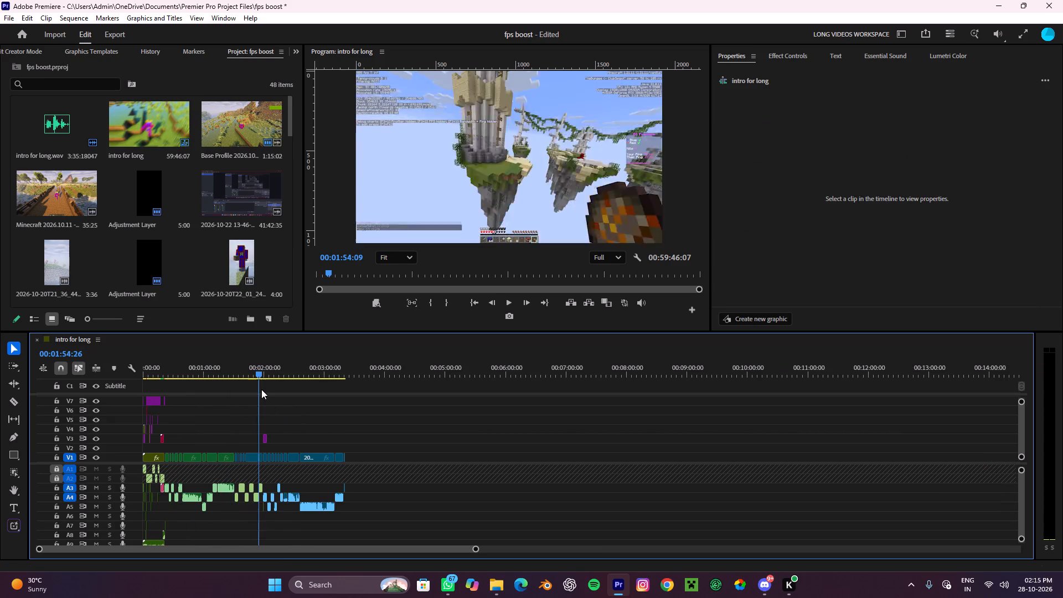
pyautogui.moveTo(261, 389); pyautogui.dragTo(265, 390)
pyautogui.press('space')
pyautogui.keyDown('alt'); pyautogui.scroll(5, 409, 441); pyautogui.keyUp('alt')
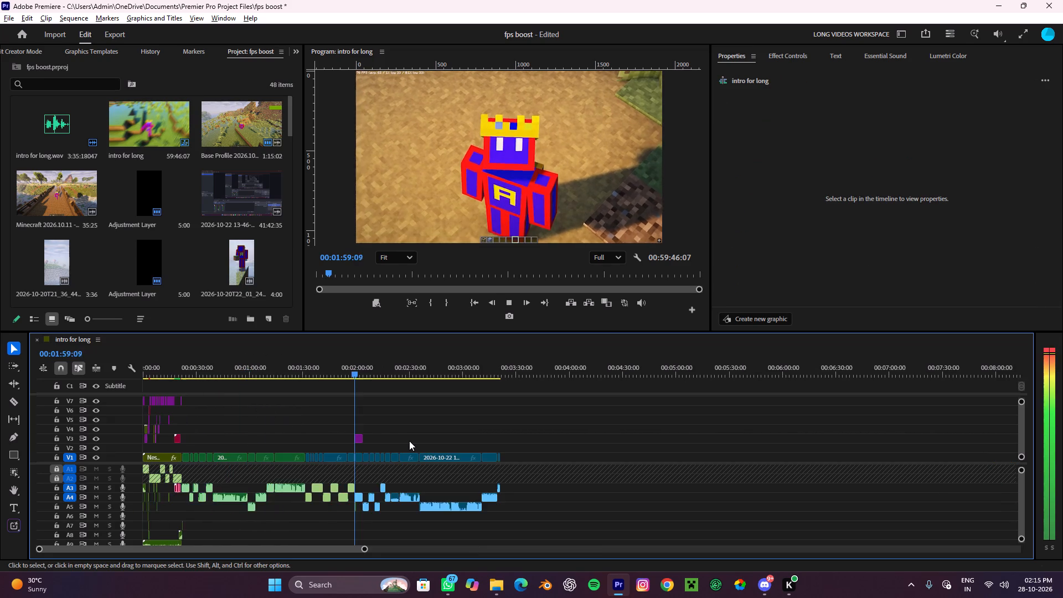
pyautogui.keyDown('alt'); pyautogui.scroll(4, 409, 441); pyautogui.keyUp('alt')
pyautogui.moveTo(334, 365); pyautogui.dragTo(344, 394)
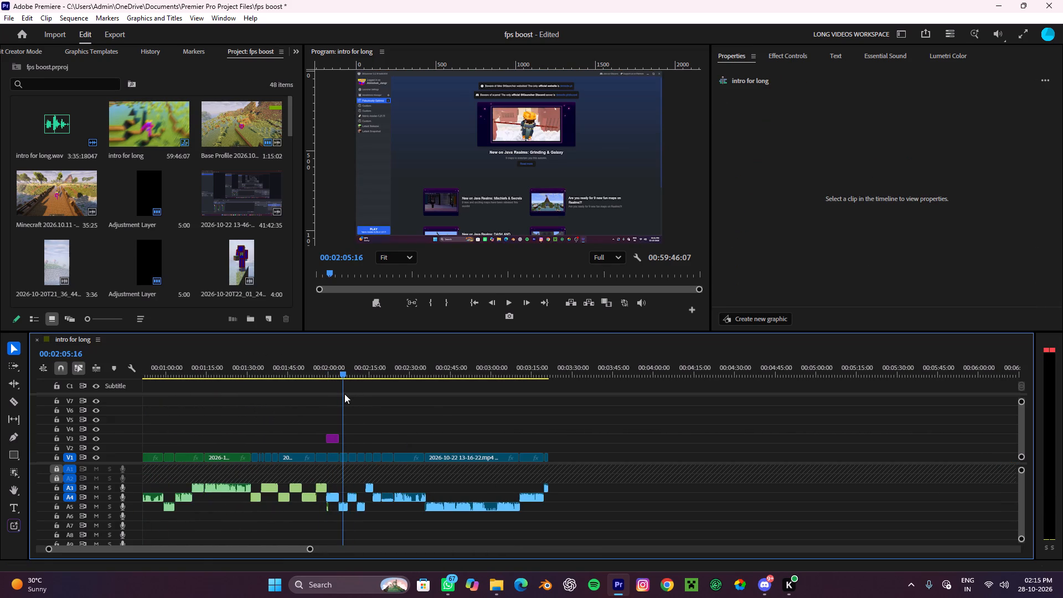
pyautogui.press('space')
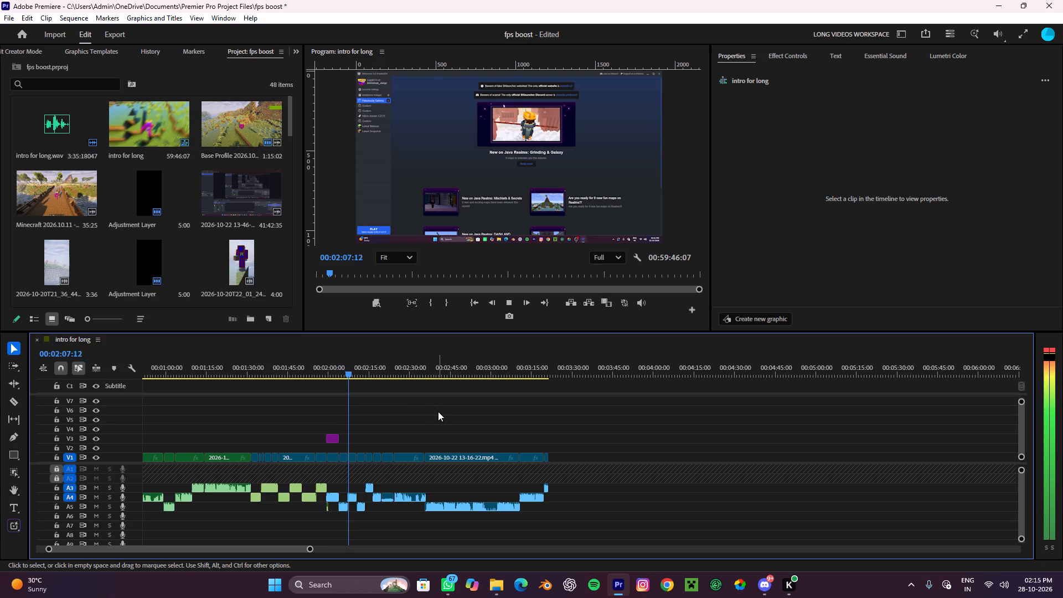
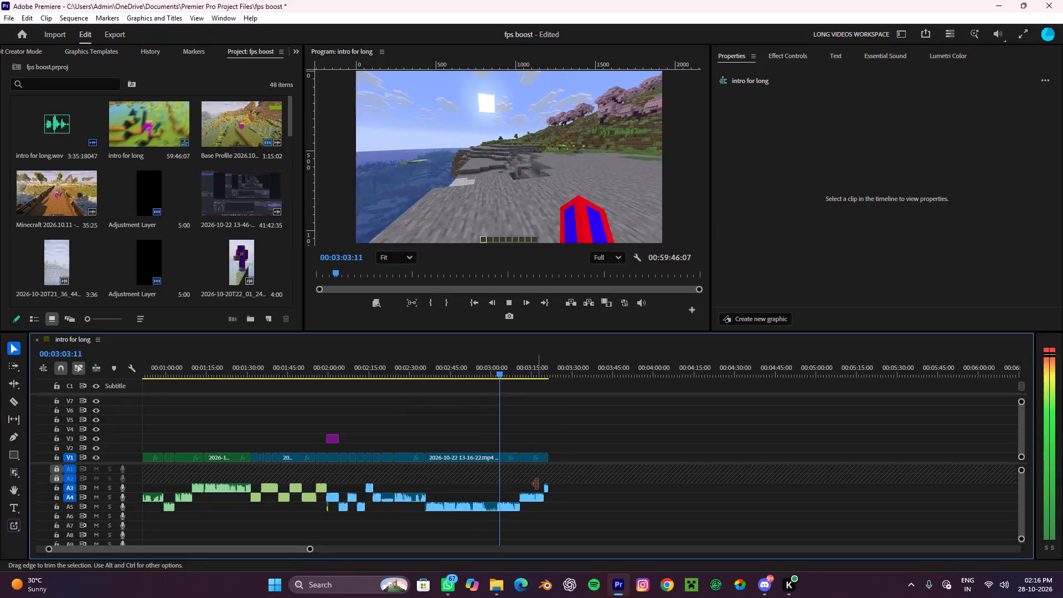
pyautogui.keyDown('alt'); pyautogui.scroll(12, 530, 484); pyautogui.keyUp('alt')
pyautogui.press('space')
pyautogui.press('c')
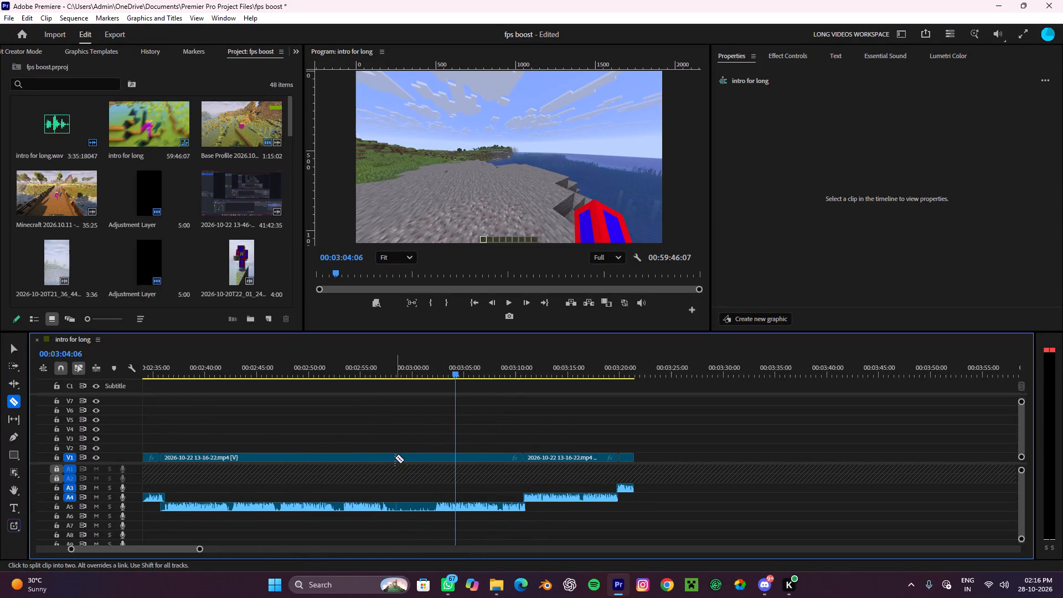
pyautogui.click(391, 458)
pyautogui.click(432, 456)
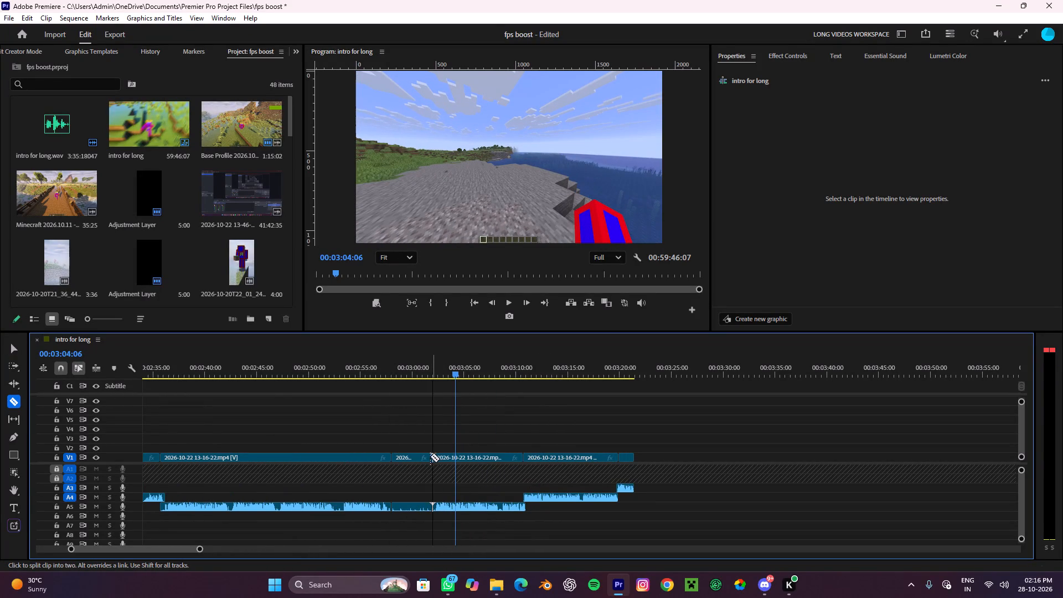
# Speed up the isolated quiet segment to roughly double speed, giving it a duration of about 2 seconds.
pyautogui.press('v')
pyautogui.click(409, 460)
pyautogui.rightClick(409, 460)
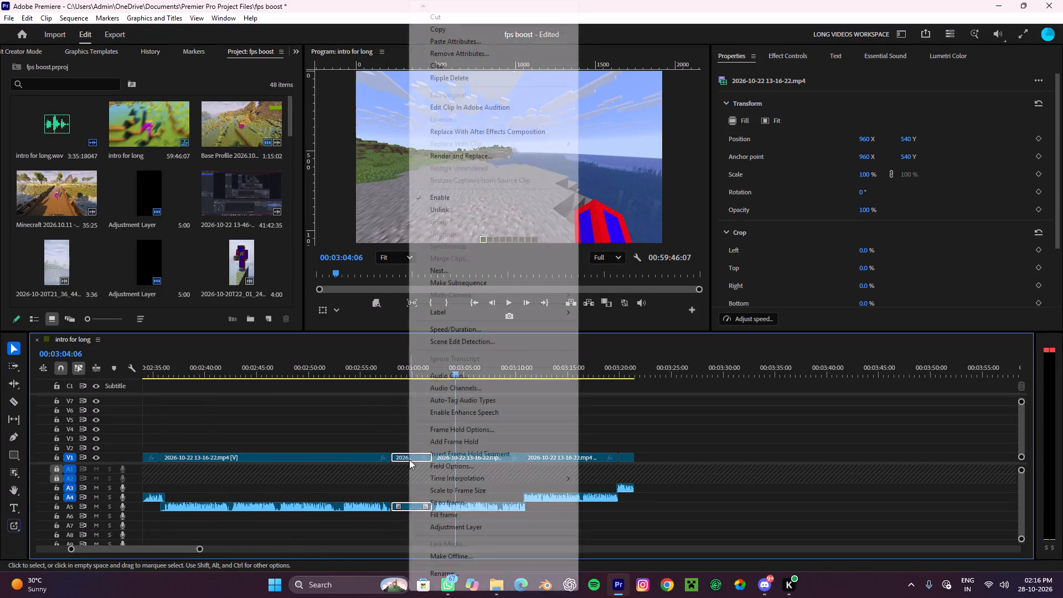
pyautogui.click(453, 325)
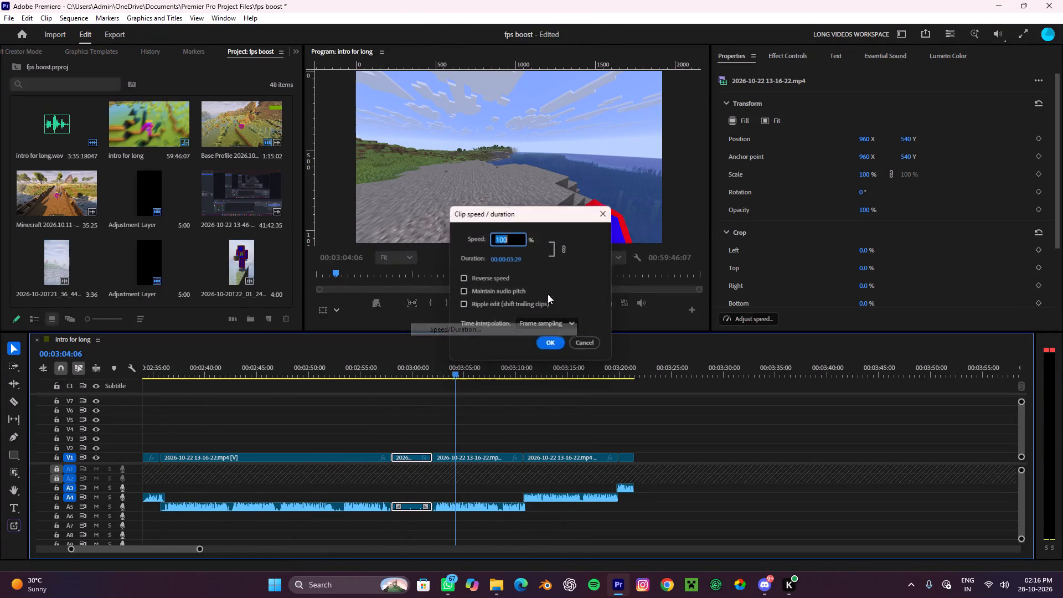
pyautogui.moveTo(515, 261); pyautogui.dragTo(495, 268)
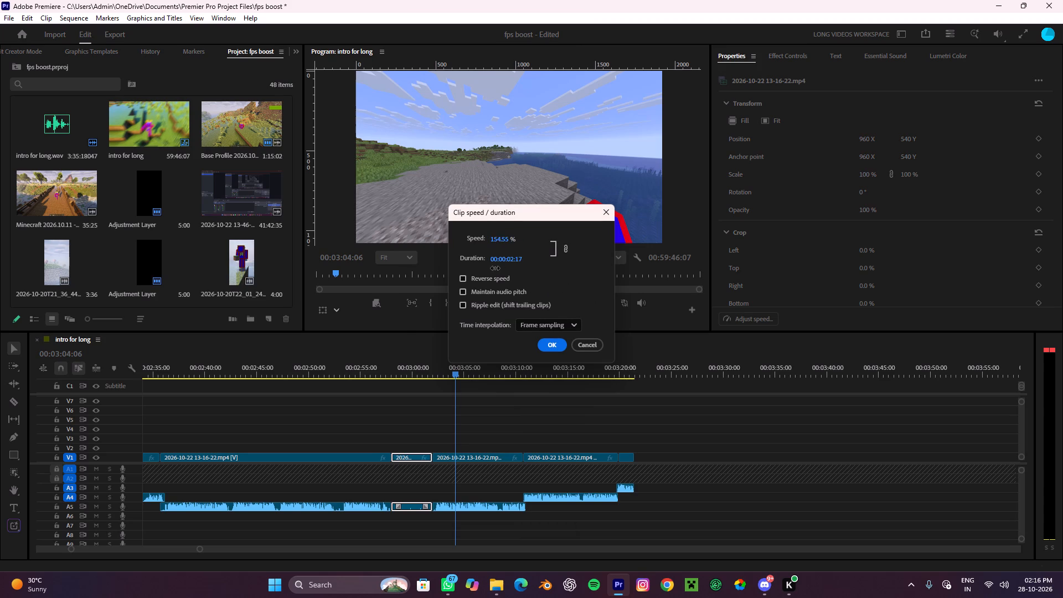
pyautogui.moveTo(495, 268); pyautogui.dragTo(489, 271)
pyautogui.moveTo(489, 271); pyautogui.dragTo(489, 272)
pyautogui.click(548, 348)
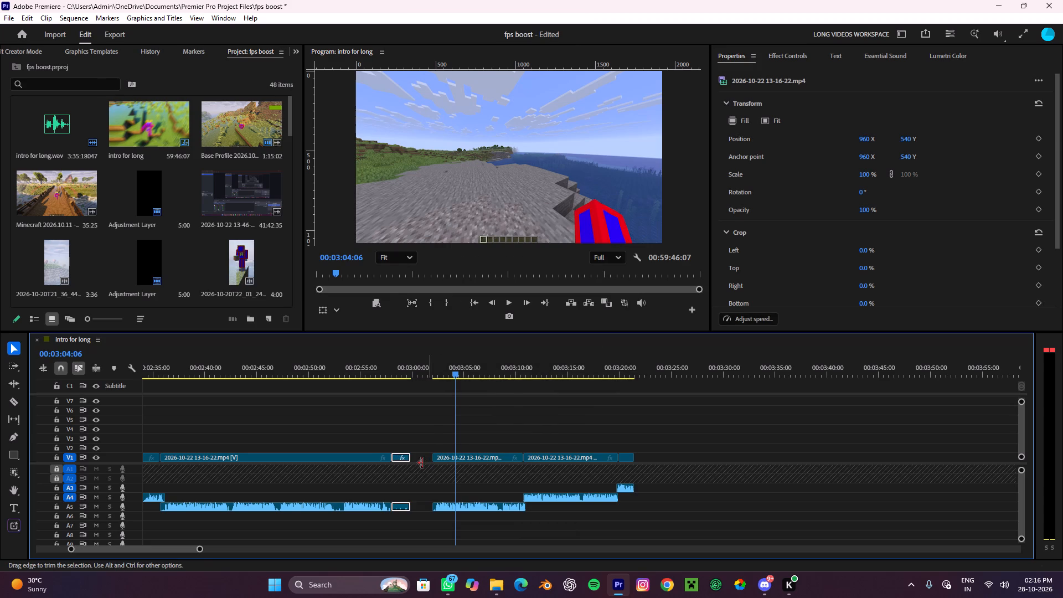
pyautogui.click(422, 463)
pyautogui.click(420, 456)
pyautogui.press('r')
pyautogui.press('e')
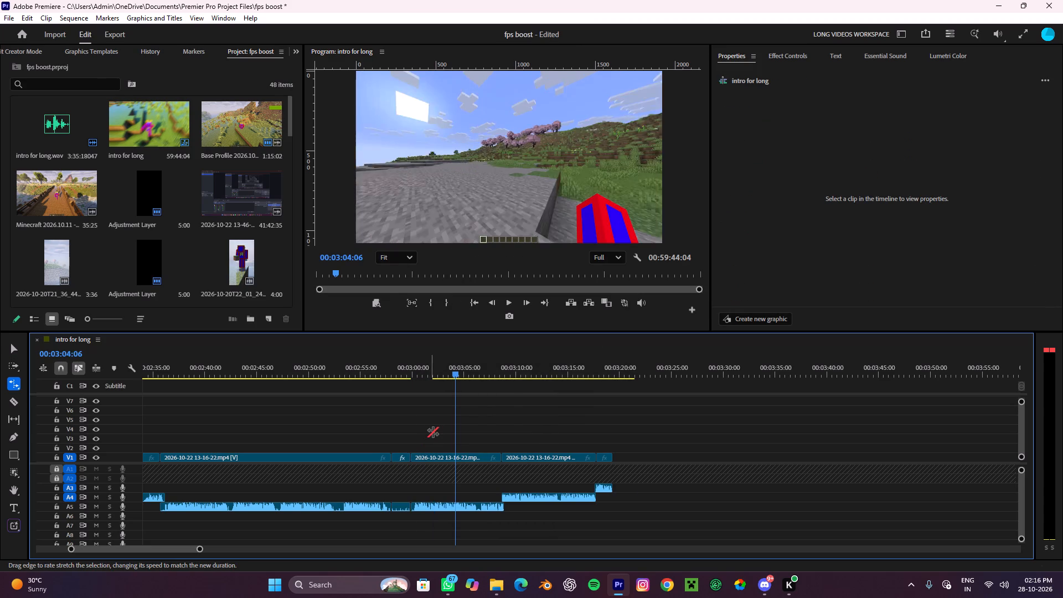
pyautogui.press('v')
# Play the join from about 00:02:57 and move the audio of the clip after the sped-up segment from A5 to A4.
pyautogui.moveTo(411, 372); pyautogui.dragTo(384, 385)
pyautogui.click(439, 410)
pyautogui.press('space')
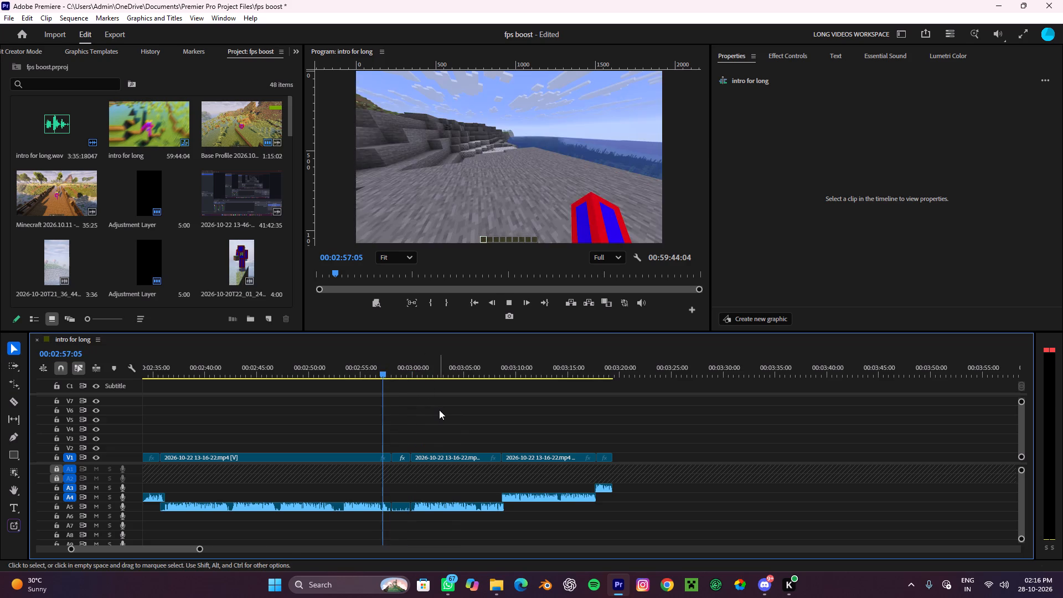
pyautogui.keyDown('alt'); pyautogui.scroll(-8, 439, 410); pyautogui.keyUp('alt')
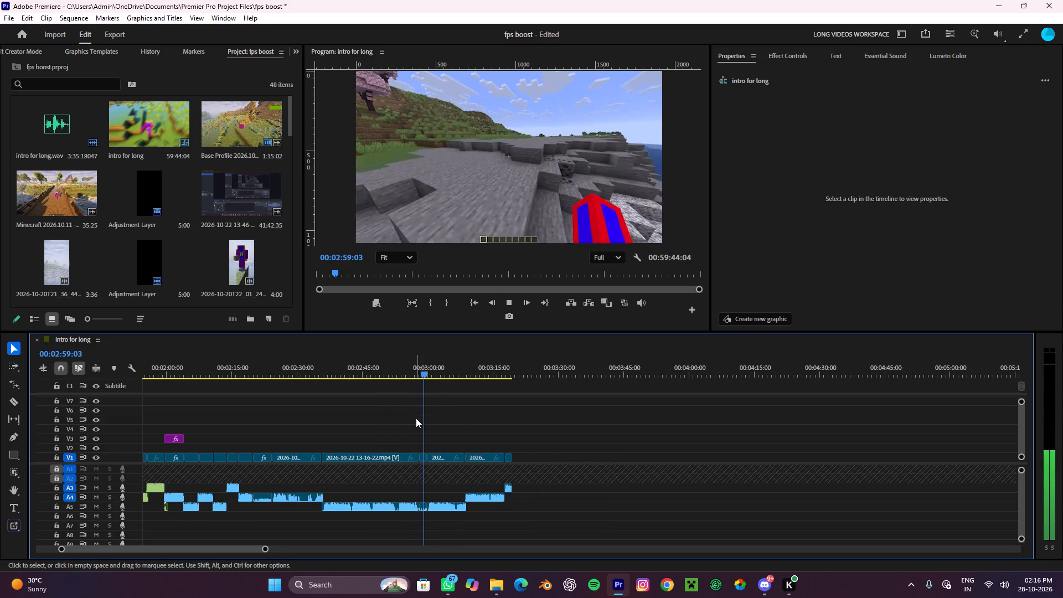
pyautogui.keyDown('alt'); pyautogui.scroll(4, 396, 441); pyautogui.keyUp('alt')
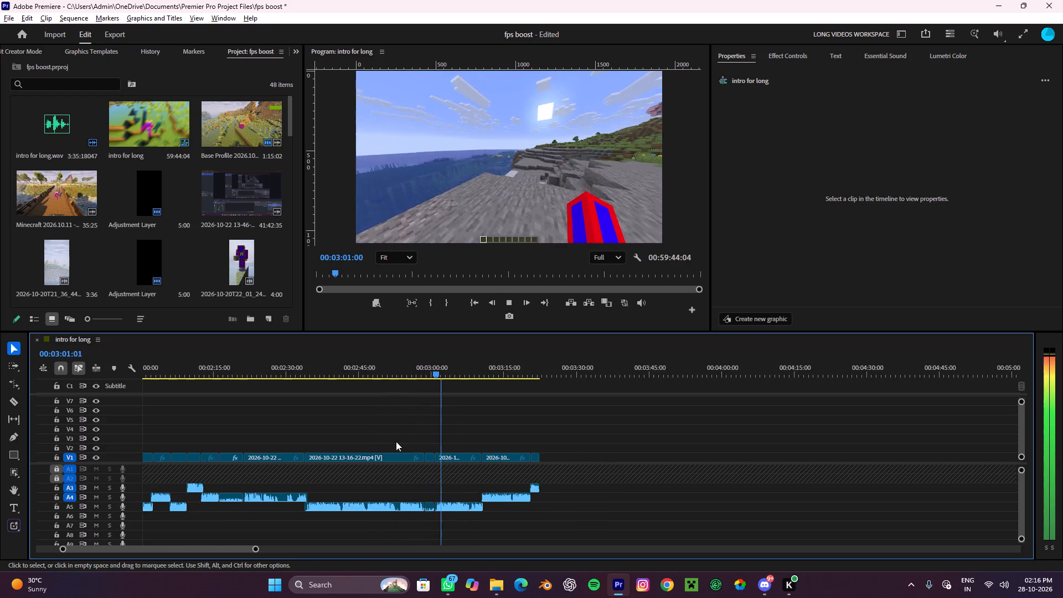
pyautogui.press('space')
pyautogui.moveTo(474, 504); pyautogui.dragTo(473, 497)
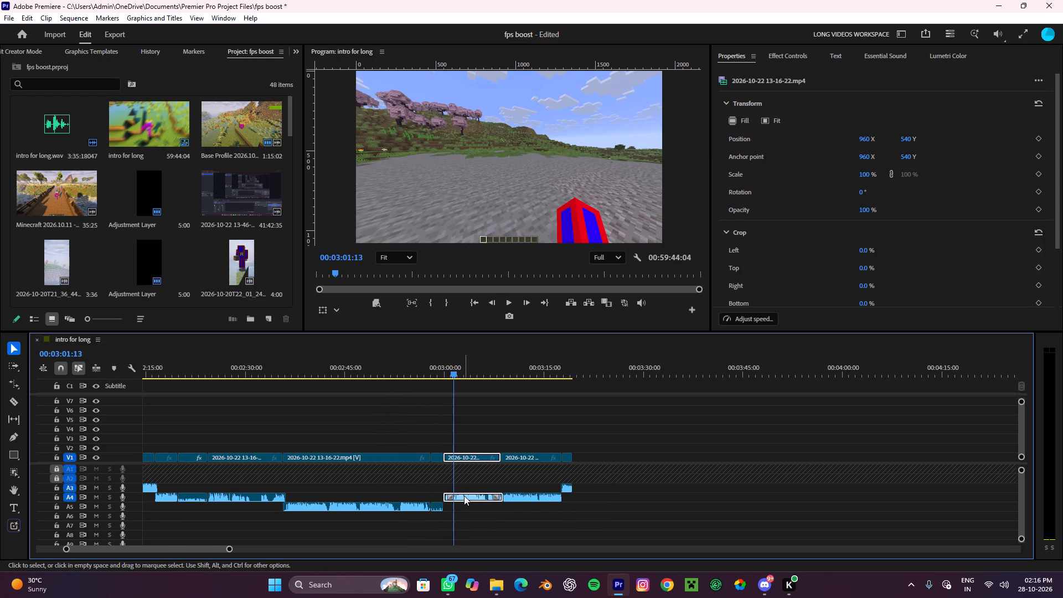
pyautogui.press('space')
pyautogui.click(597, 424)
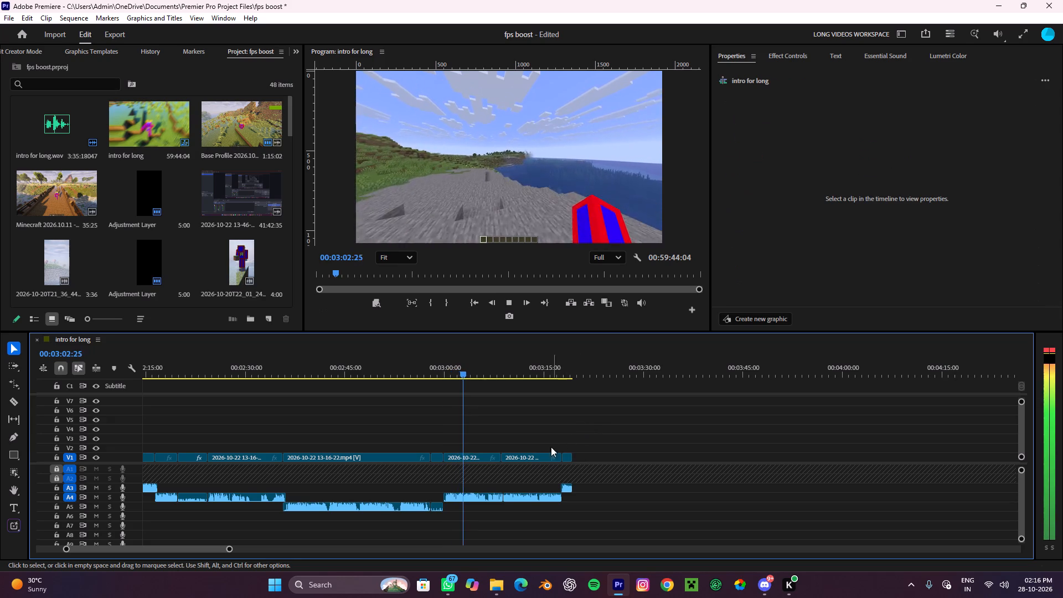
pyautogui.press('space')
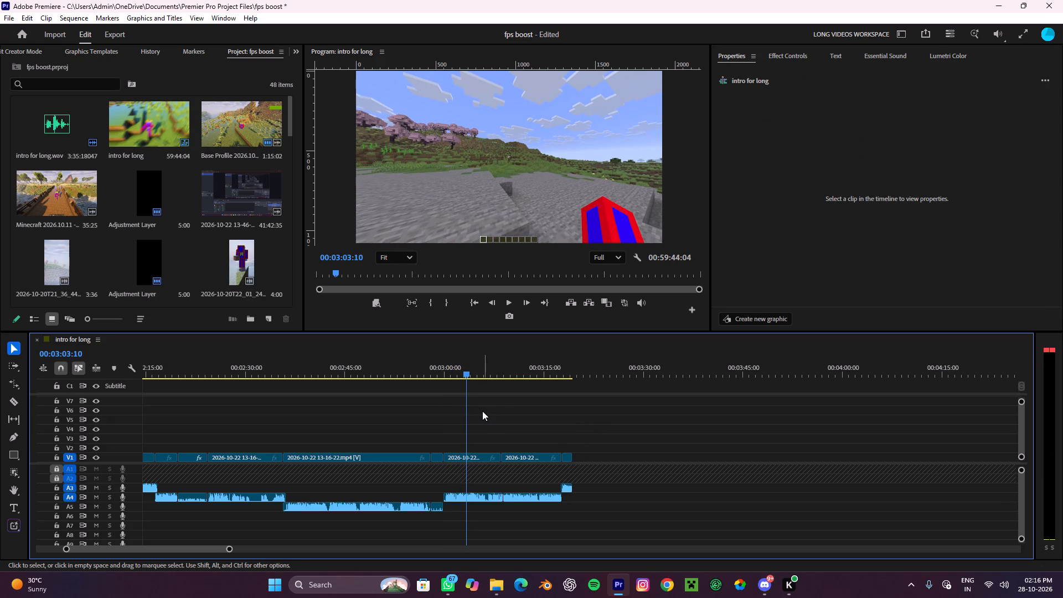
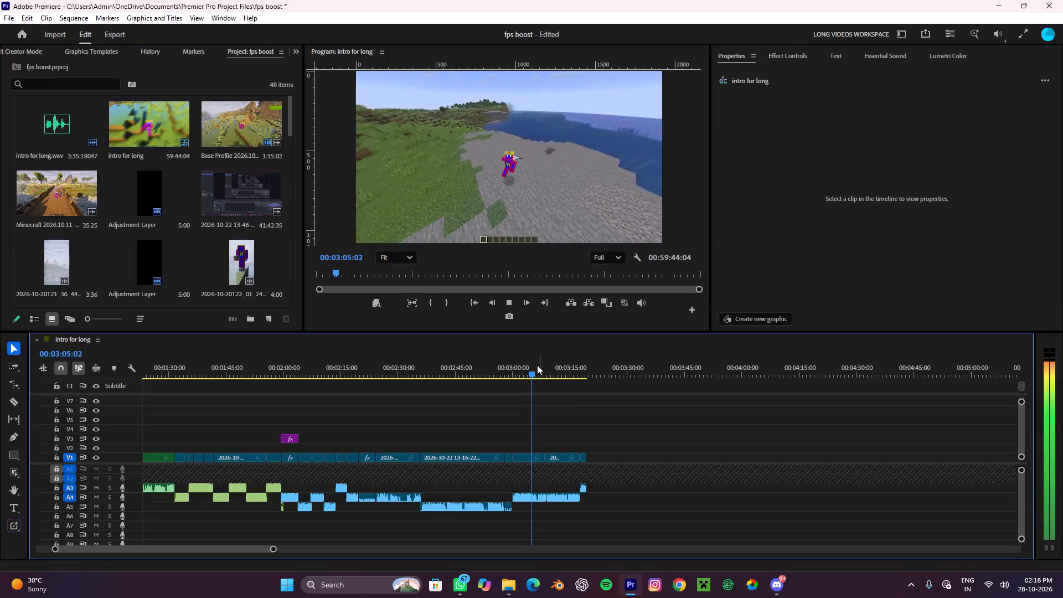
# Play the sequence from about 00:02:58 to 00:03:10 to check the joins and find the next pause in the narration.
pyautogui.moveTo(532, 368); pyautogui.dragTo(503, 399)
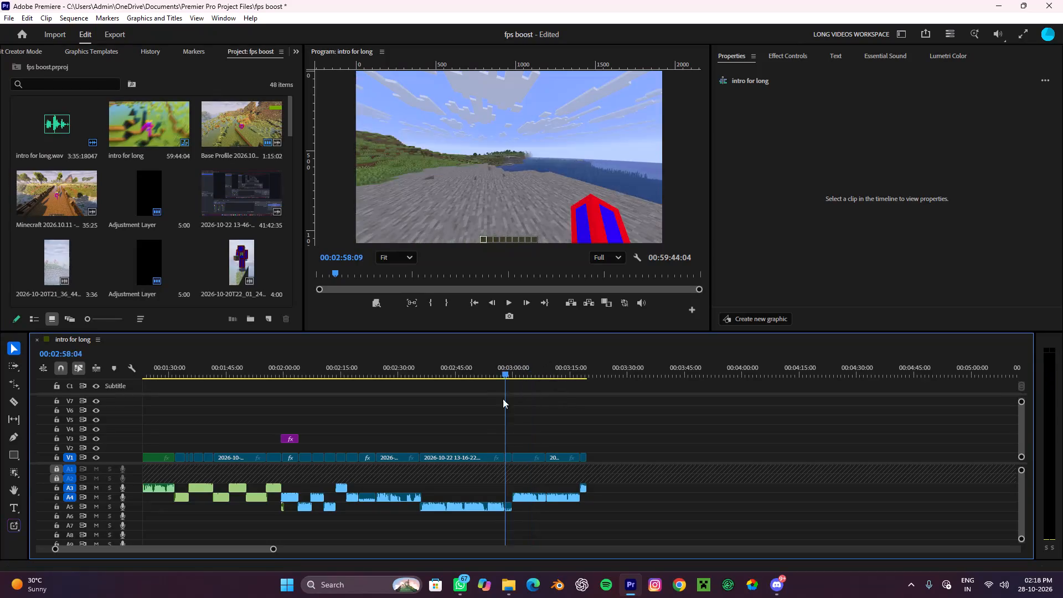
pyautogui.moveTo(503, 399); pyautogui.dragTo(500, 404)
pyautogui.press('space')
pyautogui.keyDown('alt'); pyautogui.scroll(4, 529, 437); pyautogui.keyUp('alt')
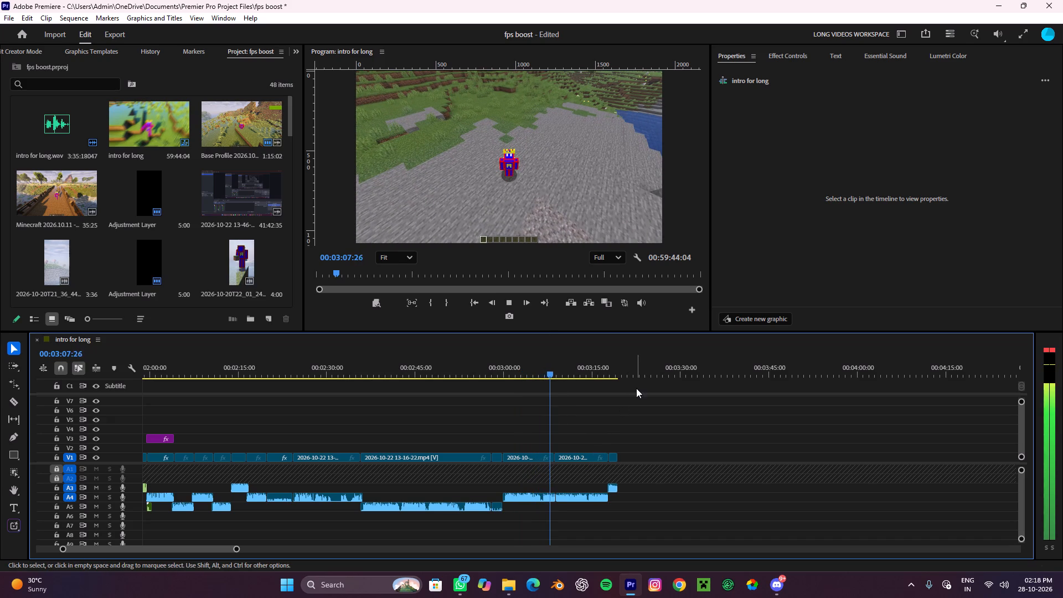
pyautogui.press('space')
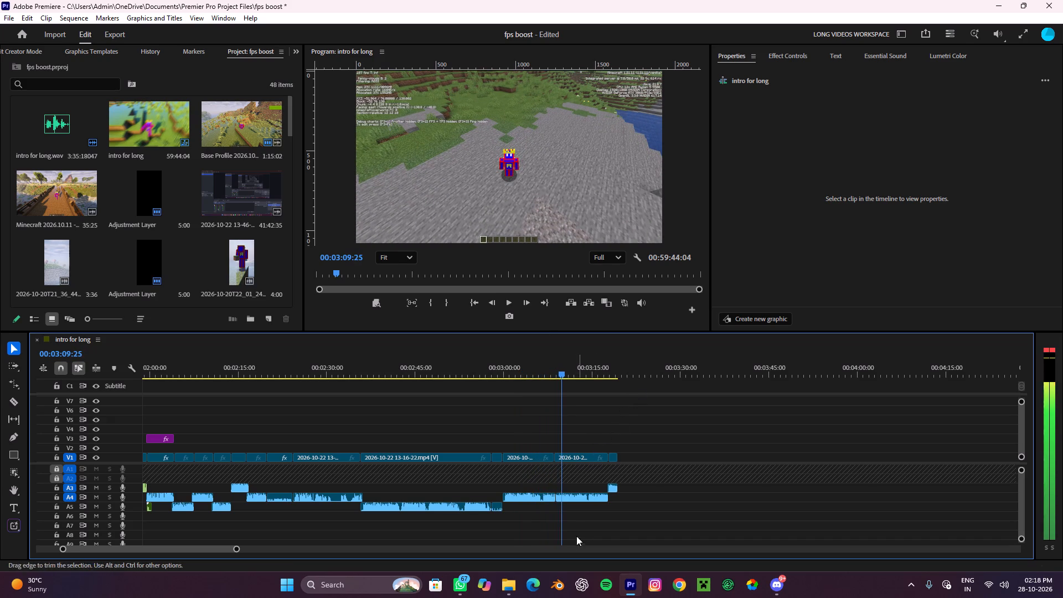
pyautogui.keyDown('alt'); pyautogui.scroll(8, 565, 534); pyautogui.keyUp('alt')
pyautogui.press('space')
pyautogui.press('space')
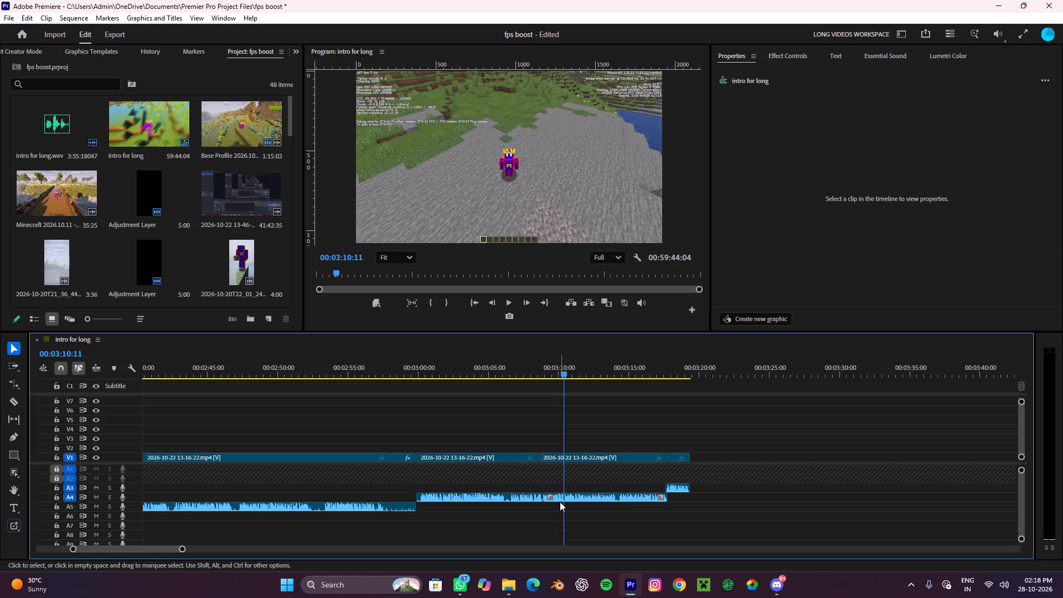
# Move the last short clip about 2 seconds later to make room, keeping the clip near 00:03:08 butted against its predecessor.
pyautogui.moveTo(560, 499); pyautogui.dragTo(547, 499)
pyautogui.hotkey('ctrl', 'z')
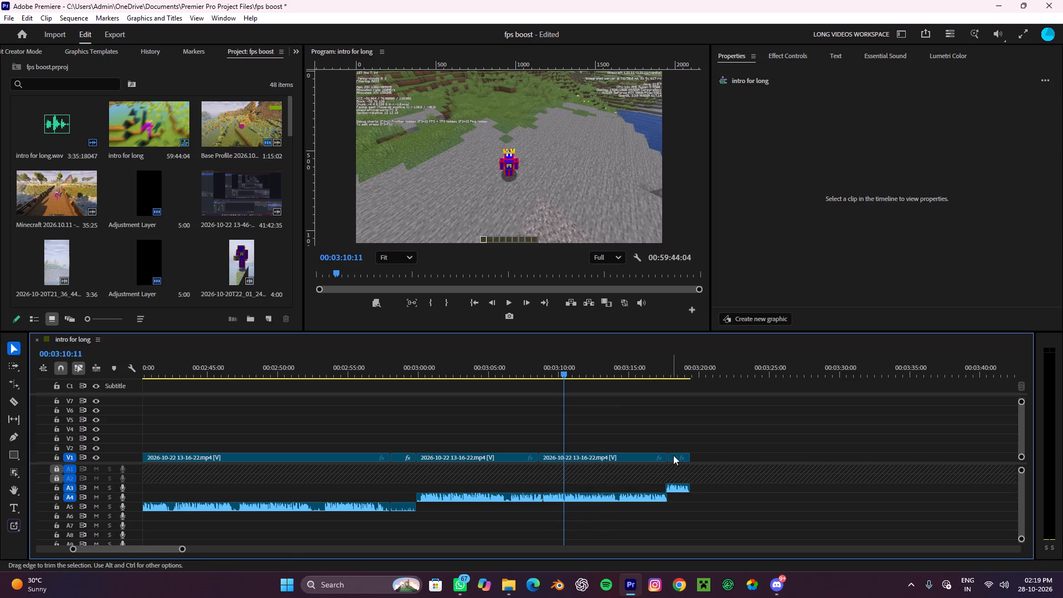
pyautogui.click(677, 455)
pyautogui.moveTo(677, 455); pyautogui.dragTo(708, 459)
pyautogui.moveTo(631, 457); pyautogui.dragTo(642, 460)
pyautogui.keyDown('alt'); pyautogui.scroll(3, 544, 503); pyautogui.keyUp('alt')
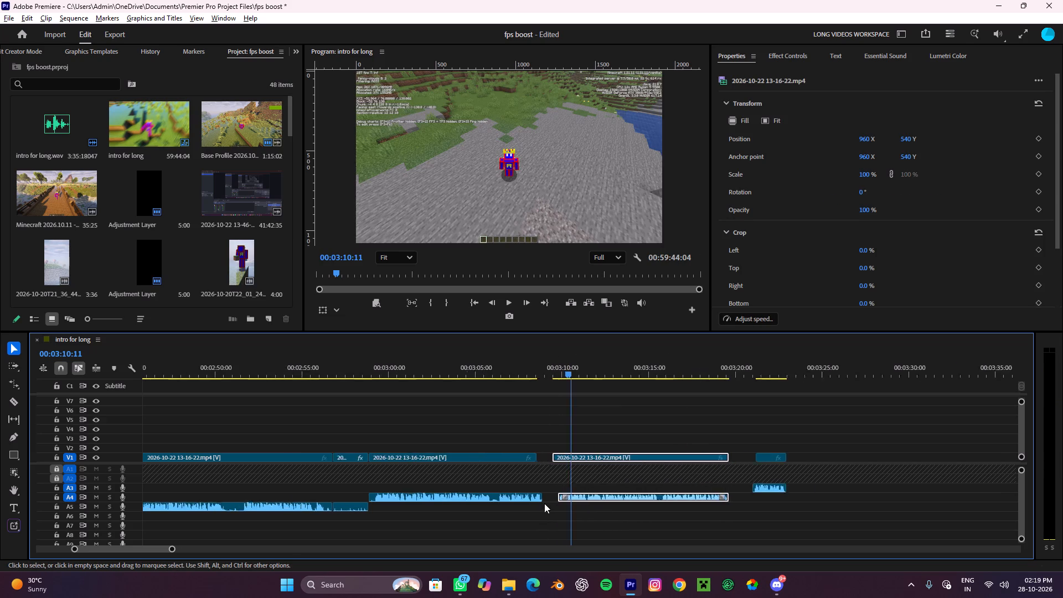
pyautogui.keyDown('alt'); pyautogui.scroll(6, 544, 503); pyautogui.keyUp('alt')
pyautogui.moveTo(558, 454); pyautogui.dragTo(545, 460)
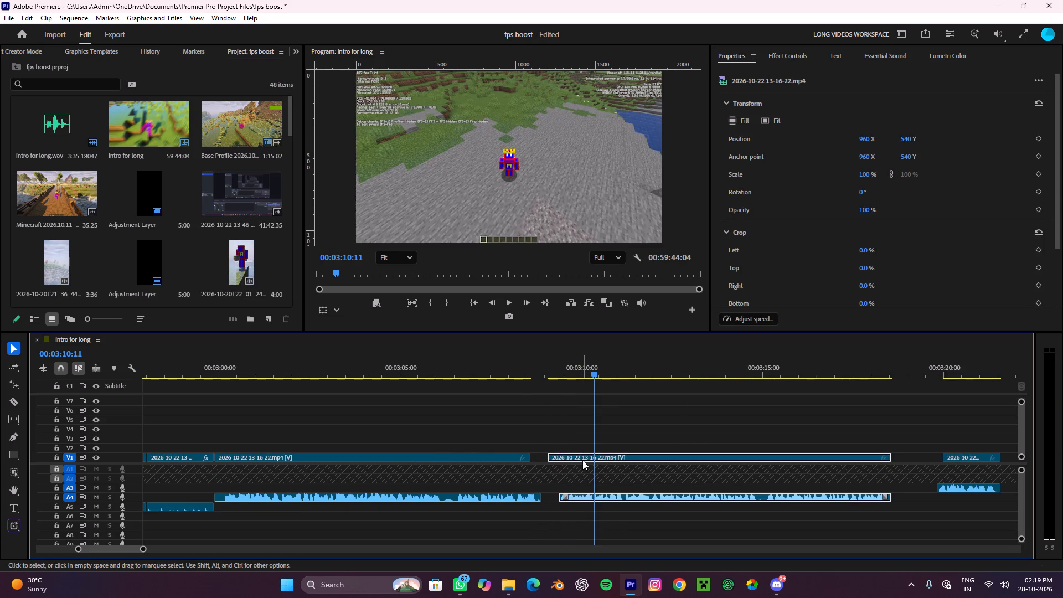
pyautogui.moveTo(581, 460); pyautogui.dragTo(562, 460)
pyautogui.keyDown('alt'); pyautogui.scroll(8, 554, 508); pyautogui.keyUp('alt')
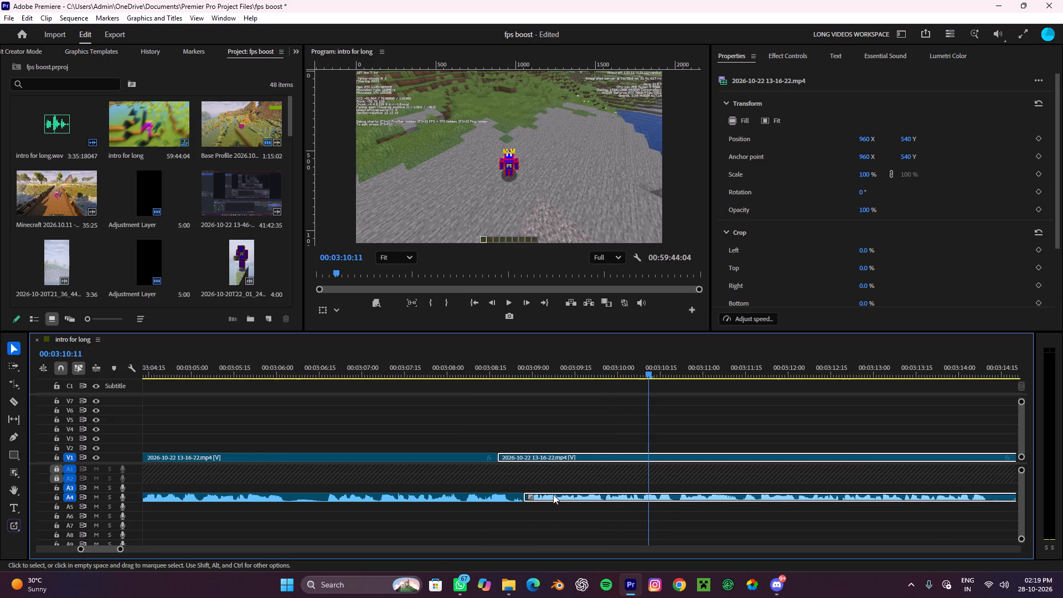
# Move the audio of the clip starting near 00:03:09 to A3 and slide the clip earlier to overlap the A4 audio, leaving no video gap.
pyautogui.click(553, 494)
pyautogui.click(554, 489)
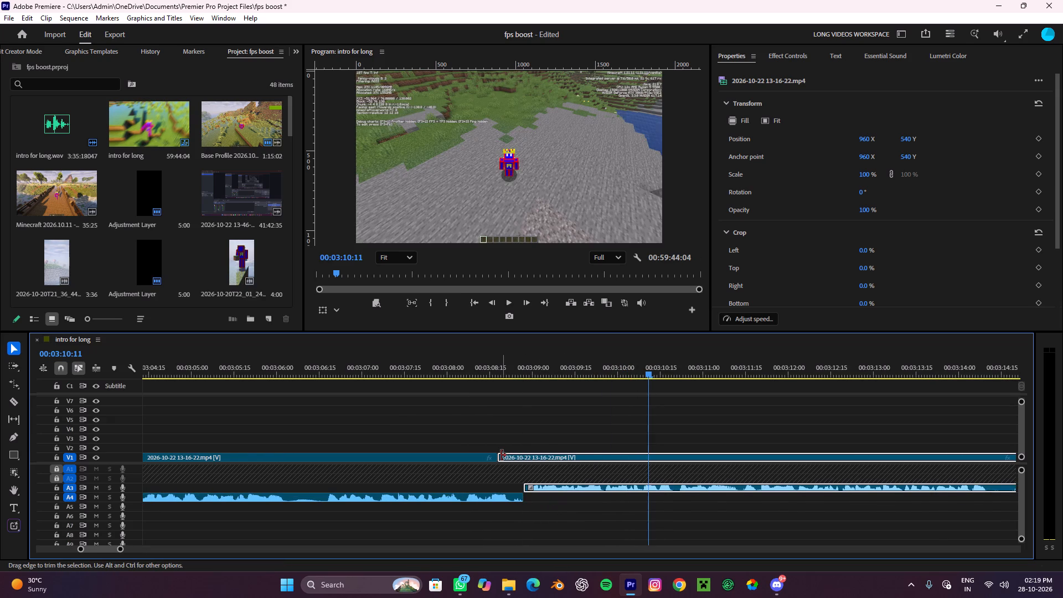
pyautogui.keyDown('alt'); pyautogui.moveTo(501, 455); pyautogui.dragTo(554, 461); pyautogui.keyUp('alt')
pyautogui.moveTo(546, 487); pyautogui.dragTo(526, 484)
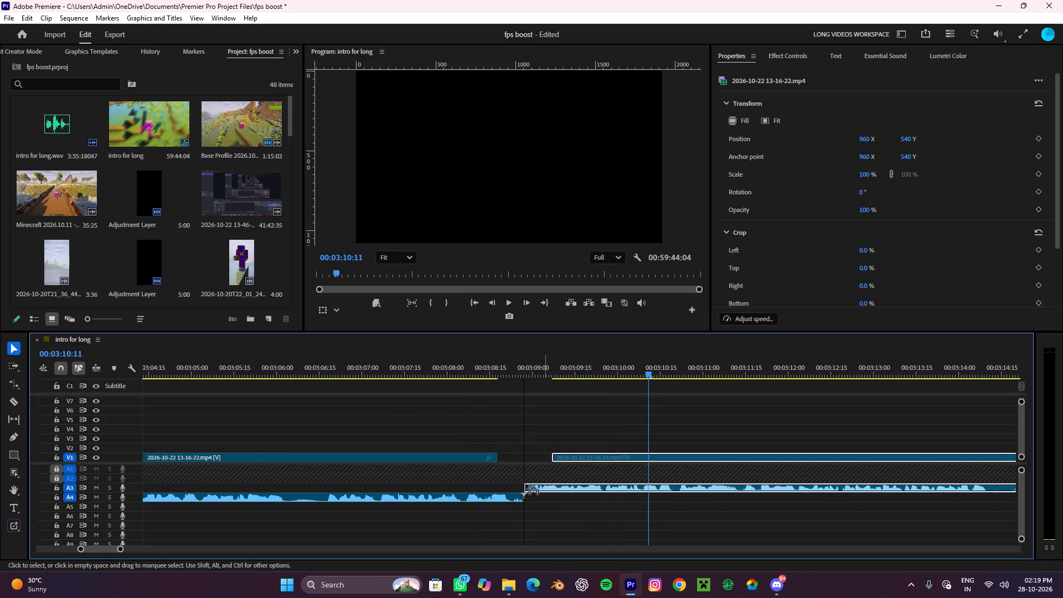
pyautogui.moveTo(526, 484); pyautogui.dragTo(512, 484)
pyautogui.keyDown('alt'); pyautogui.moveTo(526, 461); pyautogui.dragTo(476, 456); pyautogui.keyUp('alt')
# Play the overlapped join near 00:03:08, starting again from about 00:03:06 and running on to the gap at about 00:03:17.
pyautogui.moveTo(643, 373); pyautogui.dragTo(488, 430)
pyautogui.click(532, 420)
pyautogui.press('space')
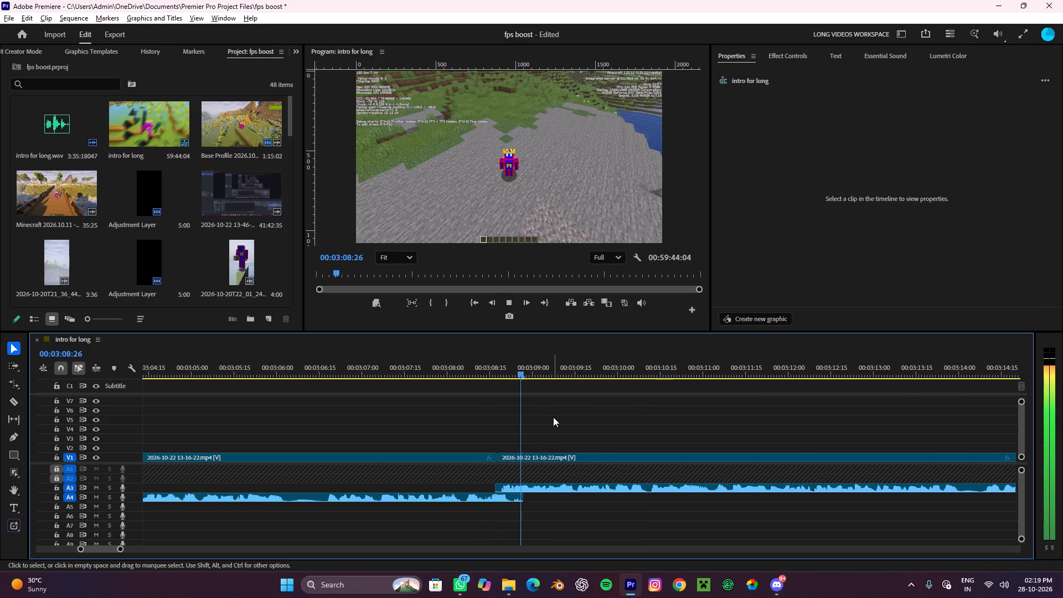
pyautogui.keyDown('alt'); pyautogui.scroll(-9, 553, 417); pyautogui.keyUp('alt')
pyautogui.press('space')
pyautogui.moveTo(548, 366); pyautogui.dragTo(494, 377)
pyautogui.moveTo(548, 355); pyautogui.dragTo(469, 386)
pyautogui.press('space')
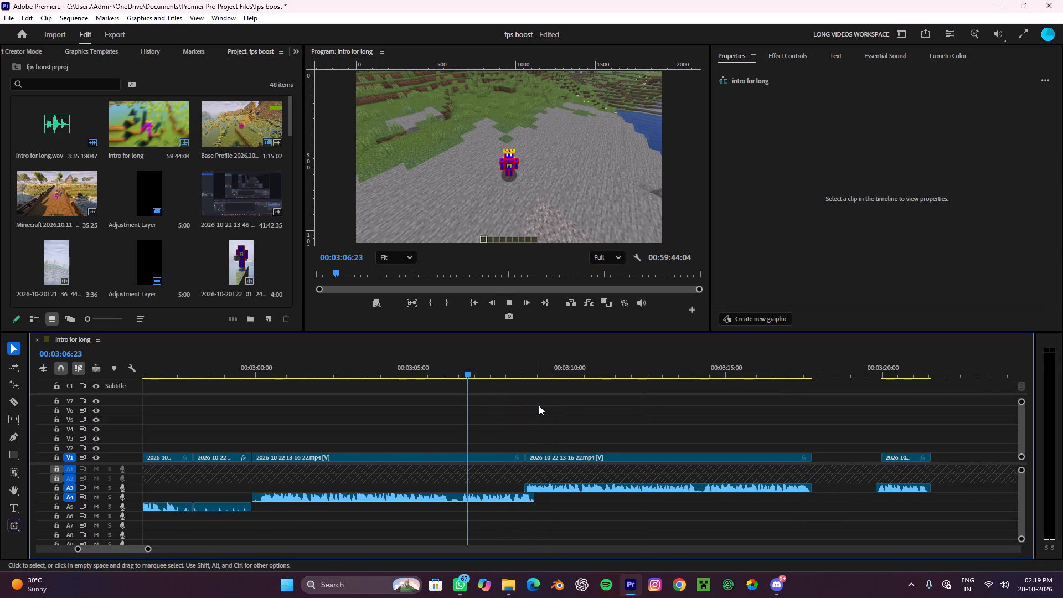
pyautogui.scroll(-14, 539, 405)
pyautogui.click(558, 416)
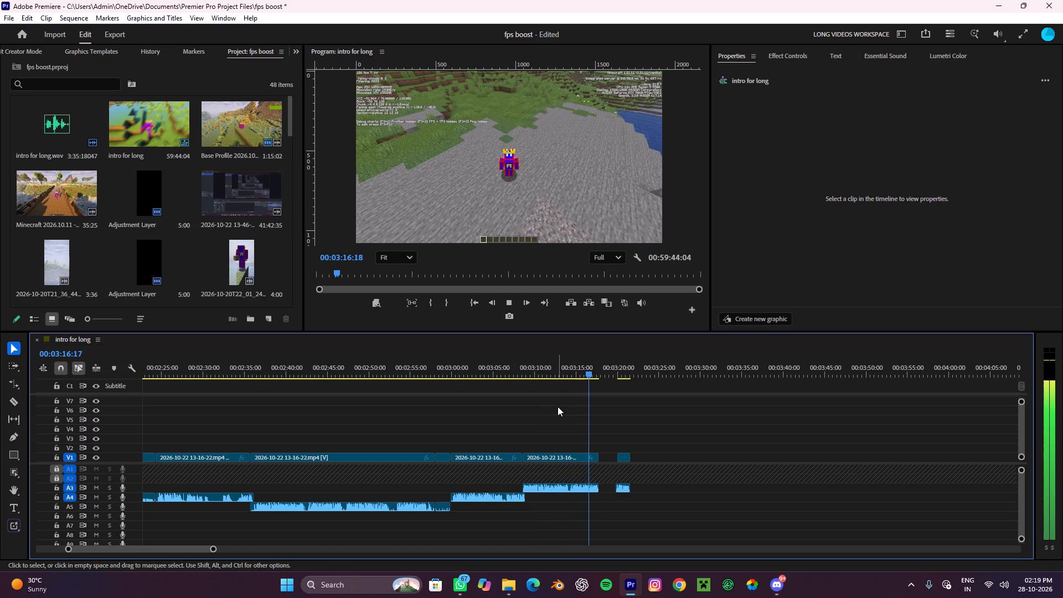
pyautogui.press('space')
# Close the gap before the last clip at about 00:03:17:20 and extend its video start back to meet the previous clip.
pyautogui.doubleClick(612, 456)
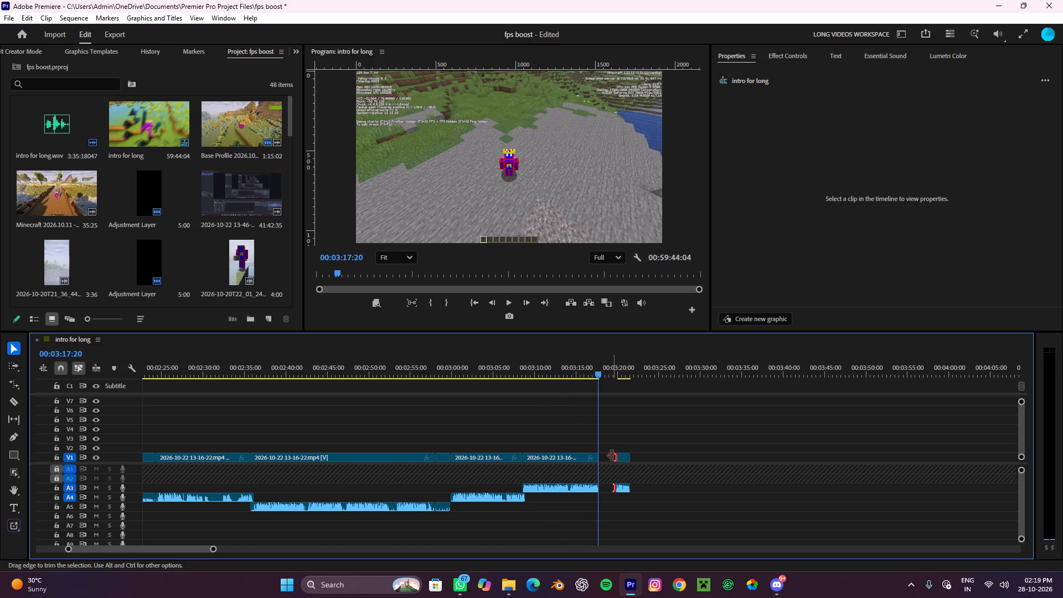
pyautogui.press('e')
pyautogui.keyDown('alt'); pyautogui.scroll(14, 619, 481); pyautogui.keyUp('alt')
pyautogui.press('space')
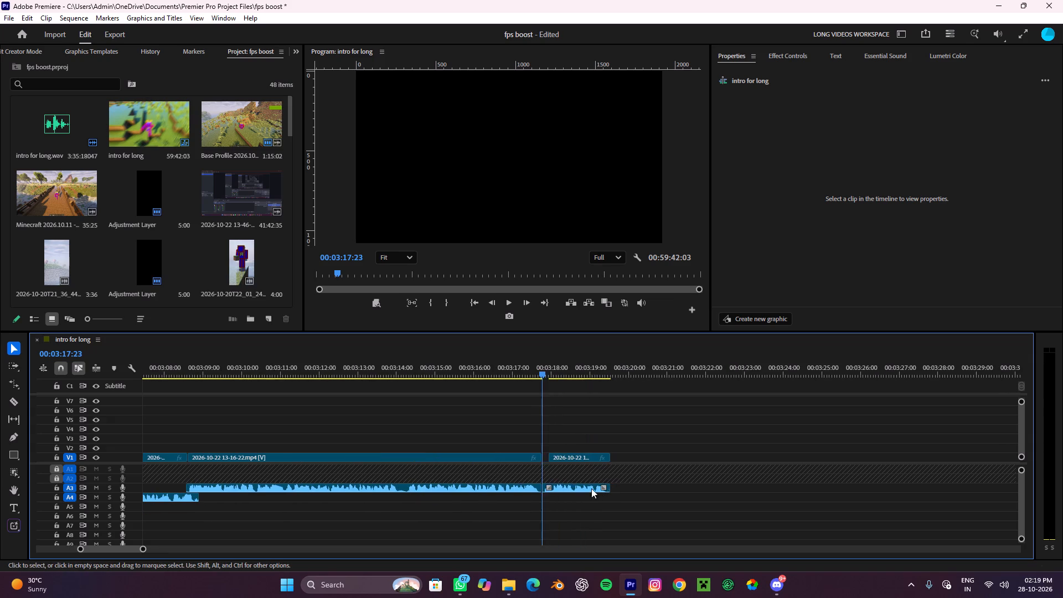
pyautogui.click(566, 483)
pyautogui.press('space')
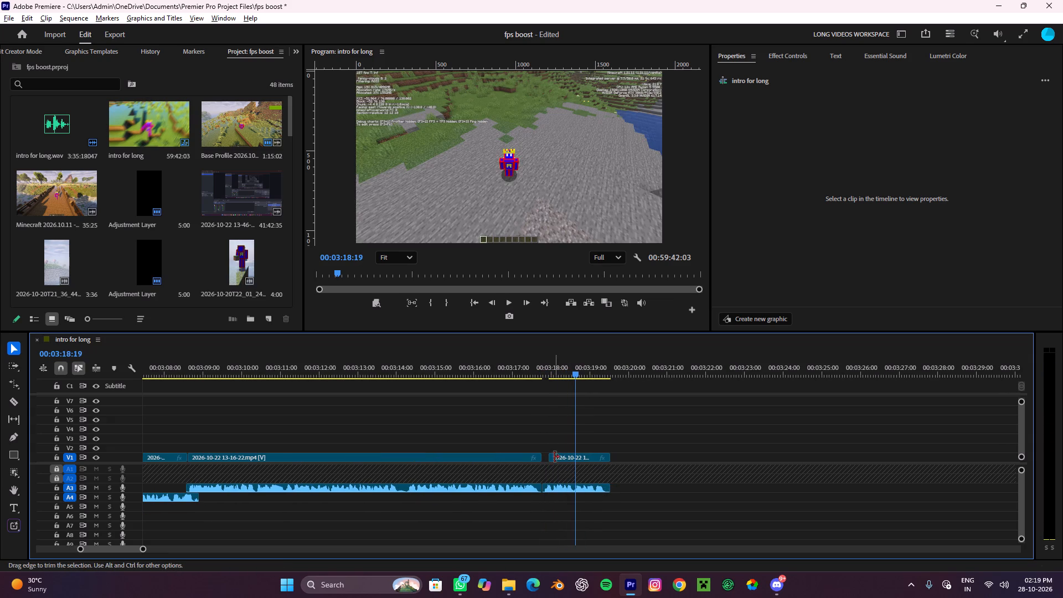
pyautogui.keyDown('alt'); pyautogui.moveTo(549, 457); pyautogui.dragTo(541, 460); pyautogui.keyUp('alt')
# Move the last clip's audio from A3 to A4 and trim 6 frames off the start of its video.
pyautogui.keyDown('alt'); pyautogui.moveTo(560, 491); pyautogui.dragTo(559, 497); pyautogui.keyUp('alt')
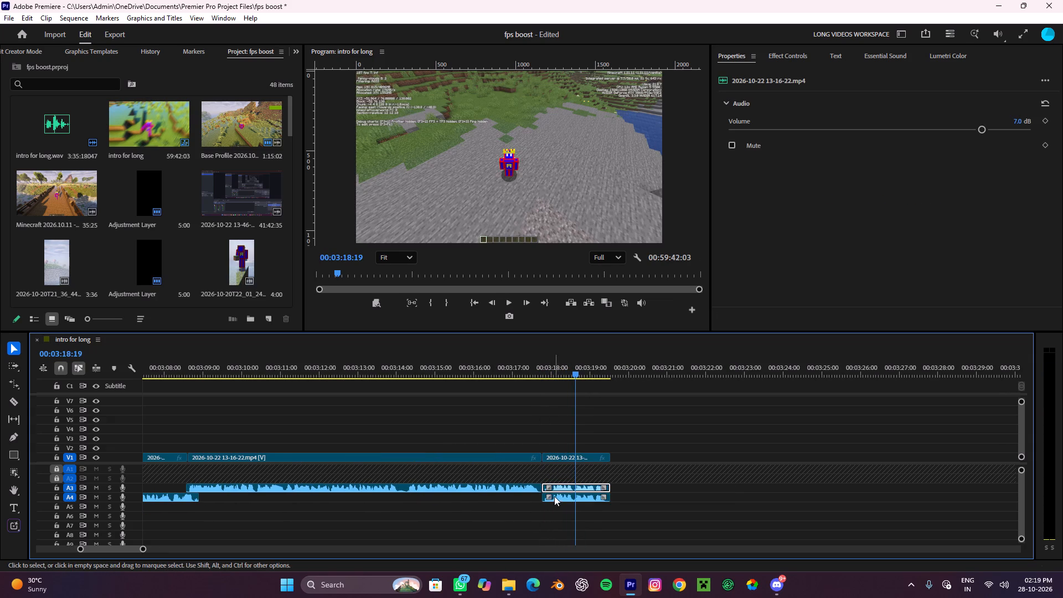
pyautogui.click(563, 490)
pyautogui.hotkey('ctrl', 'z')
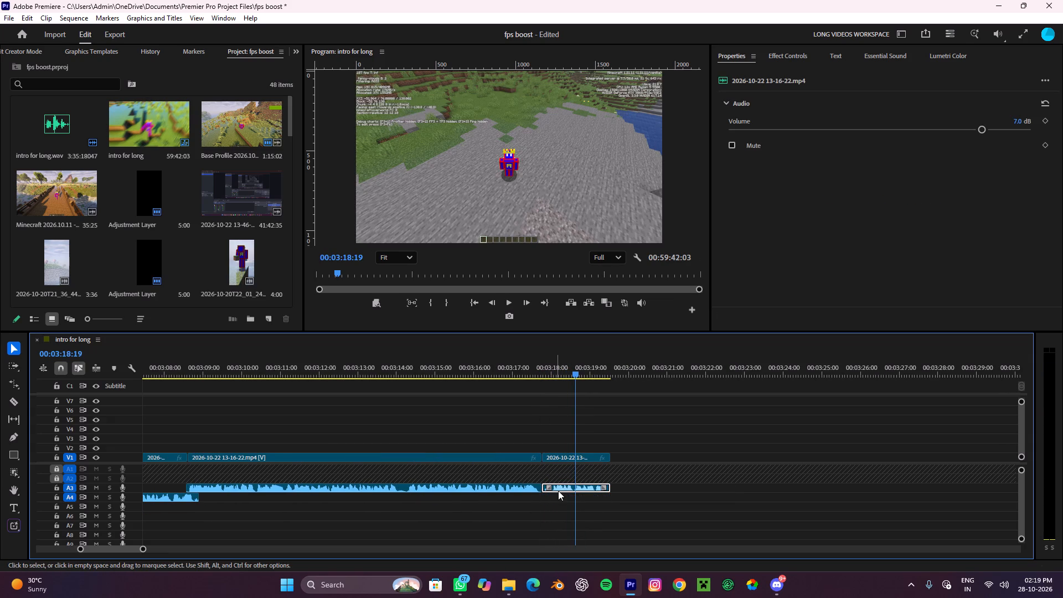
pyautogui.moveTo(559, 491); pyautogui.dragTo(556, 502)
pyautogui.keyDown('alt'); pyautogui.moveTo(546, 457); pyautogui.dragTo(554, 459); pyautogui.keyUp('alt')
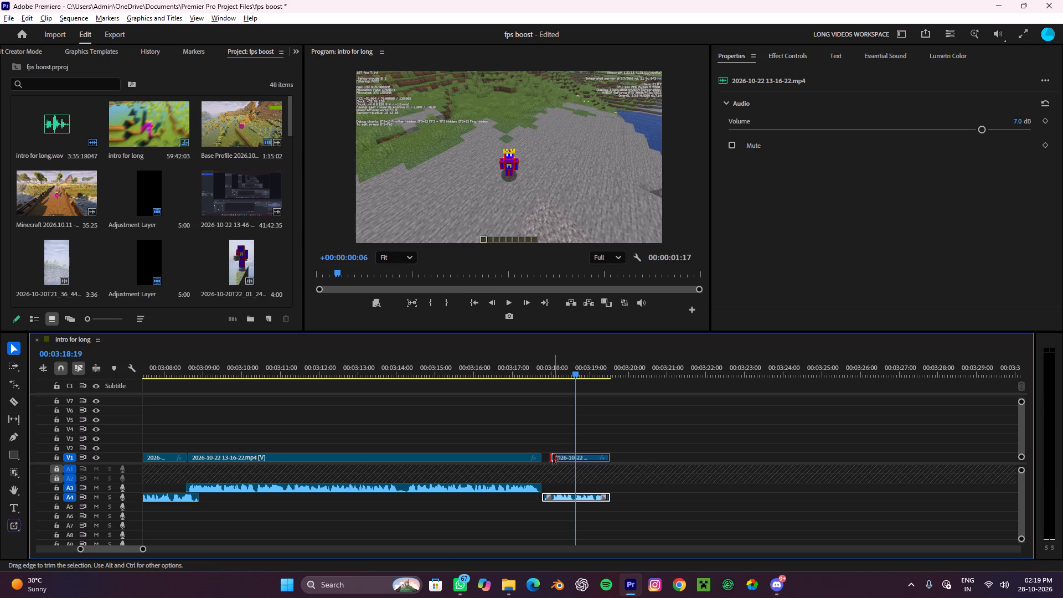
pyautogui.moveTo(555, 500); pyautogui.dragTo(549, 501)
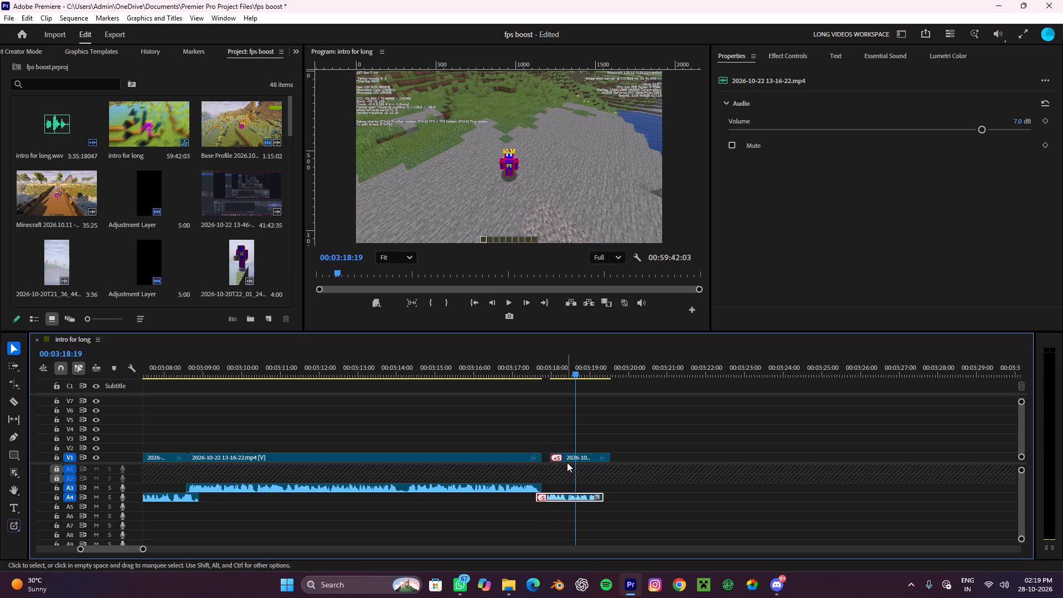
pyautogui.hotkey('ctrl', 'z')
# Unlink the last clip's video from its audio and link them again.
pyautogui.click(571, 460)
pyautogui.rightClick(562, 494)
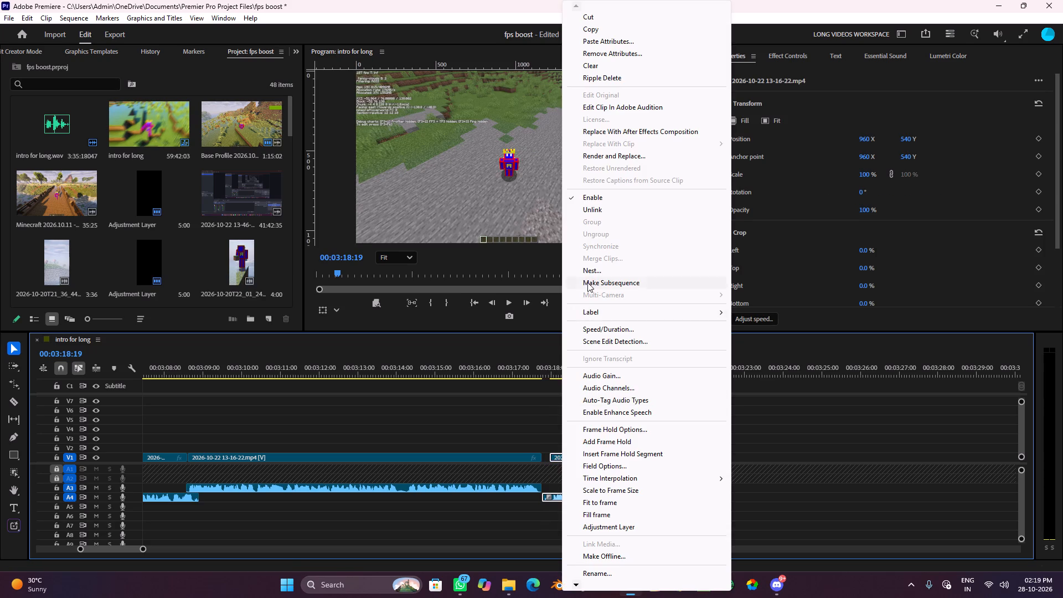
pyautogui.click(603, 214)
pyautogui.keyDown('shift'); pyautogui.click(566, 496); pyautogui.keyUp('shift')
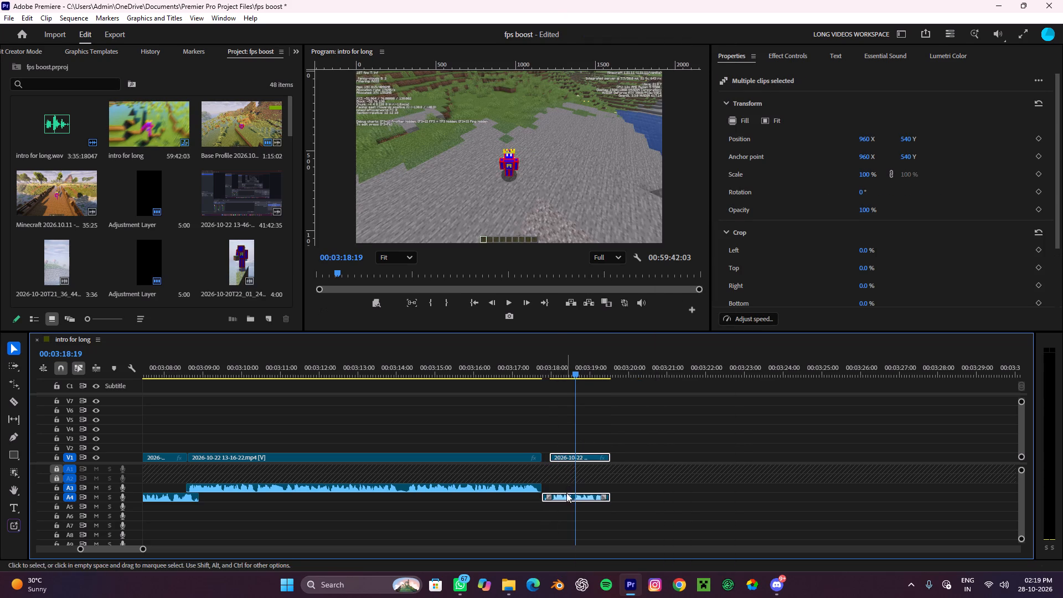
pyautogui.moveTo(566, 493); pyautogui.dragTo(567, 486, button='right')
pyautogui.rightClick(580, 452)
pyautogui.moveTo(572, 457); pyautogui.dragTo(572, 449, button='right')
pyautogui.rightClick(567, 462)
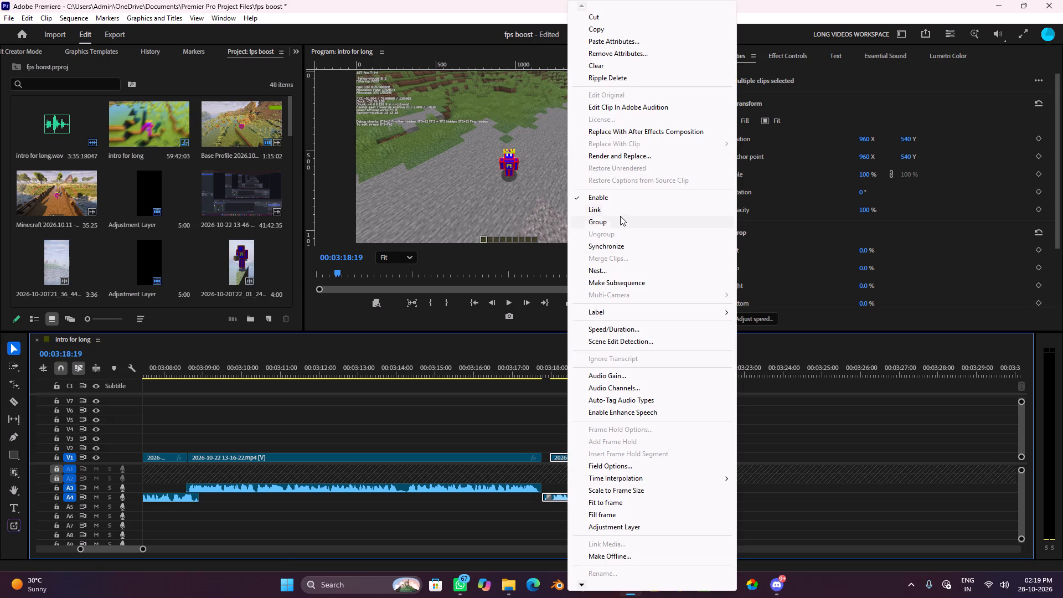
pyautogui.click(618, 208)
# Slide the linked last clip 6 frames earlier so its video meets the previous clip and its A4 audio overlaps the A3 audio.
pyautogui.click(564, 459)
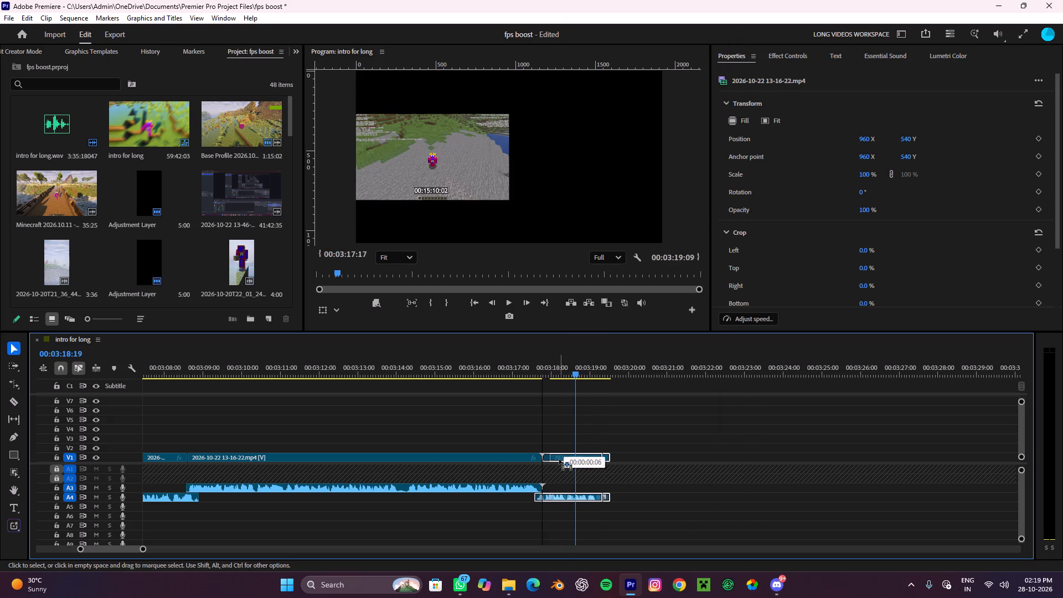
# Play the last join from about 00:03:17 to the end of the edited footage.
pyautogui.moveTo(564, 370); pyautogui.dragTo(518, 394)
pyautogui.click(578, 406)
pyautogui.press('space')
pyautogui.keyDown('alt'); pyautogui.scroll(-9, 667, 437); pyautogui.keyUp('alt')
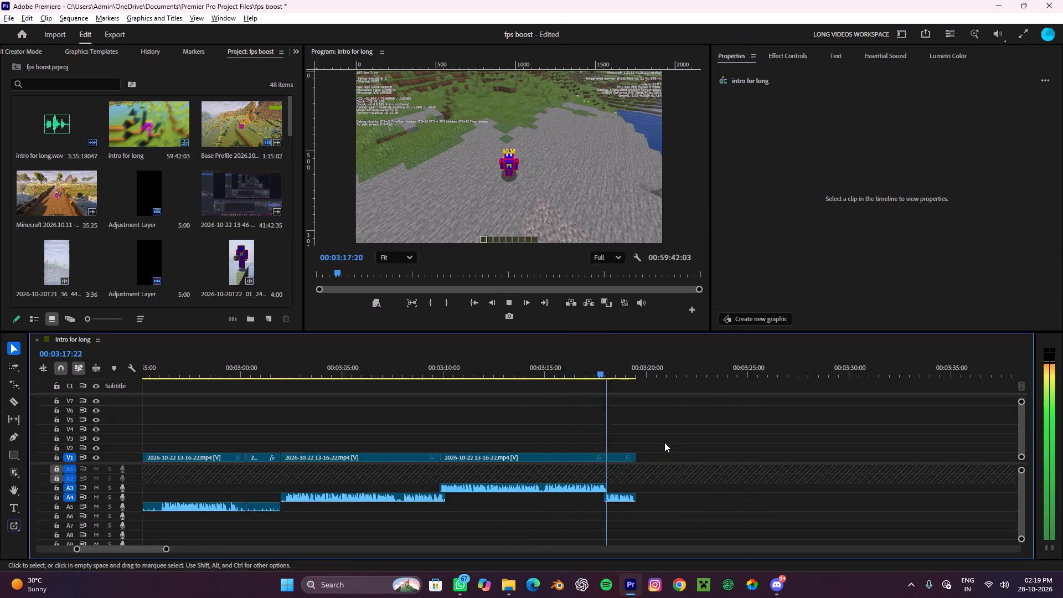
pyautogui.keyDown('alt'); pyautogui.scroll(-9, 664, 442); pyautogui.keyUp('alt')
pyautogui.keyDown('alt'); pyautogui.scroll(3, 659, 457); pyautogui.keyUp('alt')
pyautogui.keyDown('alt'); pyautogui.scroll(-4, 659, 457); pyautogui.keyUp('alt')
pyautogui.press('space')
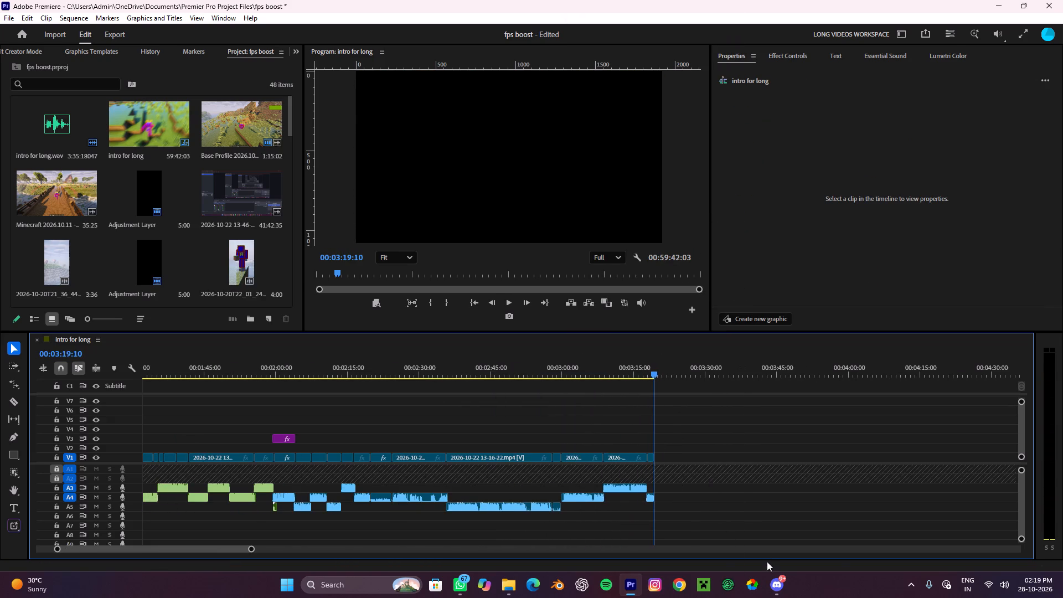
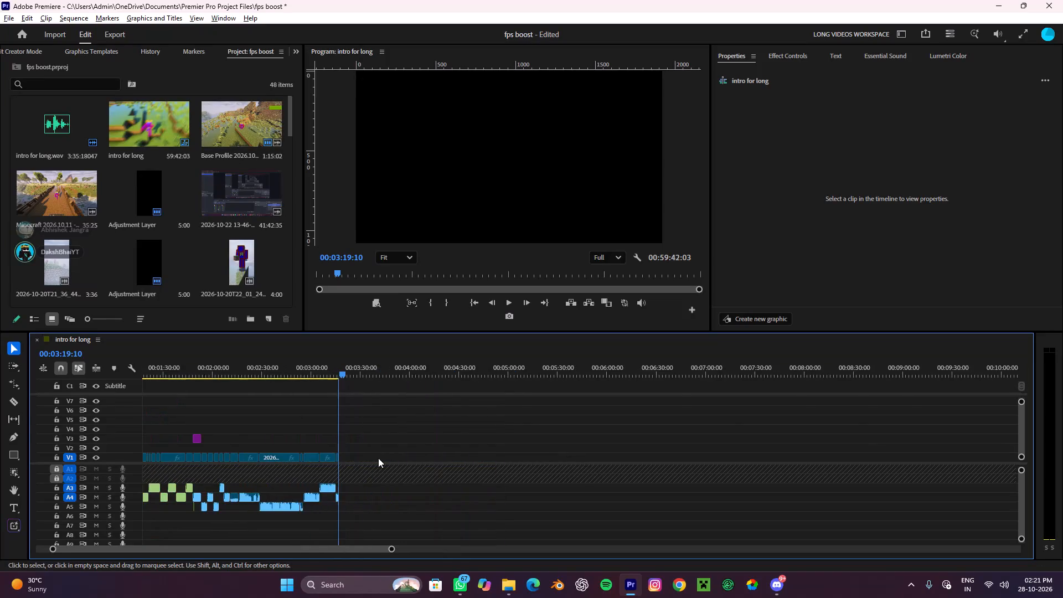
# Replay the end of the edited footage from about 00:03:18 into the empty gap after it.
pyautogui.press('space')
pyautogui.moveTo(405, 357); pyautogui.dragTo(394, 366)
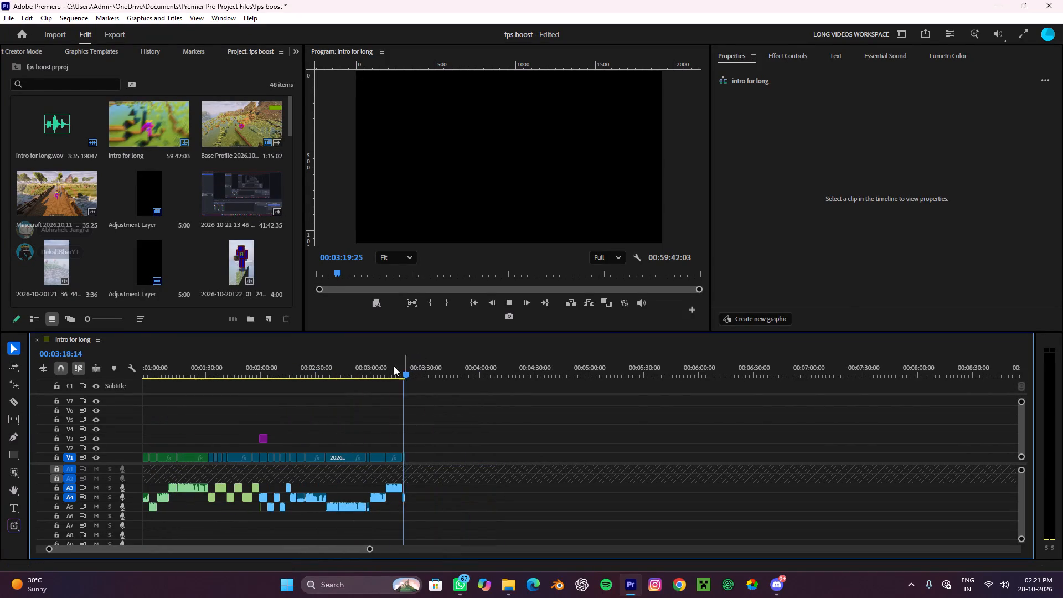
pyautogui.moveTo(394, 366); pyautogui.dragTo(374, 389)
pyautogui.press('space')
pyautogui.click(478, 435)
pyautogui.keyDown('alt'); pyautogui.scroll(4, 464, 442); pyautogui.keyUp('alt')
pyautogui.scroll(3, 464, 442)
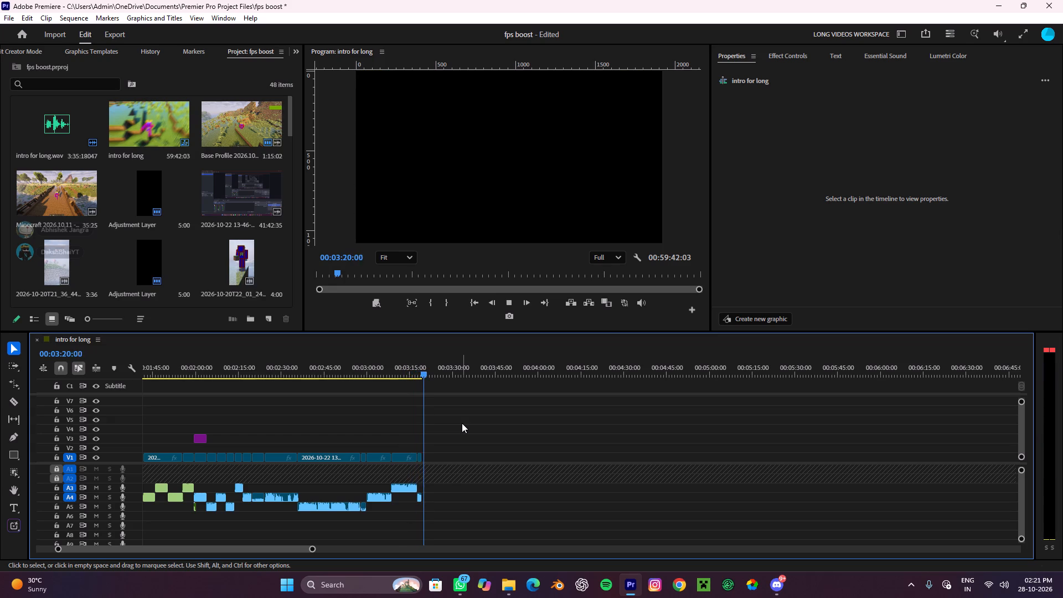
pyautogui.keyDown('alt'); pyautogui.scroll(-9, 461, 427); pyautogui.keyUp('alt')
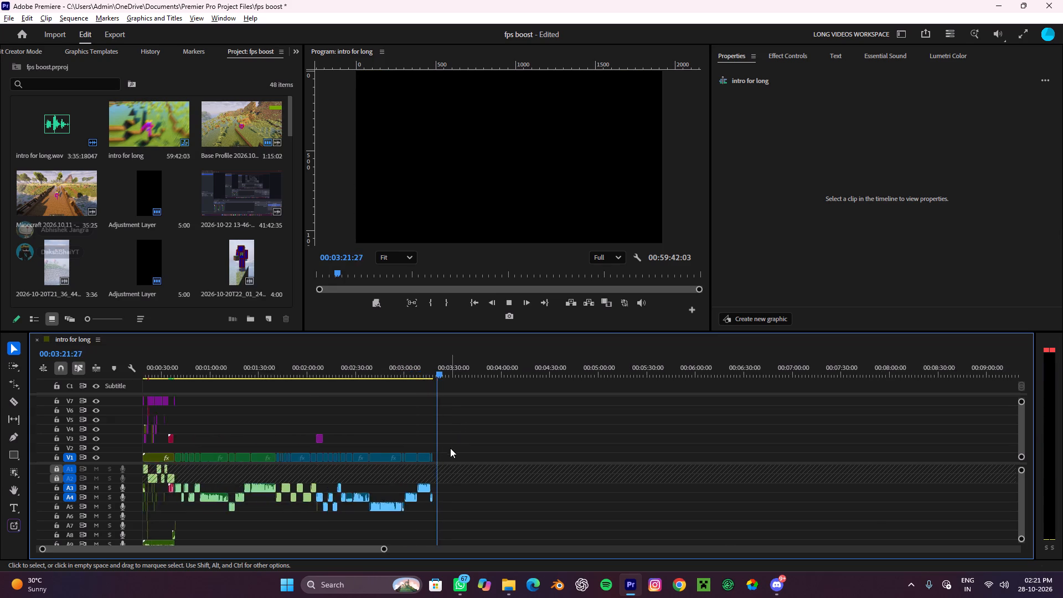
pyautogui.keyDown('alt'); pyautogui.scroll(-8, 450, 448); pyautogui.keyUp('alt')
pyautogui.press('space')
# Scrub through the remaining raw footage and play the start of the section beginning at about 00:46:08.
pyautogui.moveTo(247, 370); pyautogui.dragTo(774, 503)
pyautogui.keyDown('alt'); pyautogui.scroll(-10, 768, 498); pyautogui.keyUp('alt')
pyautogui.moveTo(446, 362); pyautogui.dragTo(704, 426)
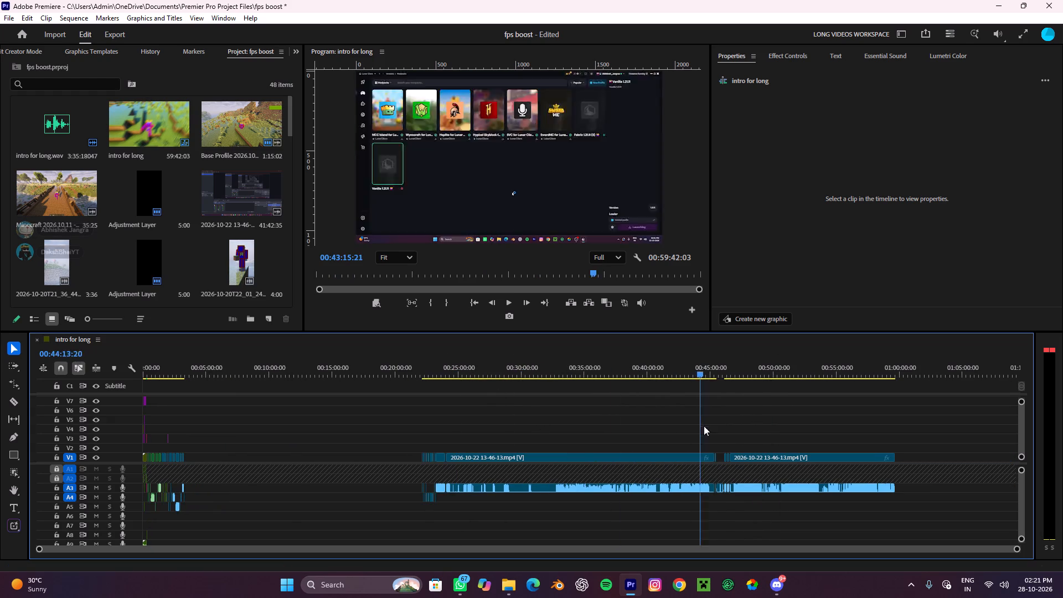
pyautogui.moveTo(704, 426); pyautogui.dragTo(727, 447)
pyautogui.keyDown('alt'); pyautogui.scroll(10, 721, 449); pyautogui.keyUp('alt')
pyautogui.moveTo(737, 362); pyautogui.dragTo(732, 364)
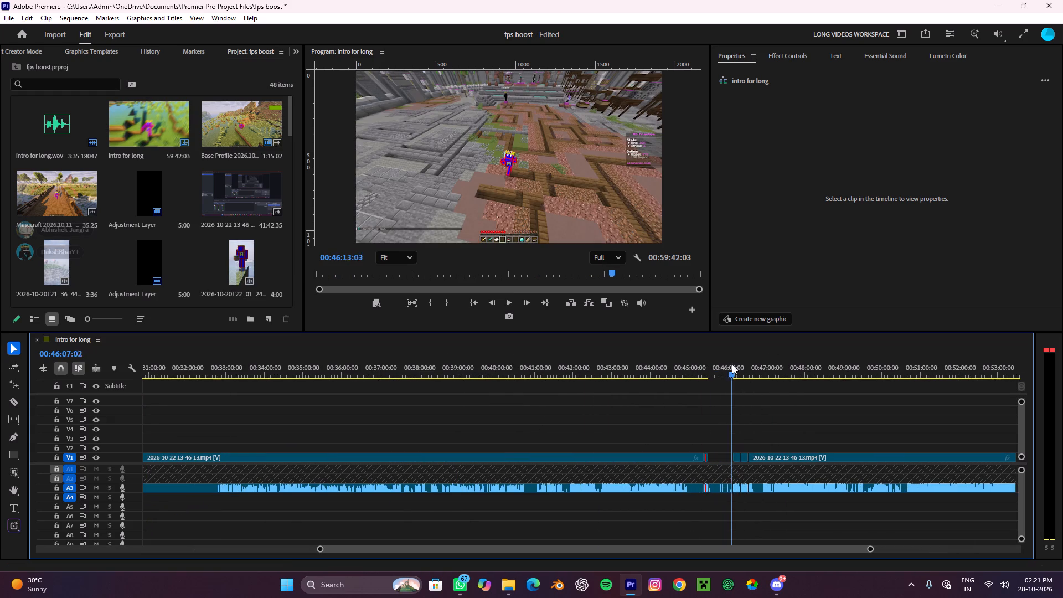
pyautogui.moveTo(732, 364); pyautogui.dragTo(730, 368)
pyautogui.press('space')
pyautogui.keyDown('alt'); pyautogui.scroll(10, 746, 437); pyautogui.keyUp('alt')
pyautogui.click(748, 416)
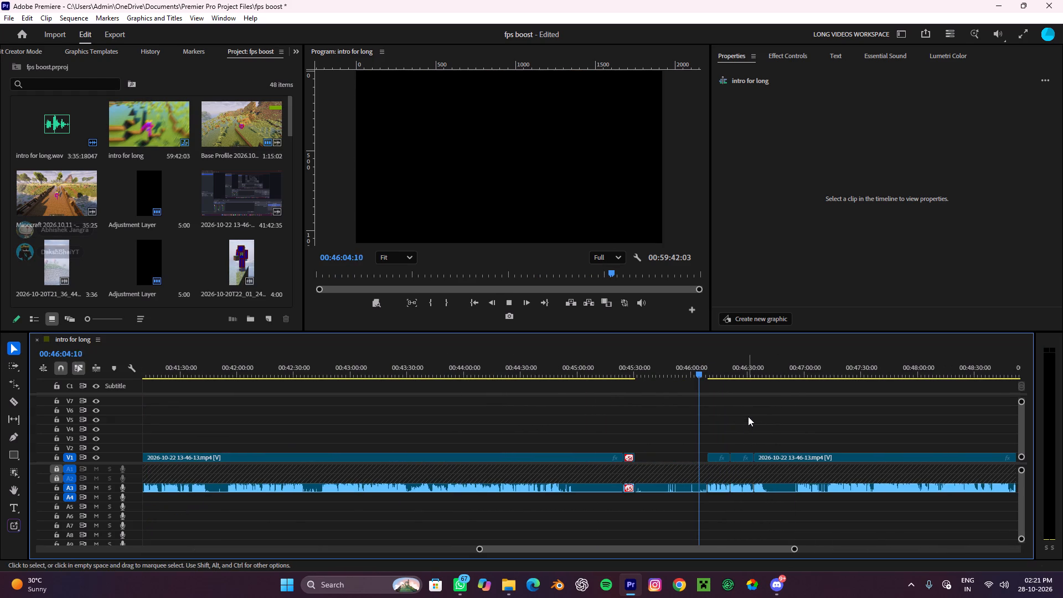
pyautogui.moveTo(705, 365); pyautogui.dragTo(706, 389)
pyautogui.click(728, 391)
pyautogui.press('space')
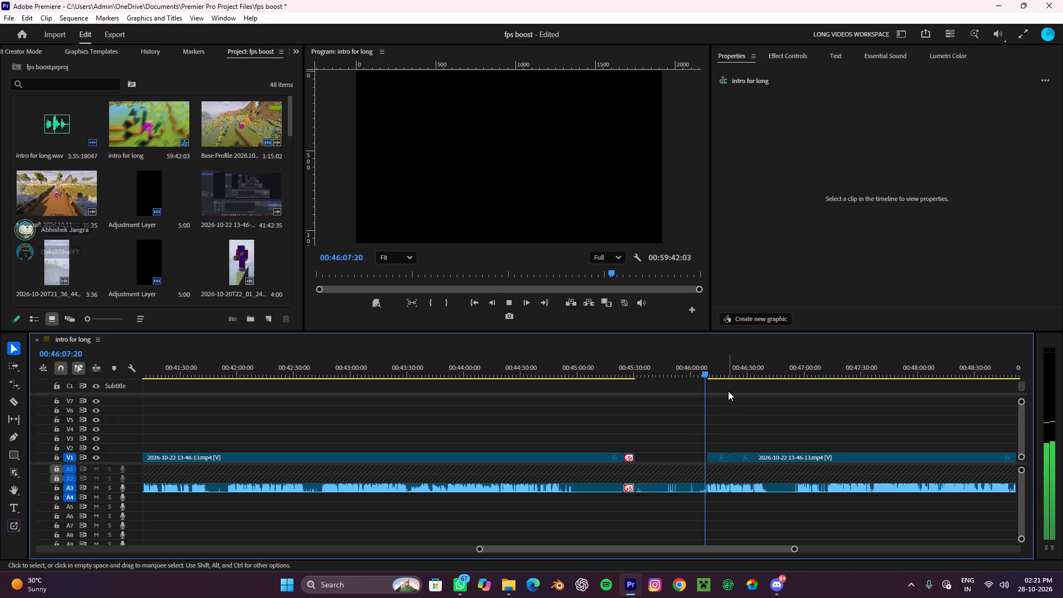
pyautogui.click(758, 411)
pyautogui.keyDown('alt'); pyautogui.scroll(-4, 751, 414); pyautogui.keyUp('alt')
pyautogui.keyDown('alt'); pyautogui.scroll(5, 735, 420); pyautogui.keyUp('alt')
pyautogui.keyDown('alt'); pyautogui.scroll(-5, 735, 420); pyautogui.keyUp('alt')
pyautogui.keyDown('alt'); pyautogui.scroll(5, 735, 420); pyautogui.keyUp('alt')
pyautogui.press('space')
# Cut the short clip near 00:45:27 together with the audio-only A3 clip in the gap before the section at about 00:46:08.
pyautogui.moveTo(689, 506); pyautogui.dragTo(642, 492)
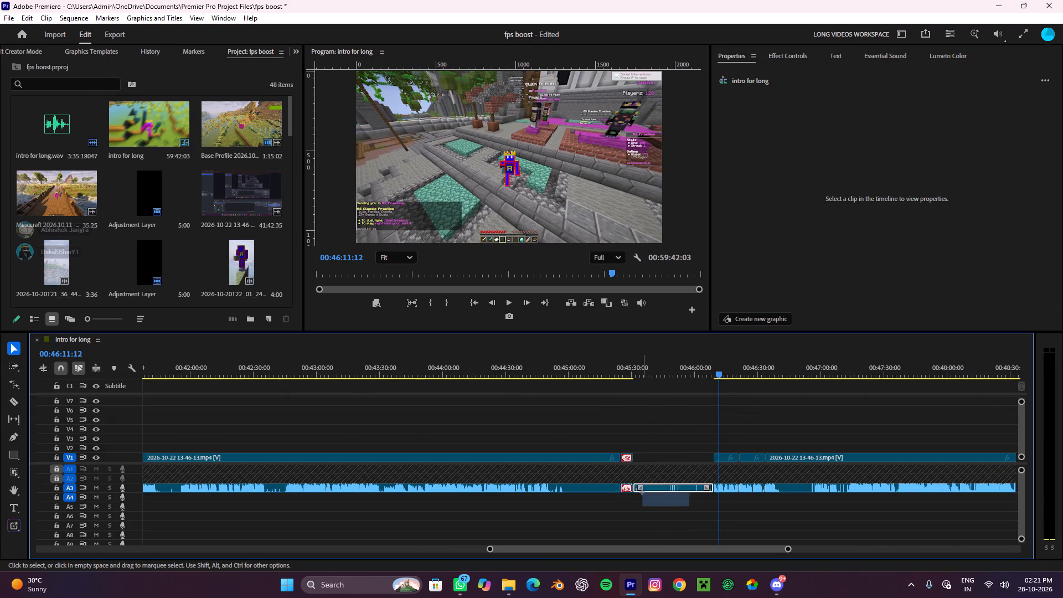
pyautogui.moveTo(642, 492); pyautogui.dragTo(627, 449)
pyautogui.hotkey('ctrl', 'x')
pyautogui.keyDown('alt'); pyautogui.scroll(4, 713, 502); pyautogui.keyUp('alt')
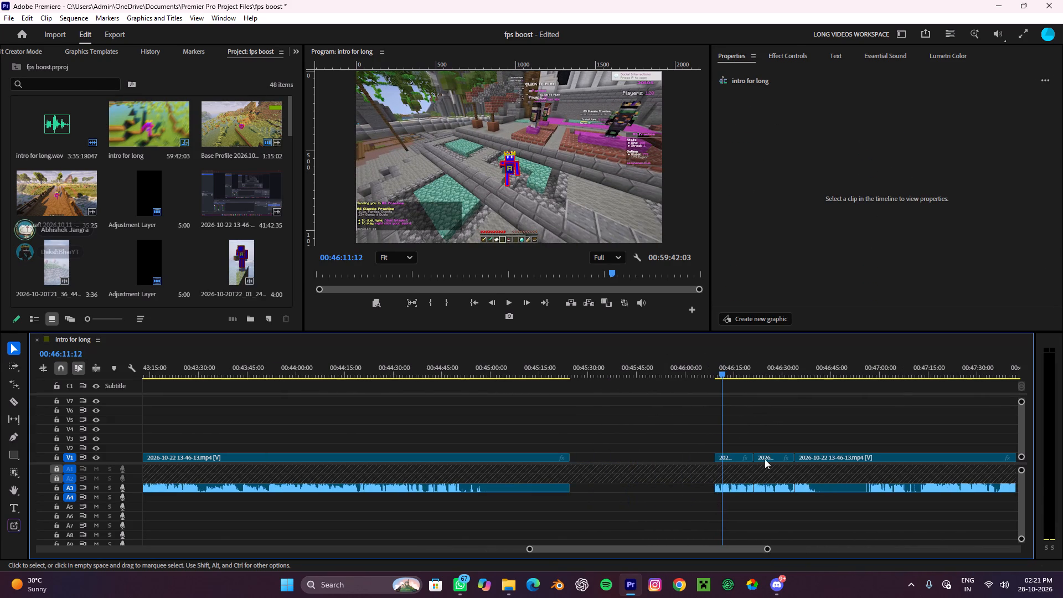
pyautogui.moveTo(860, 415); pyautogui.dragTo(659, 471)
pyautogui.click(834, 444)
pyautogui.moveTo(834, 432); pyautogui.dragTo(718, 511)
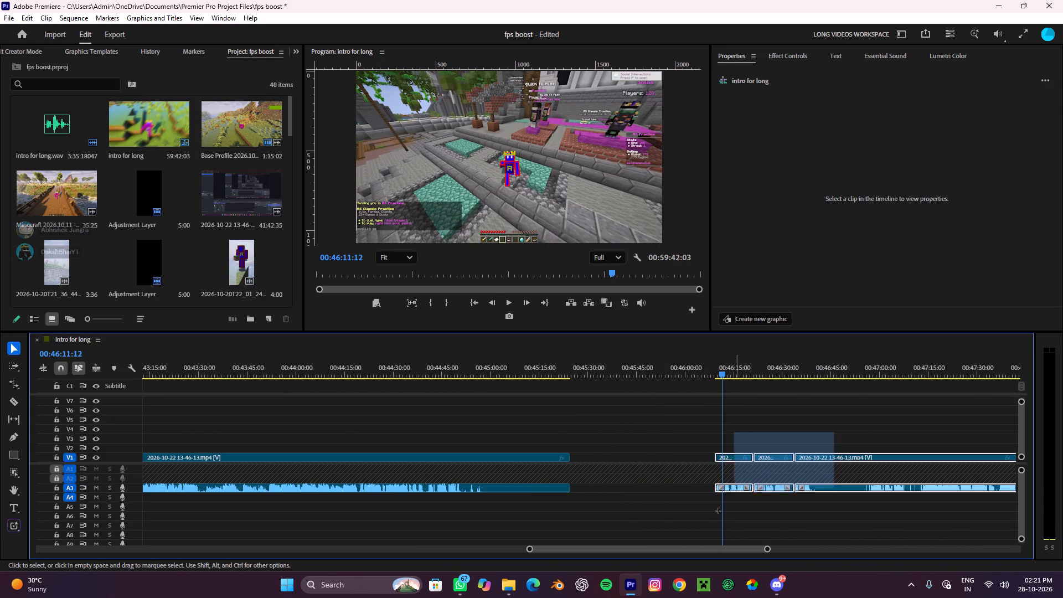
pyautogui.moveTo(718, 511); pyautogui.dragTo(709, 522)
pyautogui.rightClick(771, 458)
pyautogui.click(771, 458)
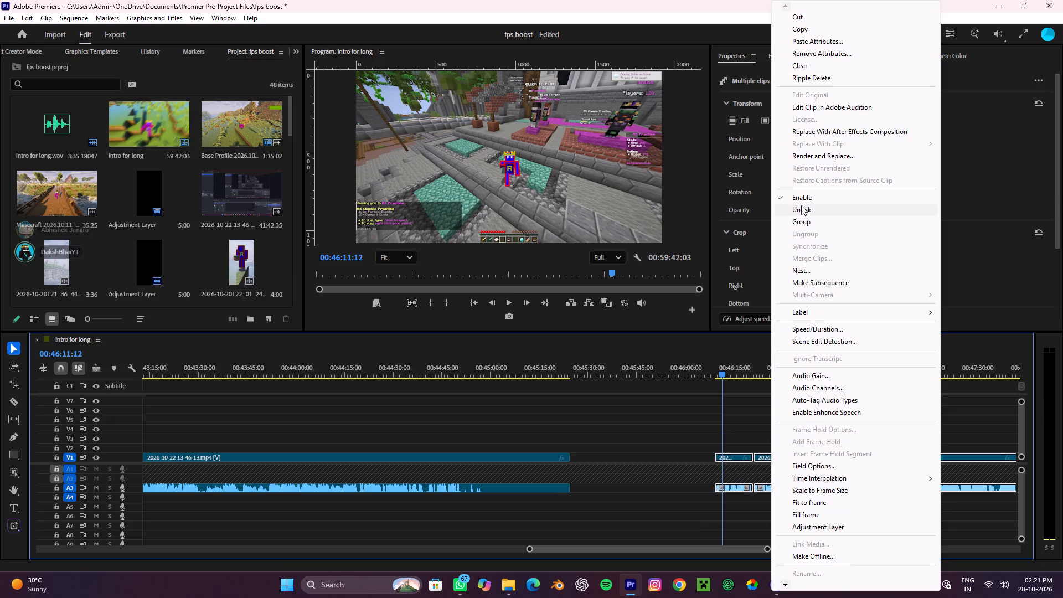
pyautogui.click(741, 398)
# Play the first clip of the section after the gap, from about 00:46:11 to 00:46:16.
pyautogui.press('space')
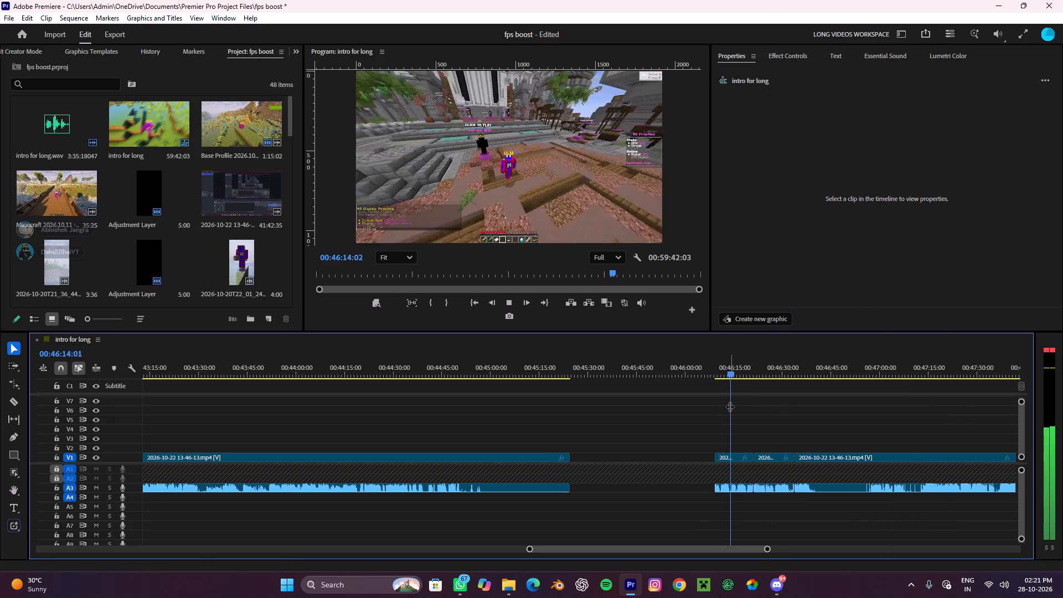
pyautogui.keyDown('alt'); pyautogui.scroll(5, 733, 456); pyautogui.keyUp('alt')
pyautogui.press('space')
pyautogui.keyDown('alt'); pyautogui.scroll(5, 735, 465); pyautogui.keyUp('alt')
pyautogui.press('space')
pyautogui.scroll(-4, 735, 465)
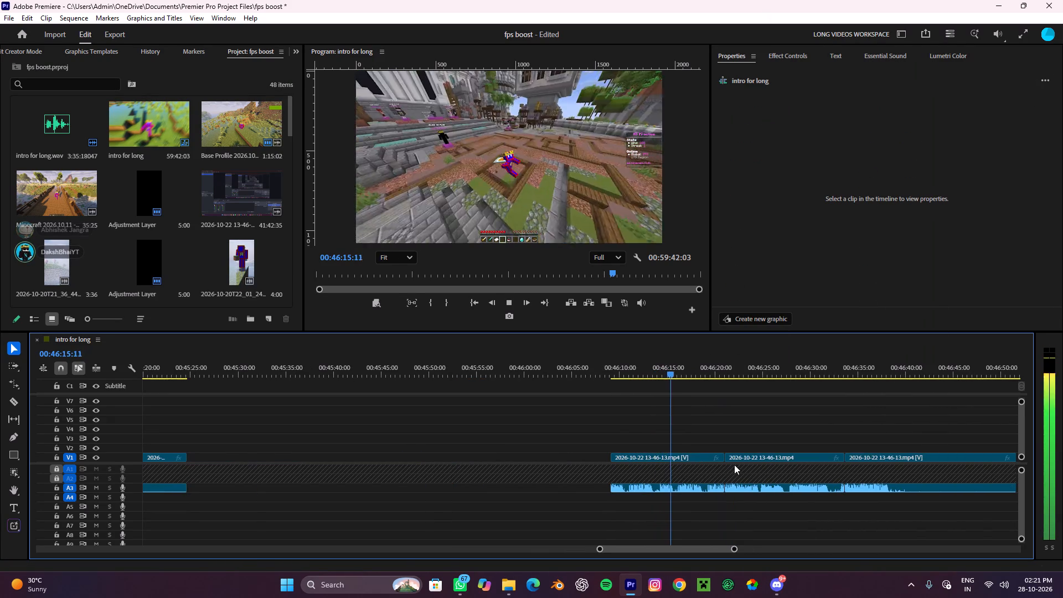
pyautogui.press('space')
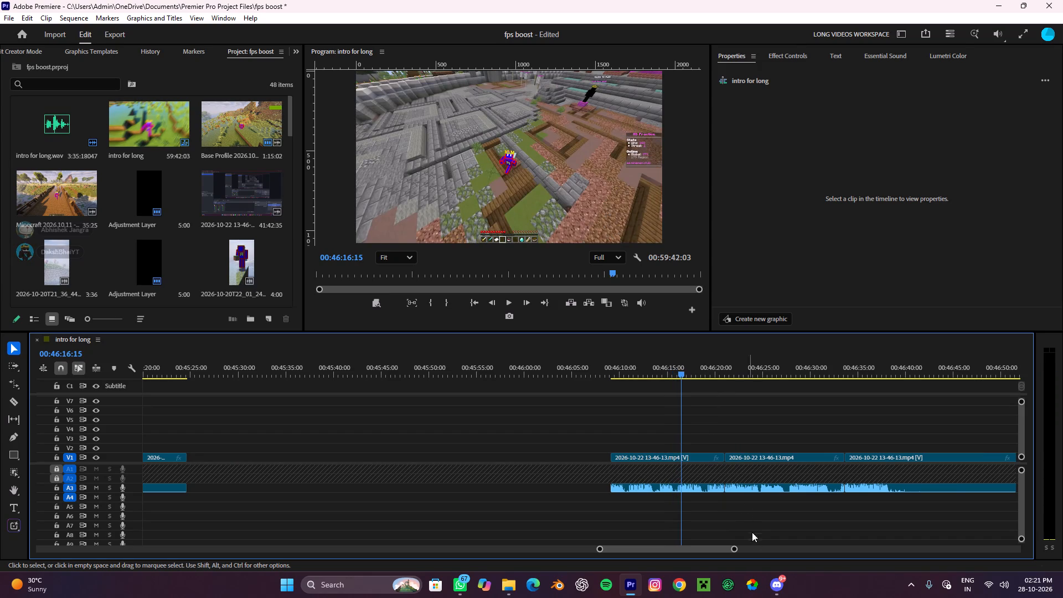
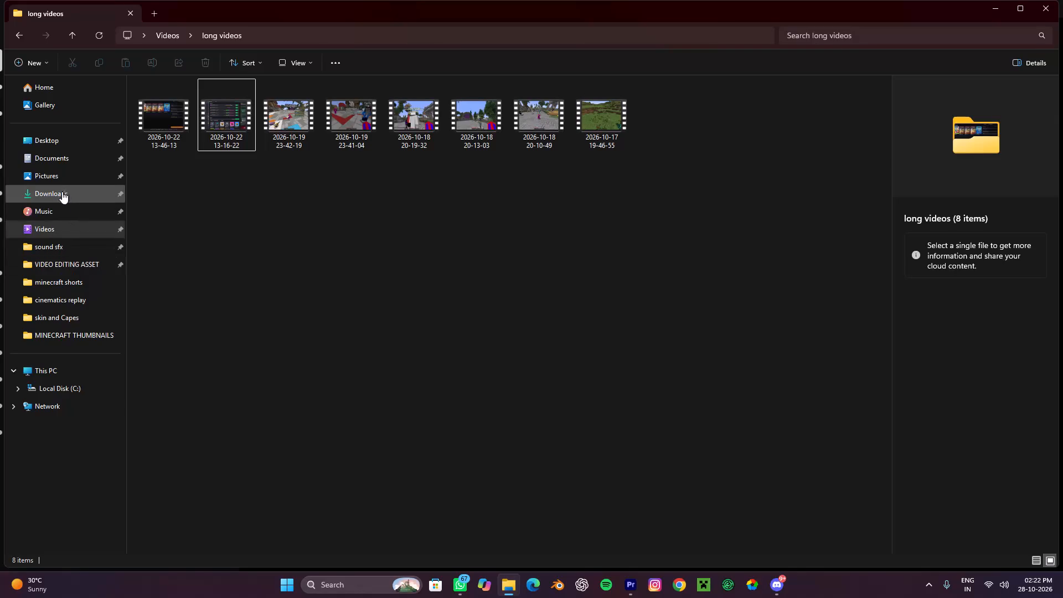
# Browse the Downloads and Videos folders, and preview several of the video files in the minecraft shorts folder.
pyautogui.click(57, 197)
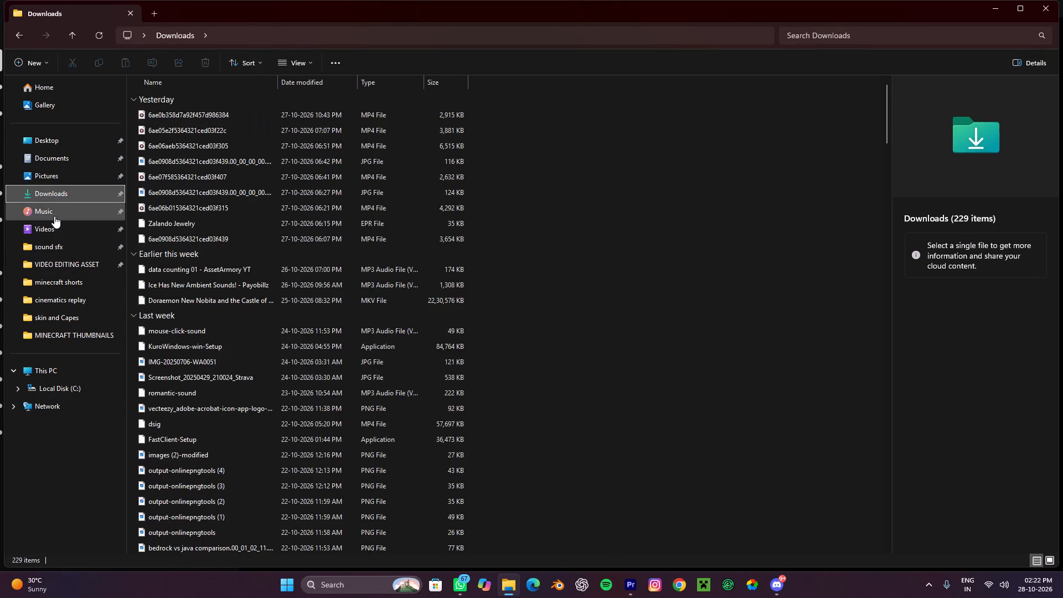
pyautogui.click(54, 216)
pyautogui.click(45, 239)
pyautogui.click(56, 231)
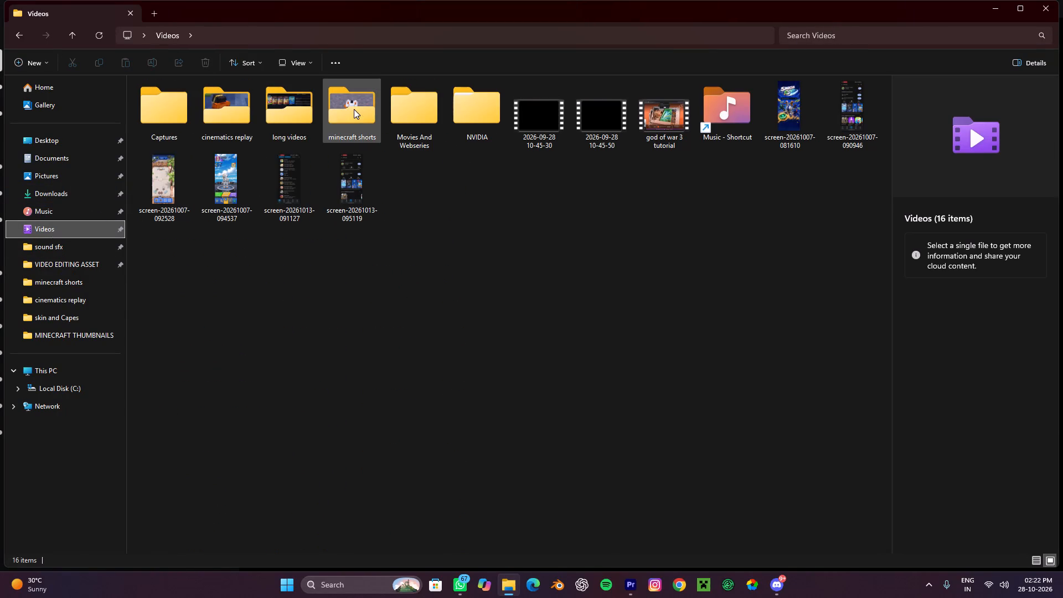
pyautogui.doubleClick(359, 109)
pyautogui.click(221, 120)
pyautogui.click(298, 110)
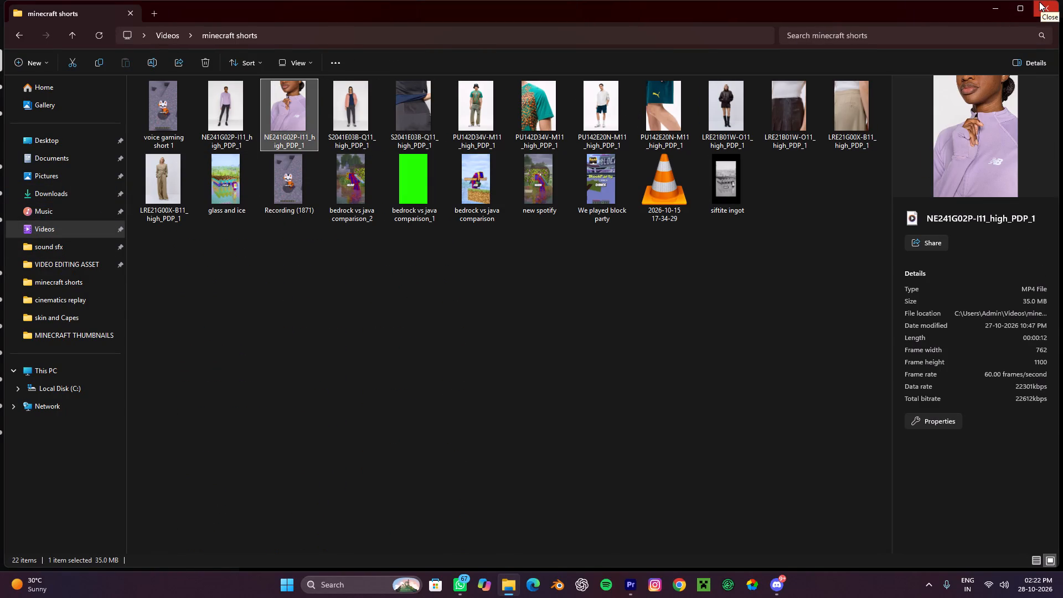
pyautogui.click(430, 113)
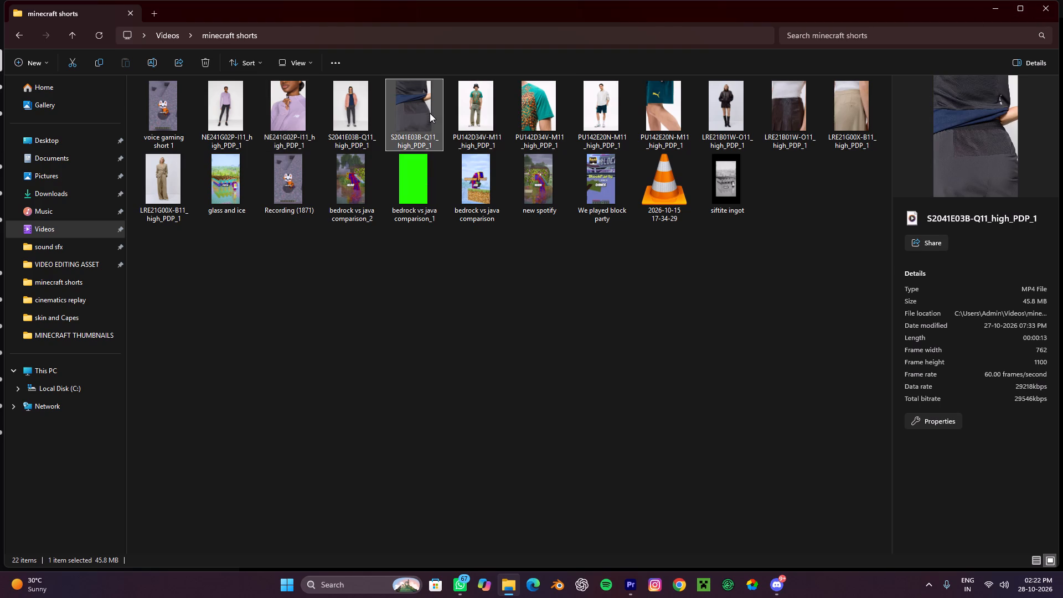
pyautogui.click(545, 104)
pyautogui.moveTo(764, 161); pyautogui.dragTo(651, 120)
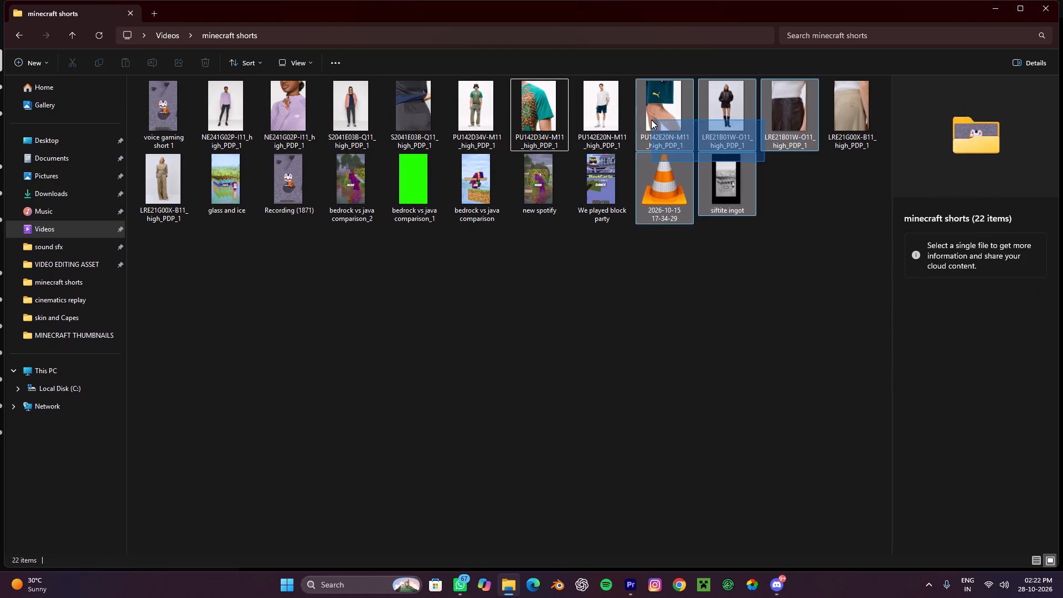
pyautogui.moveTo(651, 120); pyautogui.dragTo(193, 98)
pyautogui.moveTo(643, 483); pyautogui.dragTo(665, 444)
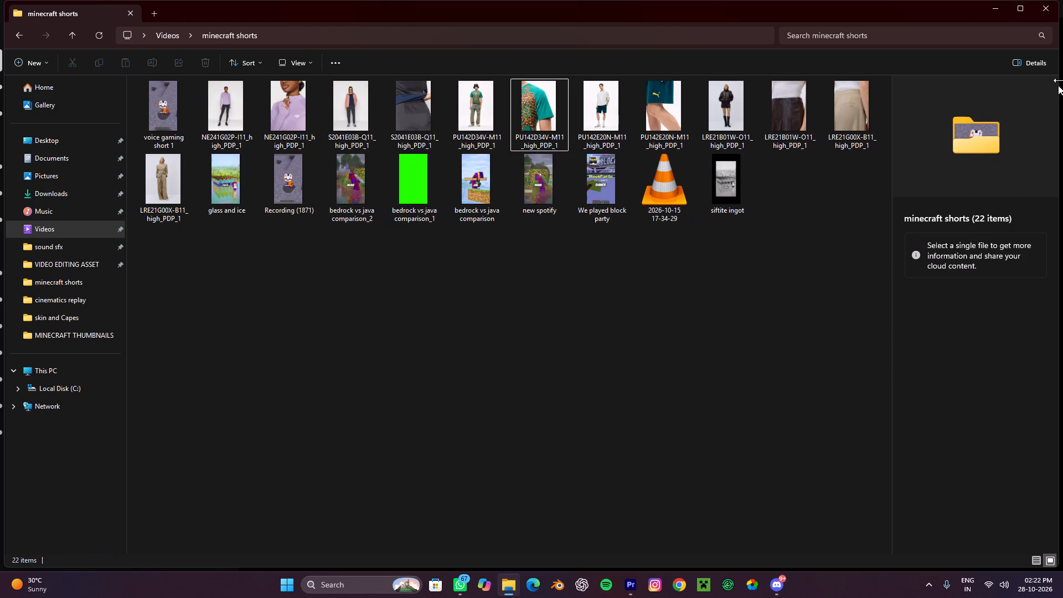
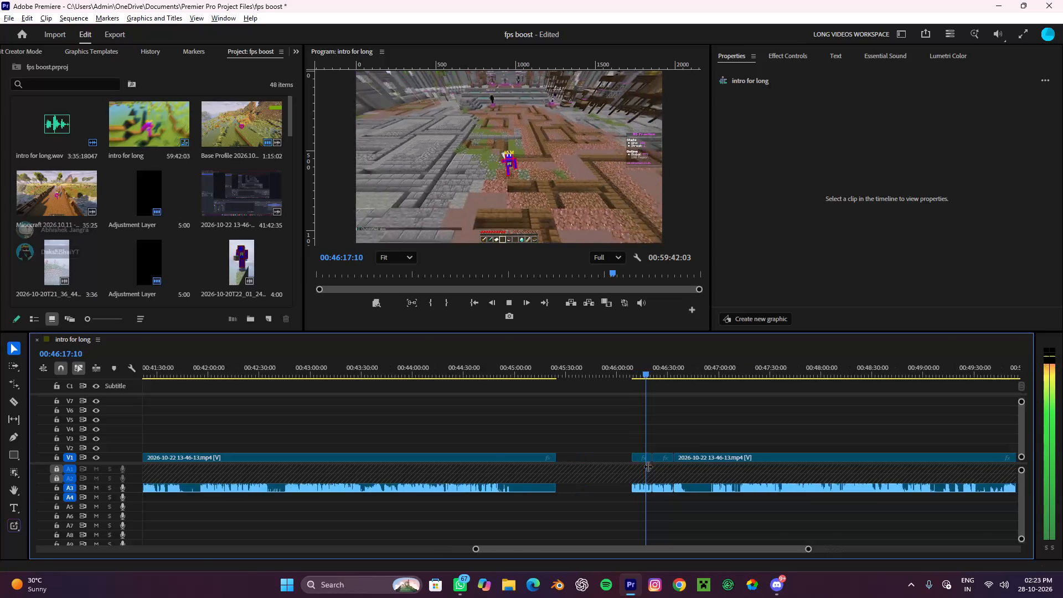
# Stop playback at about 00:46:17 and examine the short clips following the gap in the intro for long sequence.
pyautogui.keyDown('alt'); pyautogui.scroll(5, 648, 466); pyautogui.keyUp('alt')
pyautogui.press('space')
pyautogui.keyDown('alt'); pyautogui.scroll(3, 682, 483); pyautogui.keyUp('alt')
pyautogui.keyDown('alt'); pyautogui.scroll(-4, 682, 483); pyautogui.keyUp('alt')
pyautogui.keyDown('alt'); pyautogui.scroll(4, 682, 483); pyautogui.keyUp('alt')
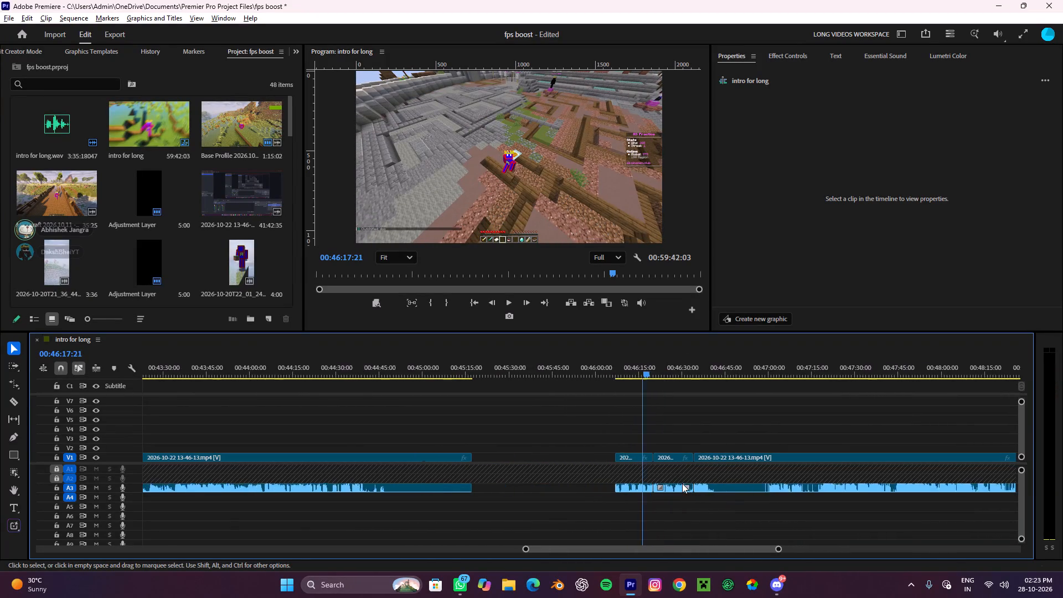
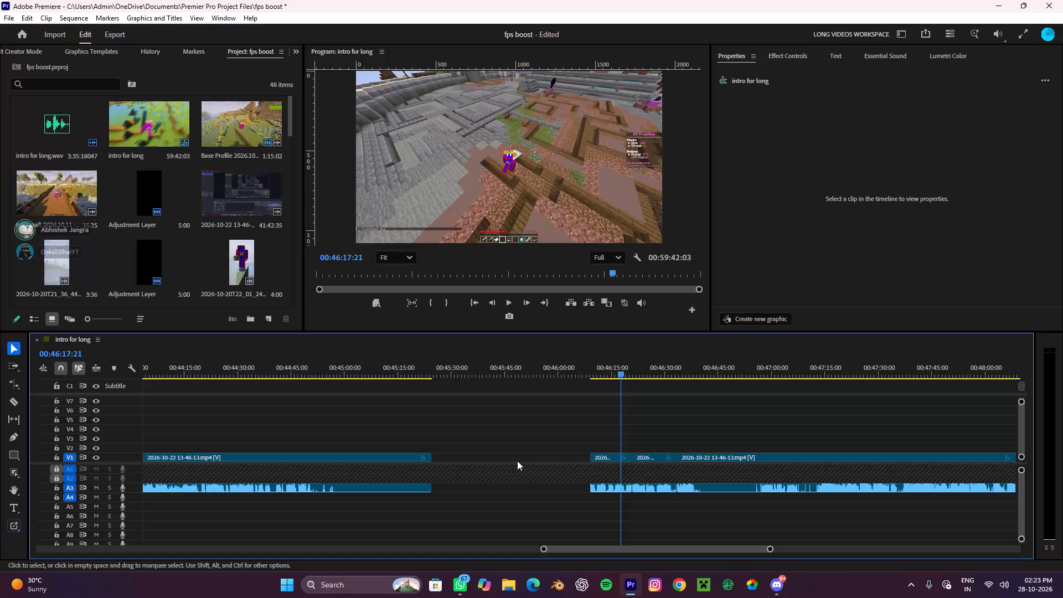
pyautogui.keyDown('alt'); pyautogui.scroll(4, 517, 461); pyautogui.keyUp('alt')
pyautogui.scroll(-11, 517, 461)
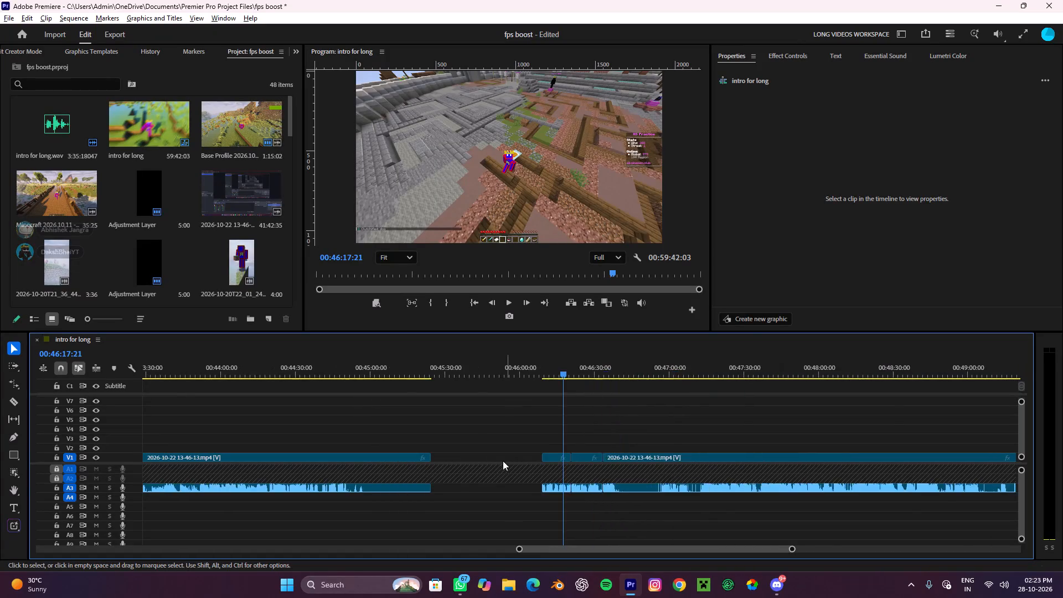
pyautogui.scroll(-4, 503, 461)
pyautogui.keyDown('alt'); pyautogui.scroll(-11, 464, 461); pyautogui.keyUp('alt')
pyautogui.scroll(11, 430, 464)
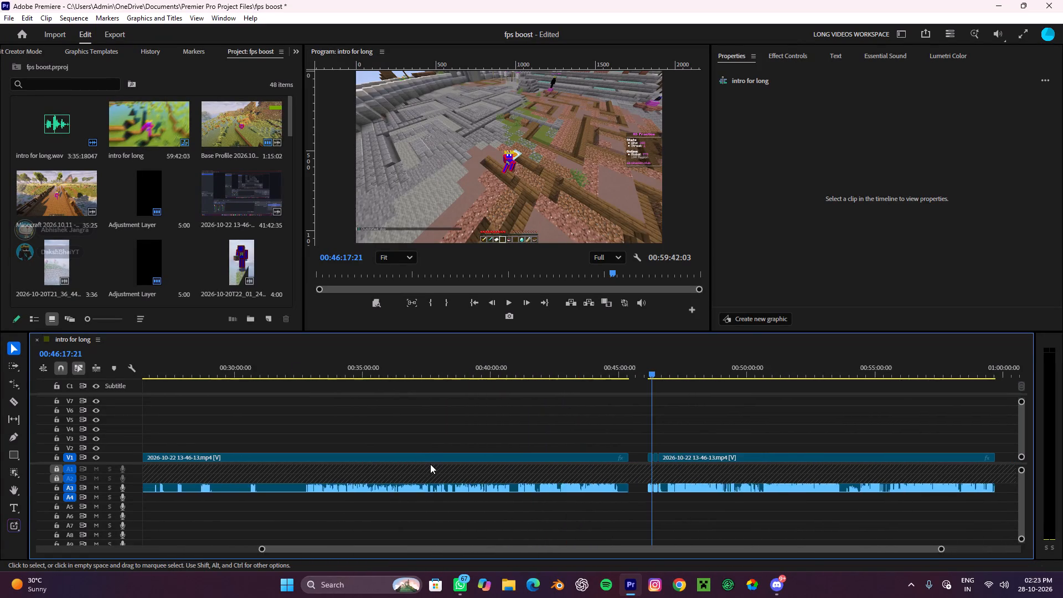
pyautogui.keyDown('alt'); pyautogui.scroll(-11, 430, 464); pyautogui.keyUp('alt')
pyautogui.moveTo(636, 417); pyautogui.dragTo(522, 503)
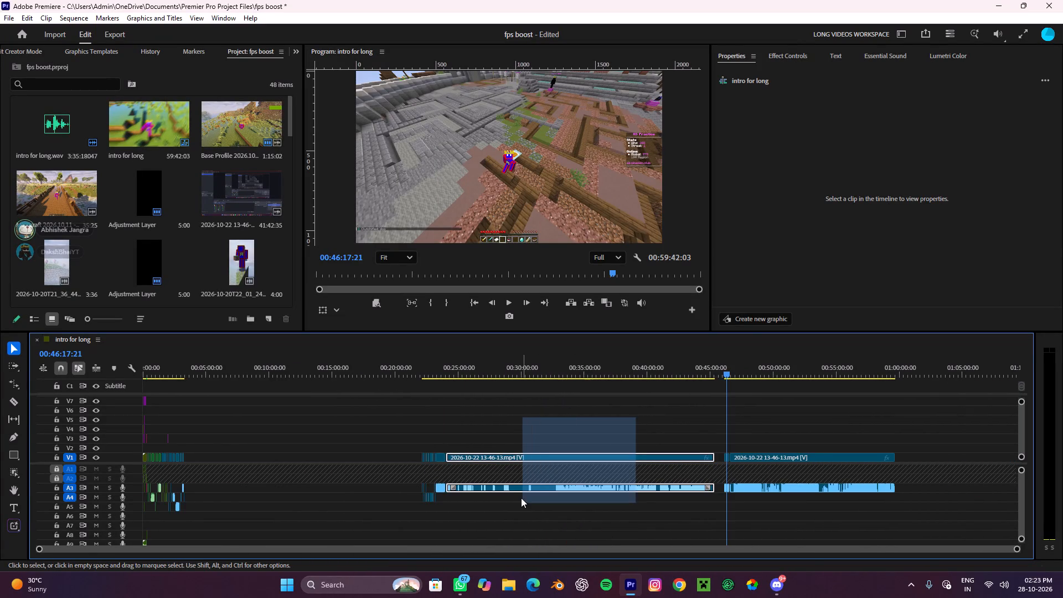
pyautogui.hotkey('ctrl', 'x')
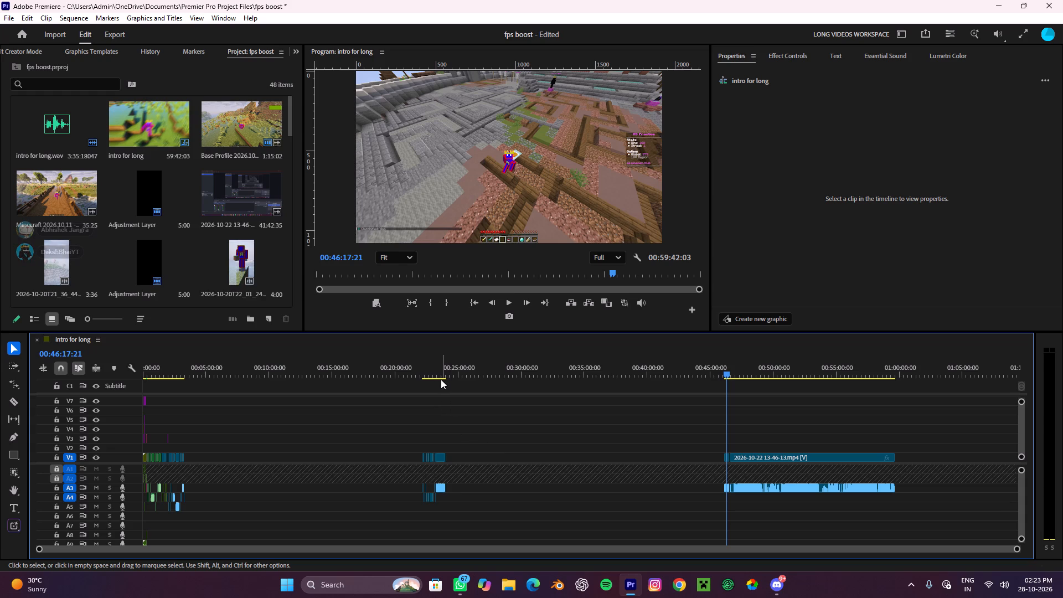
# Move the playhead to 00:22:47:20 and examine the group of short clips around it.
pyautogui.click(437, 379)
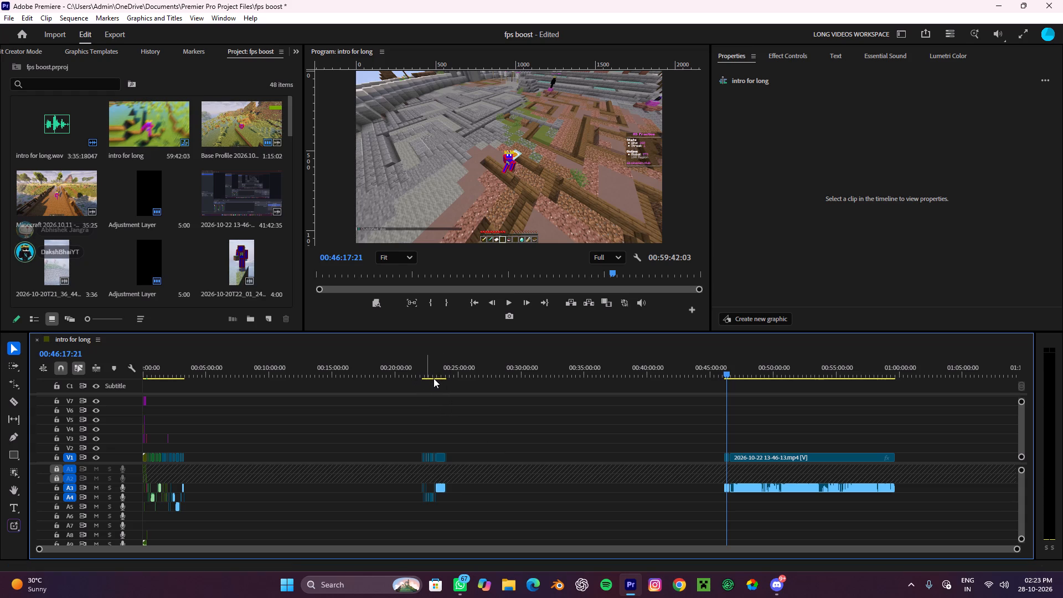
pyautogui.click(434, 378)
pyautogui.click(432, 370)
pyautogui.keyDown('alt'); pyautogui.scroll(9, 427, 434); pyautogui.keyUp('alt')
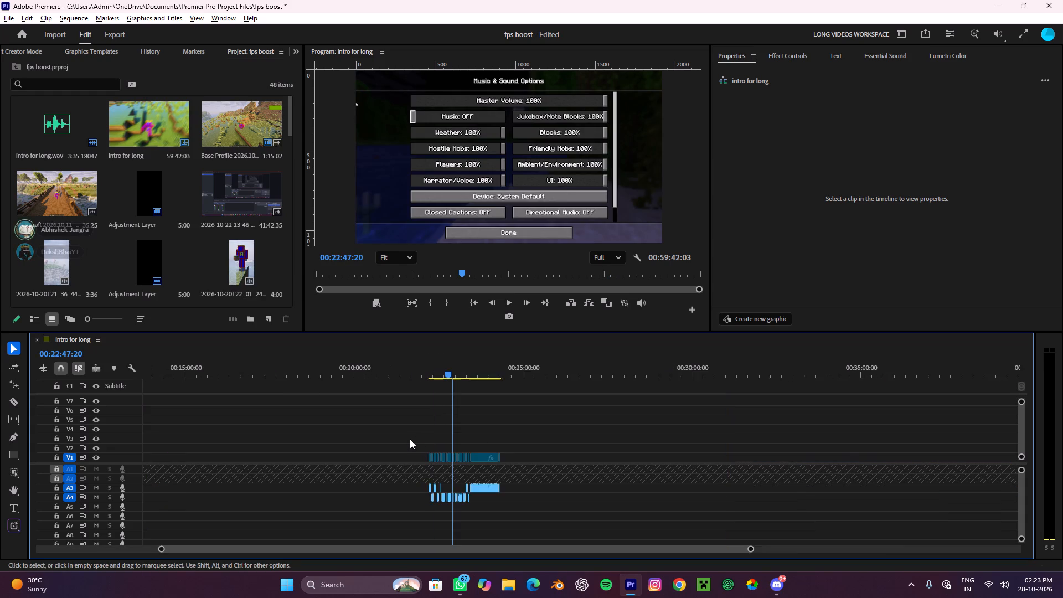
pyautogui.keyDown('alt'); pyautogui.scroll(11, 410, 439); pyautogui.keyUp('alt')
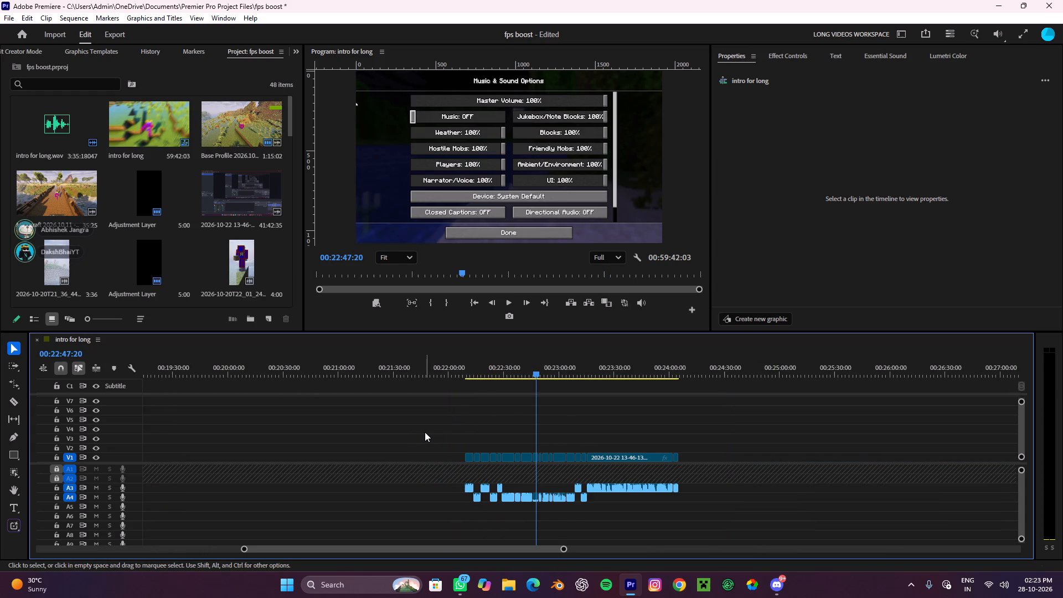
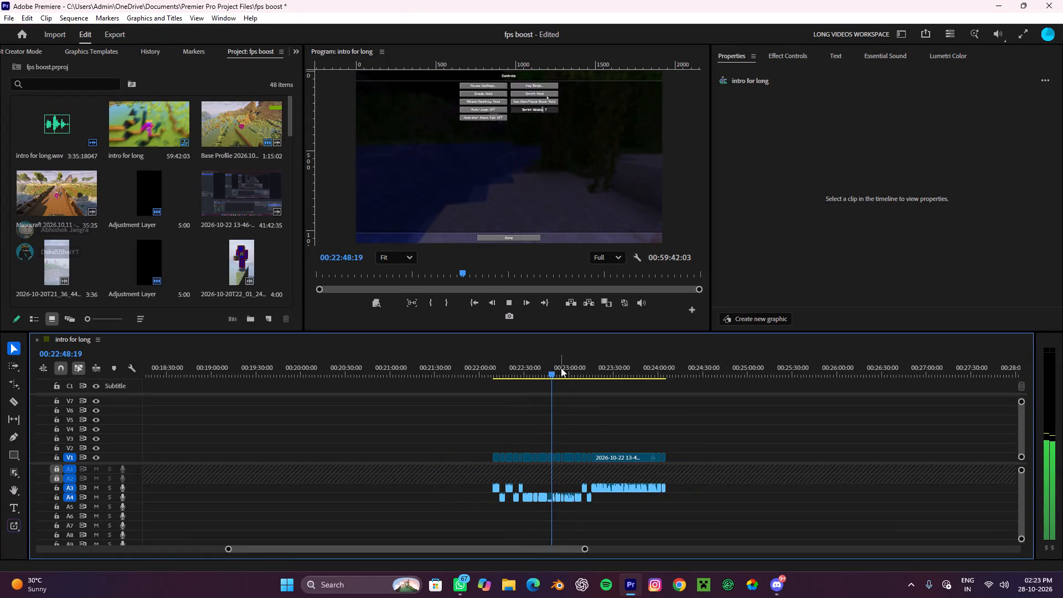
# Play through the clips between about 00:23:13 and 00:24:00 to review the end of this clip group.
pyautogui.moveTo(566, 376); pyautogui.dragTo(590, 424)
pyautogui.press('space')
pyautogui.keyDown('alt'); pyautogui.scroll(3, 629, 424); pyautogui.keyUp('alt')
pyautogui.keyDown('alt'); pyautogui.scroll(-1, 629, 424); pyautogui.keyUp('alt')
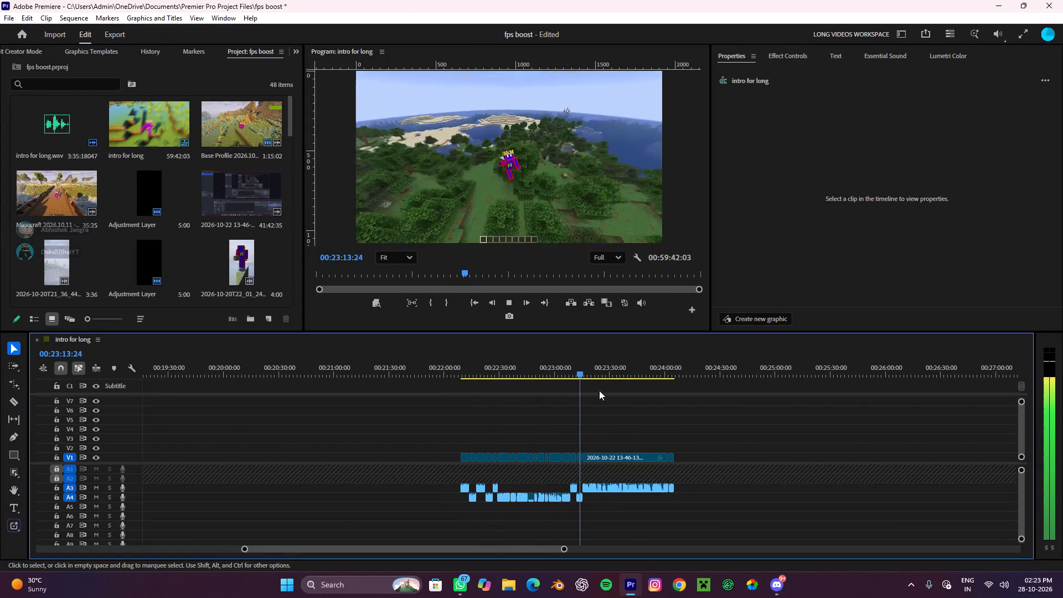
pyautogui.moveTo(590, 368); pyautogui.dragTo(647, 403)
pyautogui.press('space')
pyautogui.keyDown('alt'); pyautogui.scroll(9, 660, 424); pyautogui.keyUp('alt')
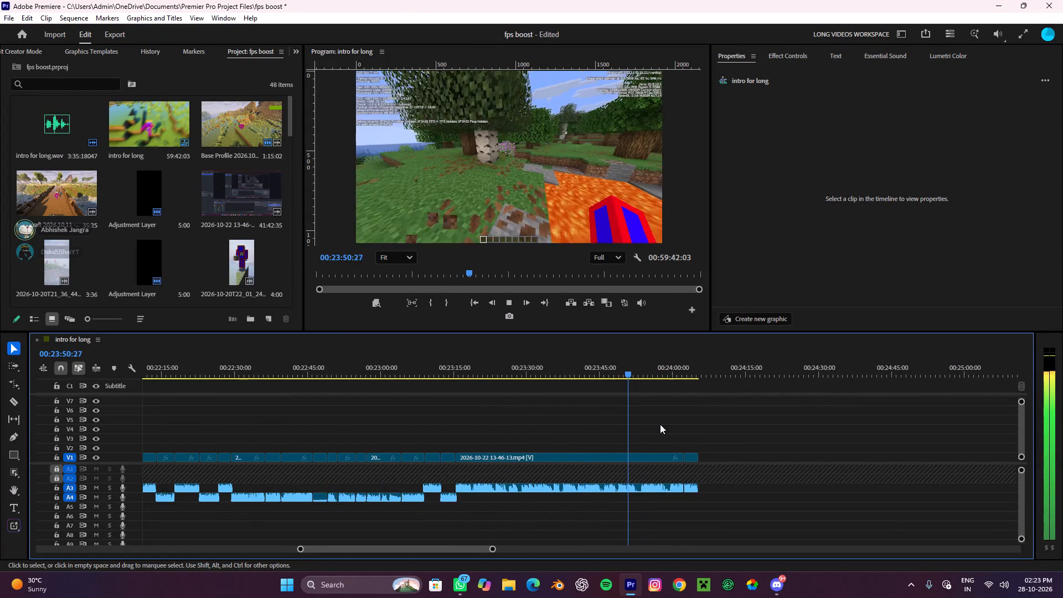
pyautogui.scroll(-4, 660, 424)
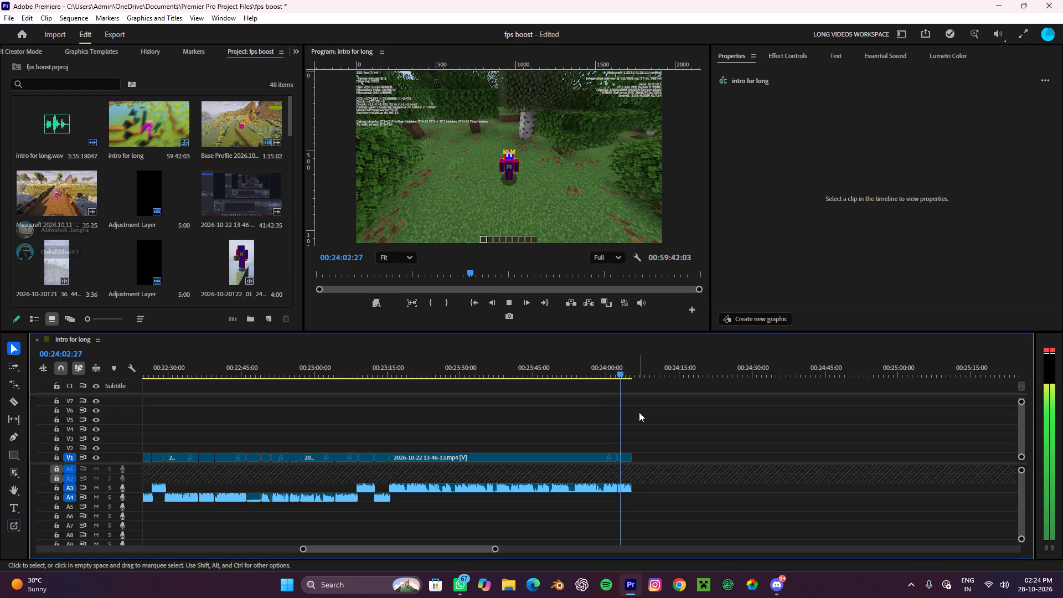
# Check the last short clip around 00:24:04 and cut it and its audio out of the sequence.
pyautogui.press('space')
pyautogui.press('space')
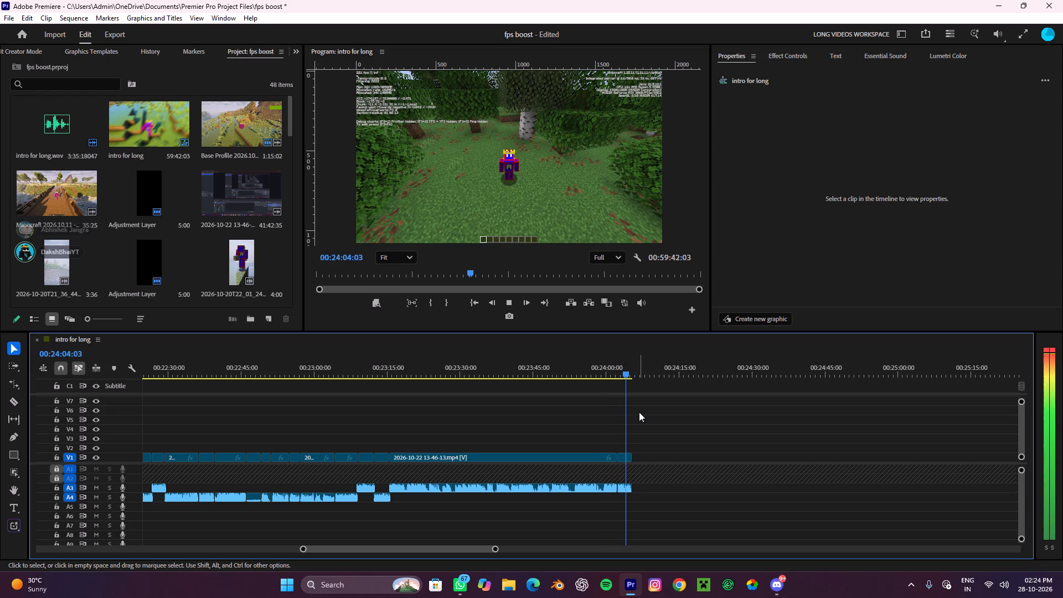
pyautogui.press('space')
pyautogui.moveTo(644, 445); pyautogui.dragTo(629, 480)
pyautogui.hotkey('ctrl', 'x')
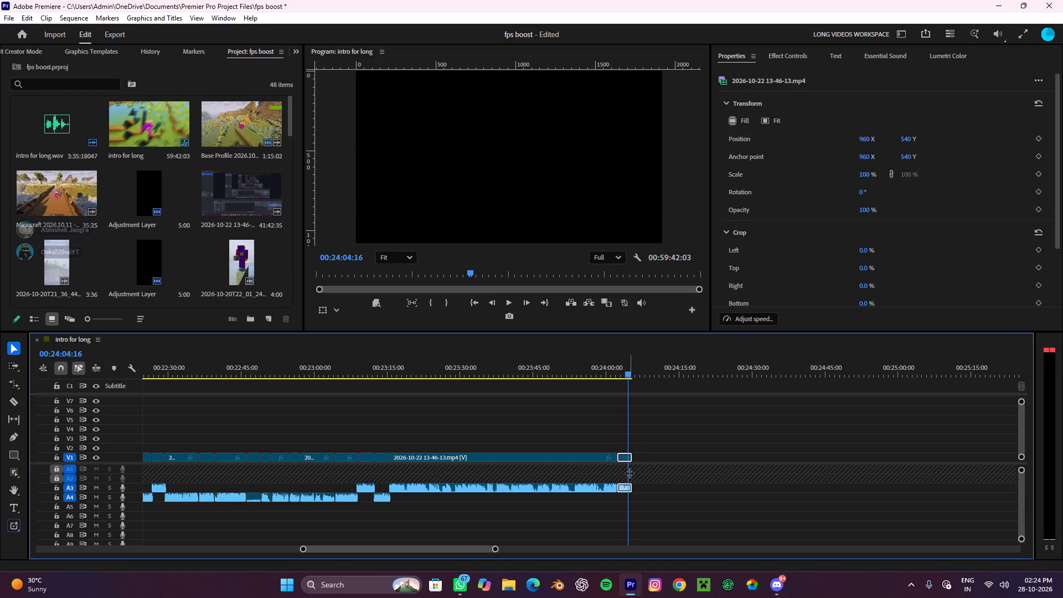
# Go to the clip group starting at about 00:46:09 and play its opening from 00:46:10 to review it.
pyautogui.keyDown('alt'); pyautogui.scroll(-20, 631, 456); pyautogui.keyUp('alt')
pyautogui.keyDown('alt'); pyautogui.scroll(-1, 631, 456); pyautogui.keyUp('alt')
pyautogui.keyDown('alt'); pyautogui.scroll(-10, 585, 477); pyautogui.keyUp('alt')
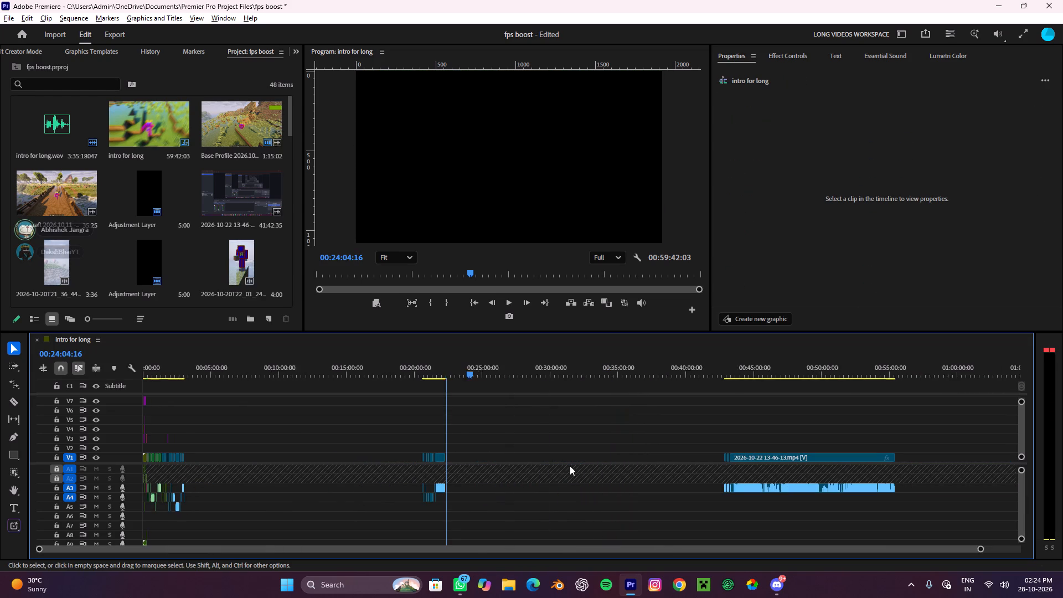
pyautogui.moveTo(460, 367); pyautogui.dragTo(727, 424)
pyautogui.keyDown('alt'); pyautogui.scroll(19, 730, 452); pyautogui.keyUp('alt')
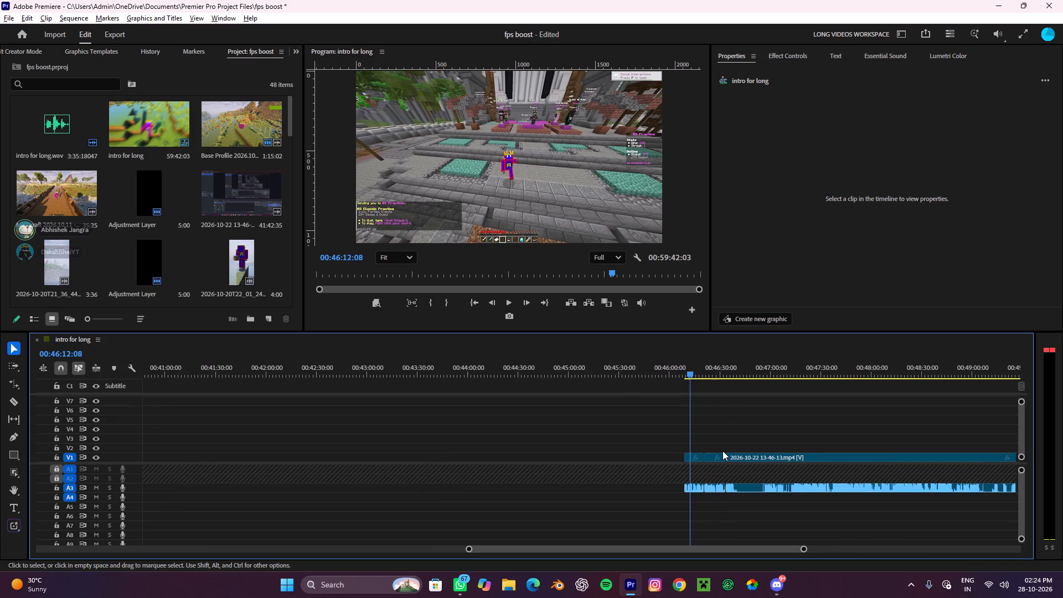
pyautogui.keyDown('alt'); pyautogui.scroll(10, 723, 451); pyautogui.keyUp('alt')
pyautogui.click(620, 376)
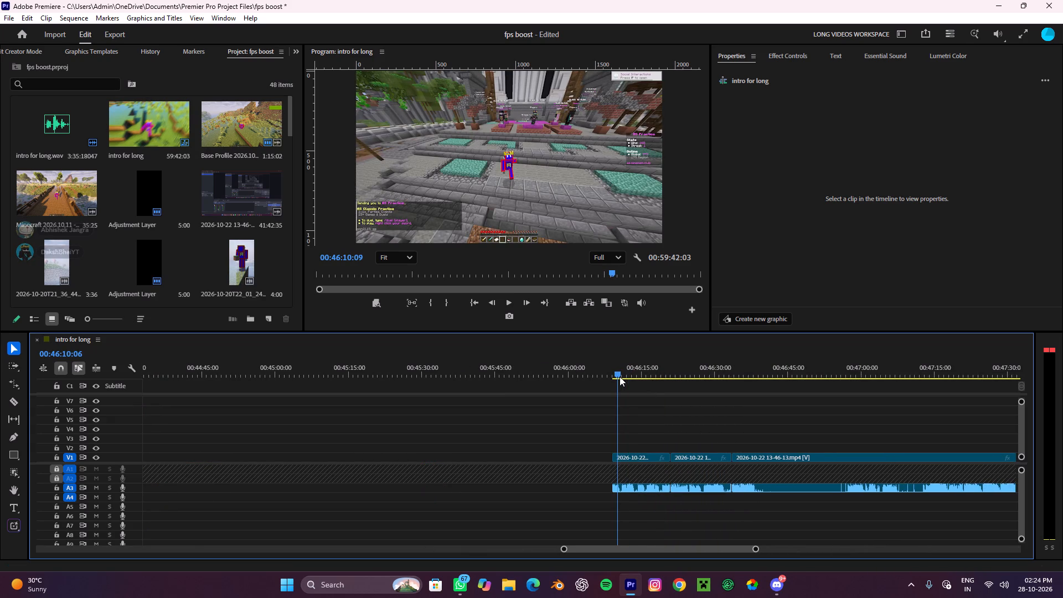
pyautogui.keyDown('alt'); pyautogui.scroll(5, 620, 377); pyautogui.keyUp('alt')
pyautogui.press('space')
pyautogui.scroll(-5, 620, 377)
pyautogui.keyDown('alt'); pyautogui.scroll(4, 543, 398); pyautogui.keyUp('alt')
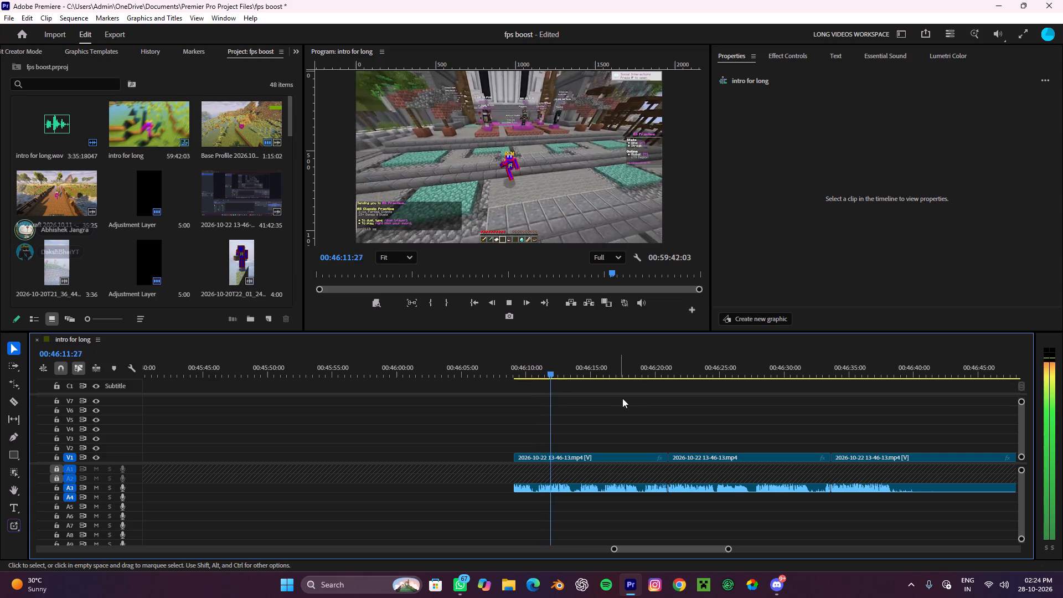
pyautogui.keyDown('alt'); pyautogui.scroll(4, 605, 419); pyautogui.keyUp('alt')
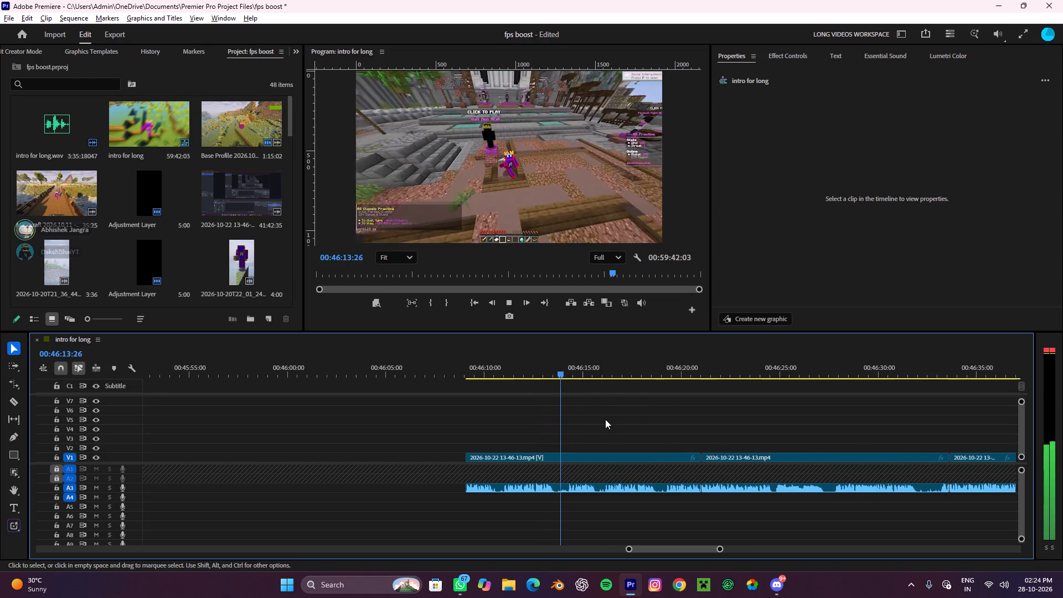
# Check the end of the group's first clip, spanning about 00:46:09 to 00:46:21, and cut it and its audio out.
pyautogui.moveTo(582, 378); pyautogui.dragTo(723, 442)
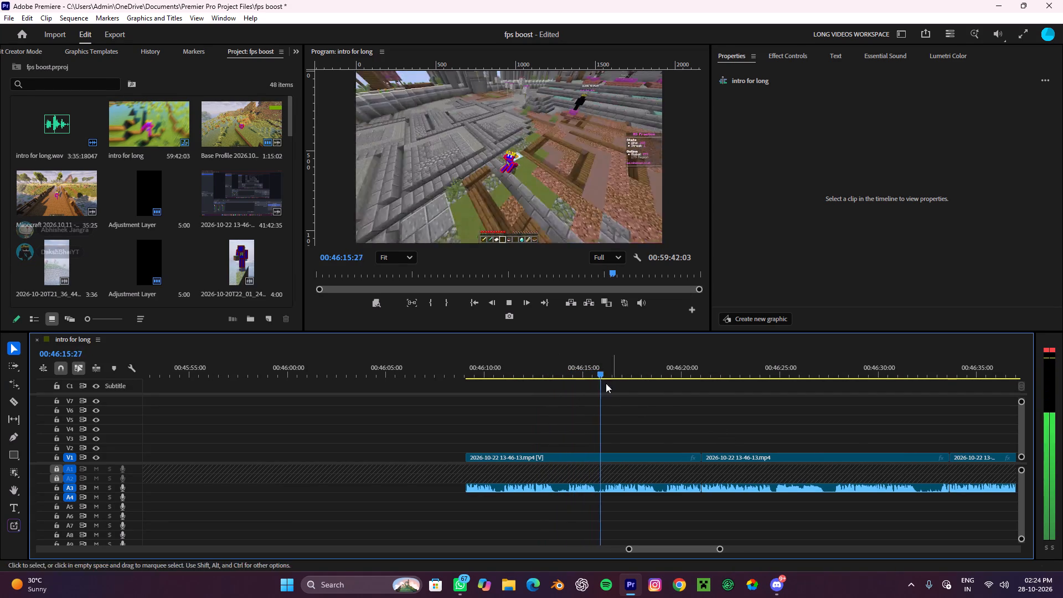
pyautogui.moveTo(600, 372); pyautogui.dragTo(701, 456)
pyautogui.press('space')
pyautogui.moveTo(629, 419); pyautogui.dragTo(621, 489)
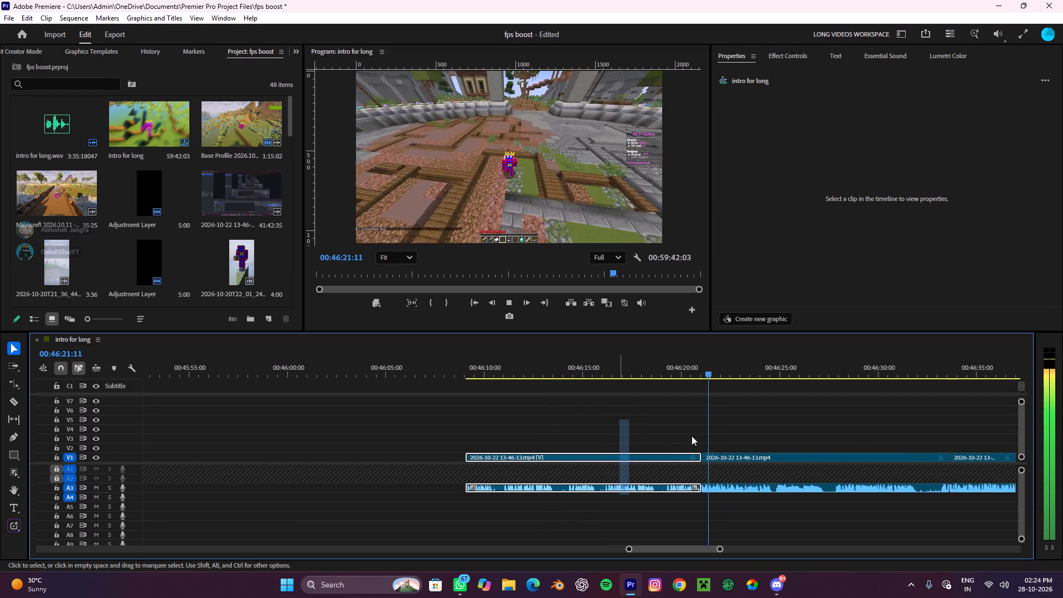
pyautogui.click(755, 417)
pyautogui.moveTo(639, 416); pyautogui.dragTo(618, 484)
pyautogui.hotkey('ctrl', 'x')
# Extend the start of the next clip's video and its A3 audio back to about 00:46:20:12.
pyautogui.keyDown('alt'); pyautogui.scroll(4, 653, 469); pyautogui.keyUp('alt')
pyautogui.press('space')
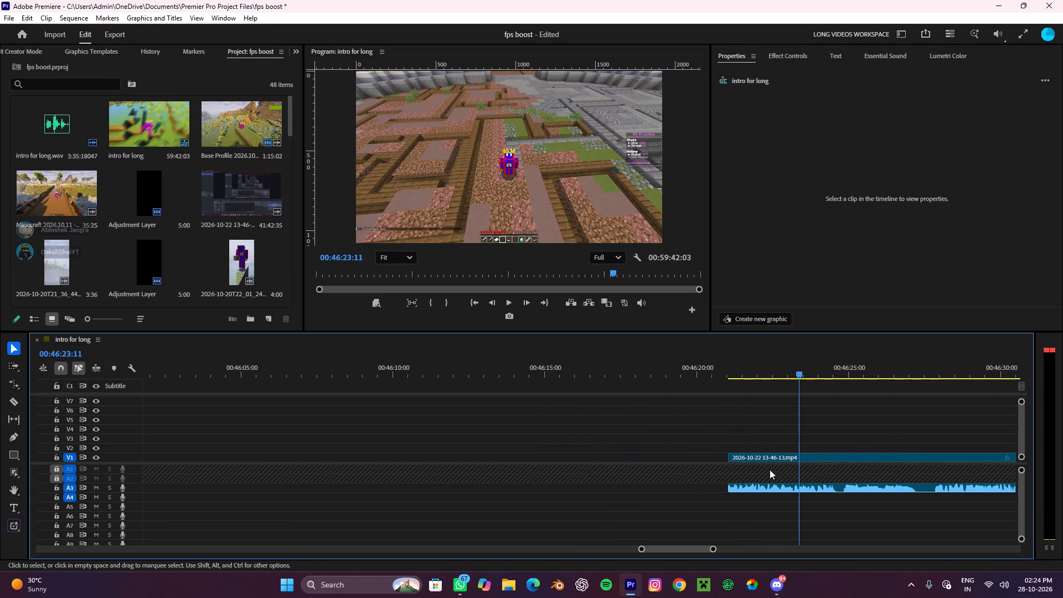
pyautogui.moveTo(733, 453); pyautogui.dragTo(714, 467)
pyautogui.moveTo(725, 489); pyautogui.dragTo(704, 495)
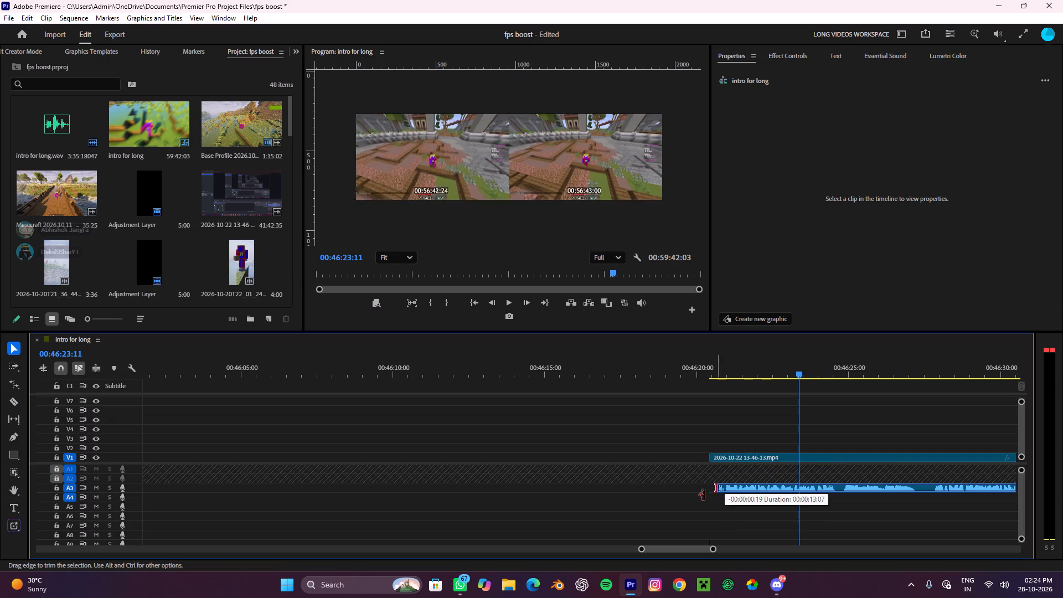
pyautogui.moveTo(704, 495); pyautogui.dragTo(703, 495)
pyautogui.click(732, 456)
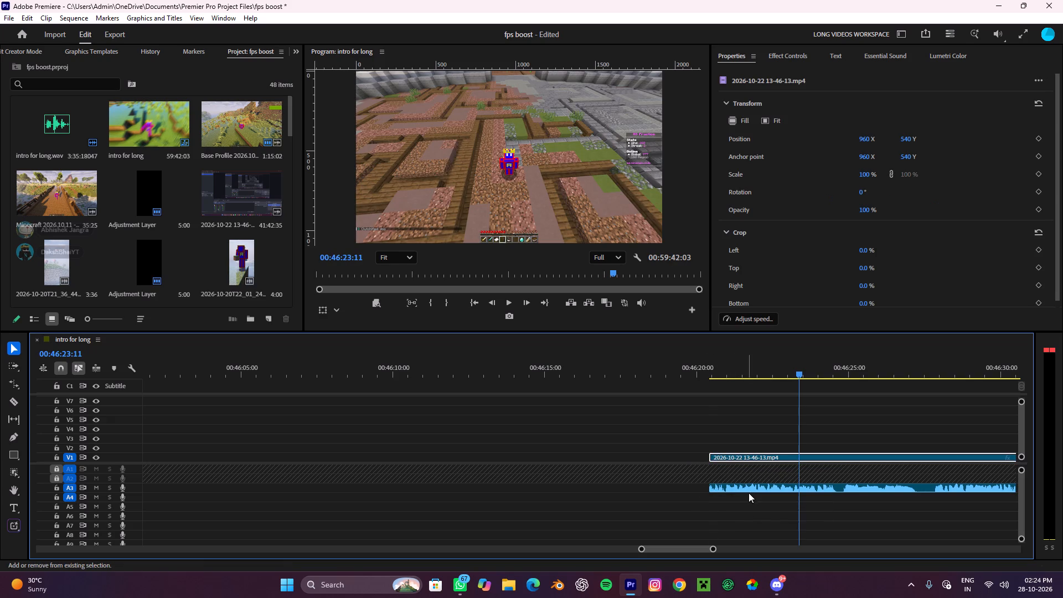
pyautogui.keyDown('shift'); pyautogui.click(749, 492); pyautogui.keyUp('shift')
pyautogui.rightClick(749, 492)
pyautogui.click(779, 208)
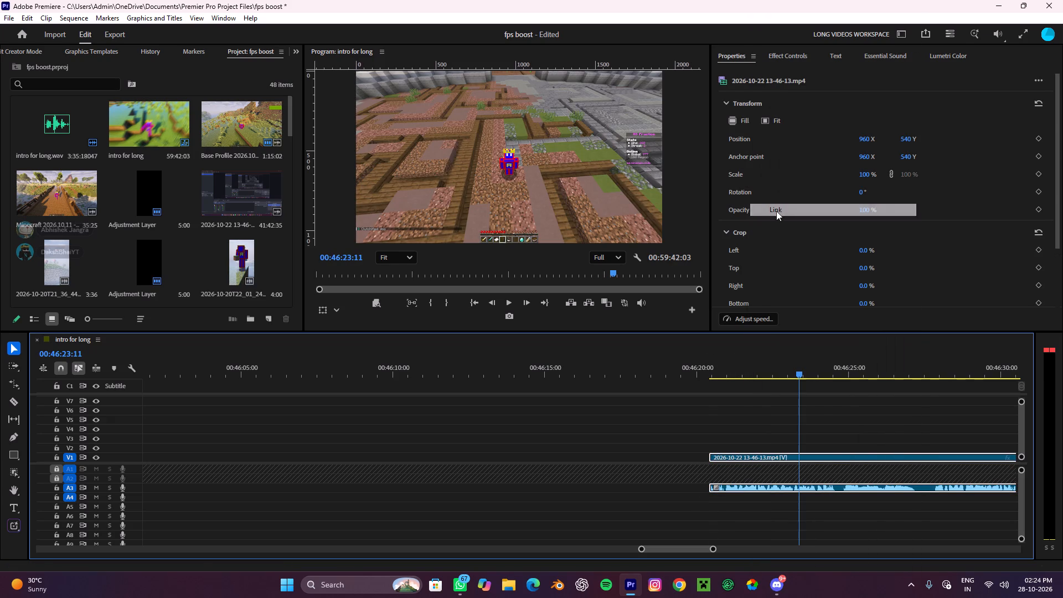
# Play the linked clip's opening and extend its start back to about 00:46:19:00 to recover the beginning of the speech.
pyautogui.moveTo(799, 377); pyautogui.dragTo(702, 450)
pyautogui.click(732, 442)
pyautogui.press('space')
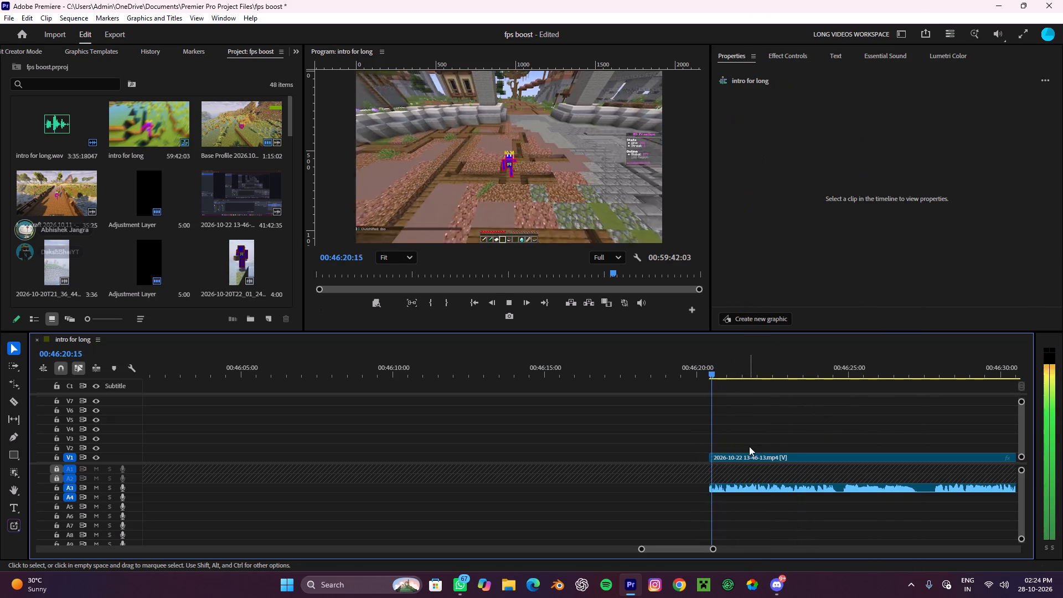
pyautogui.keyDown('alt'); pyautogui.scroll(-4, 750, 446); pyautogui.keyUp('alt')
pyautogui.keyDown('alt'); pyautogui.scroll(5, 744, 451); pyautogui.keyUp('alt')
pyautogui.press('space')
pyautogui.moveTo(708, 457); pyautogui.dragTo(698, 461)
pyautogui.keyDown('alt'); pyautogui.scroll(5, 712, 464); pyautogui.keyUp('alt')
pyautogui.moveTo(689, 456); pyautogui.dragTo(663, 460)
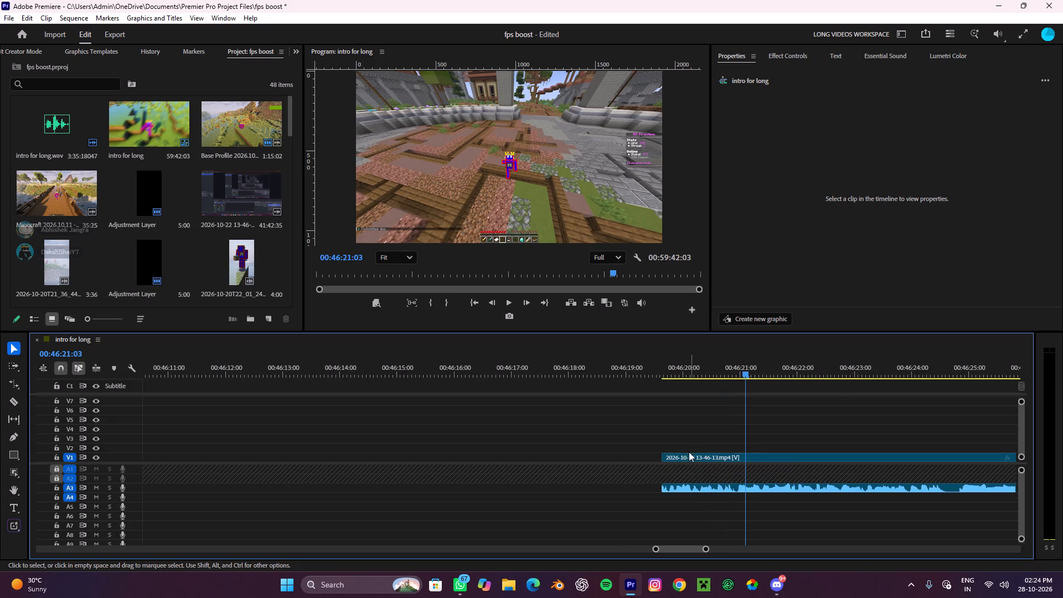
pyautogui.moveTo(763, 366); pyautogui.dragTo(664, 417)
pyautogui.press('space')
pyautogui.press('space')
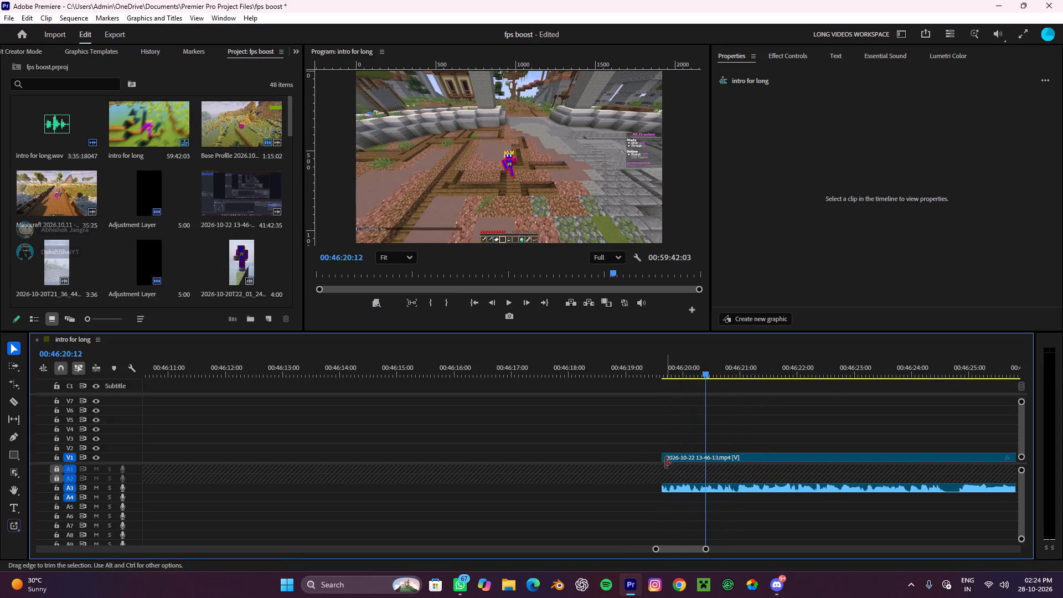
pyautogui.moveTo(665, 462); pyautogui.dragTo(631, 462)
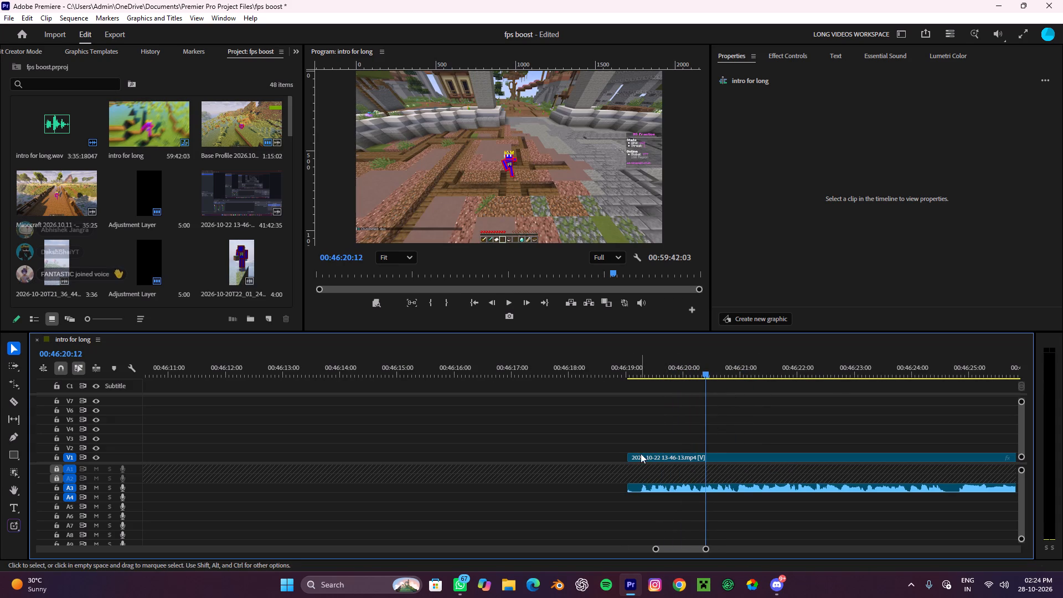
# Split the clip where the speech begins, just after 00:46:19, and cut out the short silent opening piece.
pyautogui.press('c')
pyautogui.click(641, 491)
pyautogui.press('v')
pyautogui.moveTo(637, 508); pyautogui.dragTo(629, 482)
pyautogui.hotkey('ctrl', 'x')
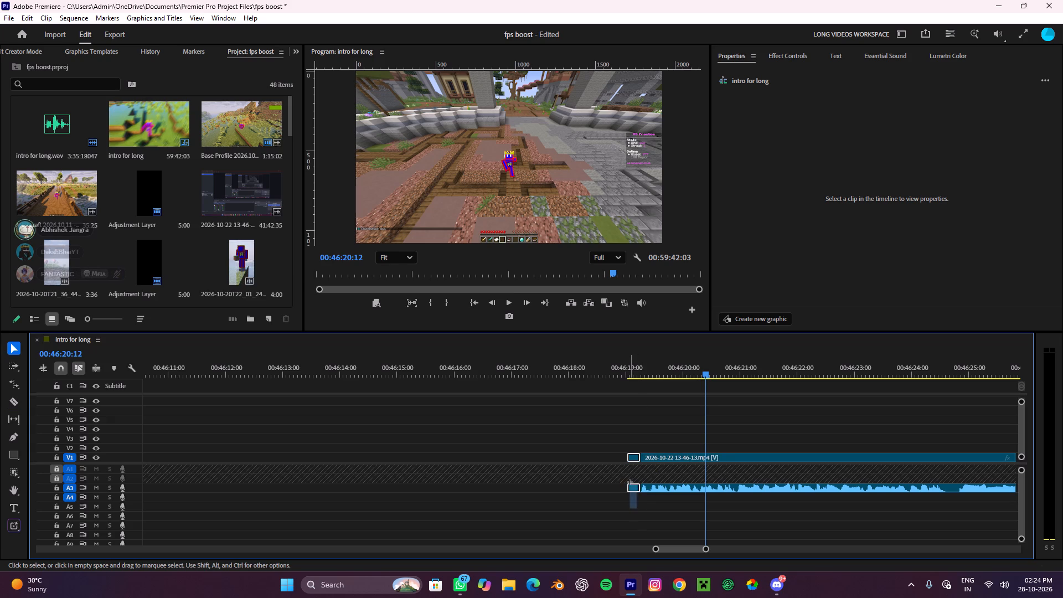
# Play from the clip's new start near 00:46:19 through about 00:46:41 and review the narration and footage.
pyautogui.click(644, 374)
pyautogui.press('space')
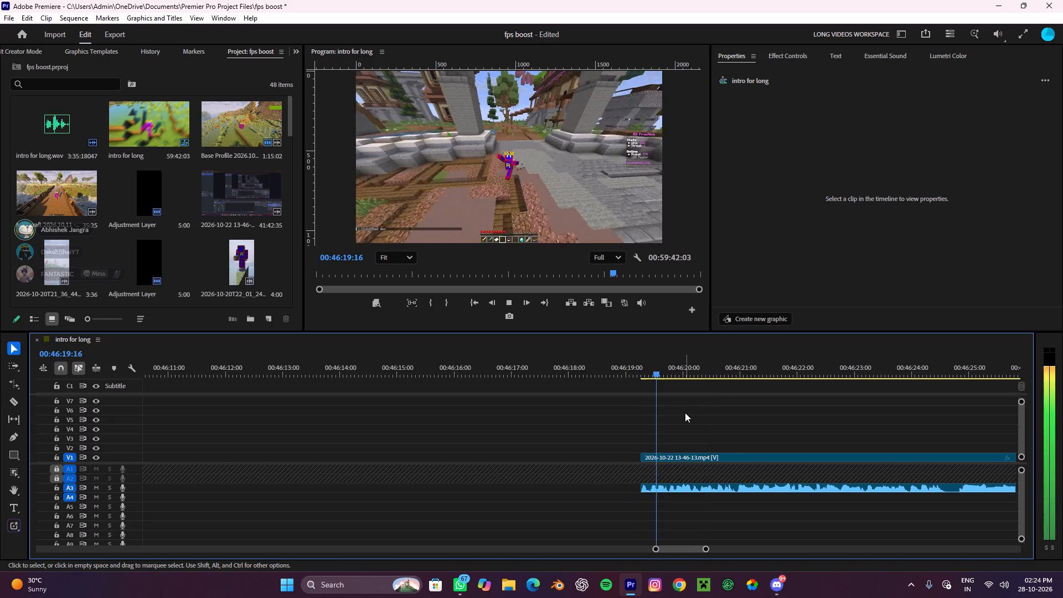
pyautogui.keyDown('alt'); pyautogui.scroll(-5, 685, 413); pyautogui.keyUp('alt')
pyautogui.press('space')
pyautogui.moveTo(694, 370); pyautogui.dragTo(647, 408)
pyautogui.press('space')
pyautogui.keyDown('alt'); pyautogui.scroll(-8, 668, 413); pyautogui.keyUp('alt')
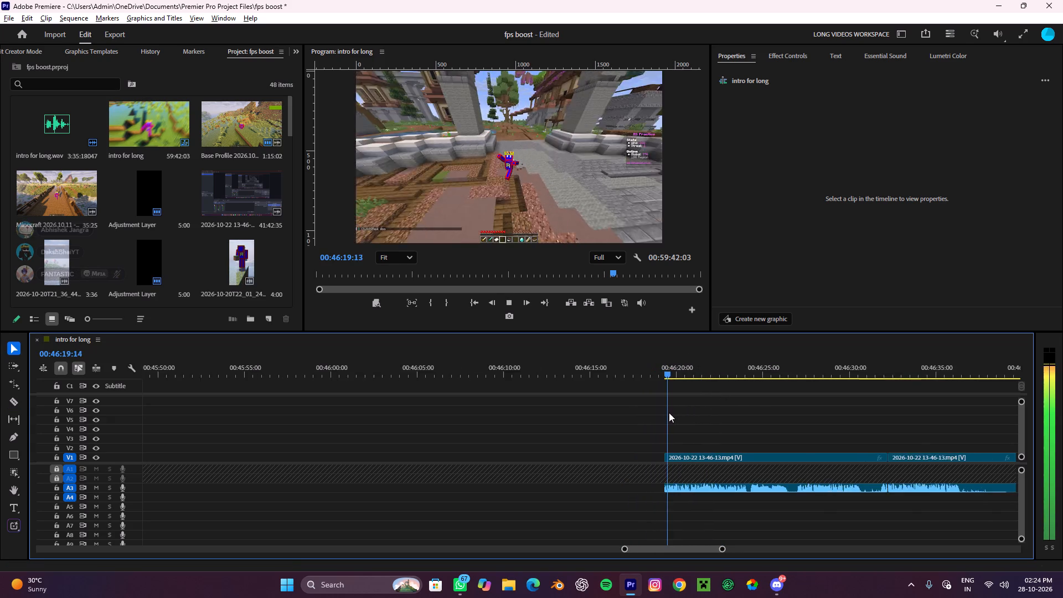
pyautogui.keyDown('alt'); pyautogui.scroll(-5, 668, 424); pyautogui.keyUp('alt')
pyautogui.keyDown('alt'); pyautogui.scroll(5, 667, 424); pyautogui.keyUp('alt')
pyautogui.keyDown('alt'); pyautogui.scroll(-4, 667, 424); pyautogui.keyUp('alt')
pyautogui.keyDown('alt'); pyautogui.scroll(4, 667, 424); pyautogui.keyUp('alt')
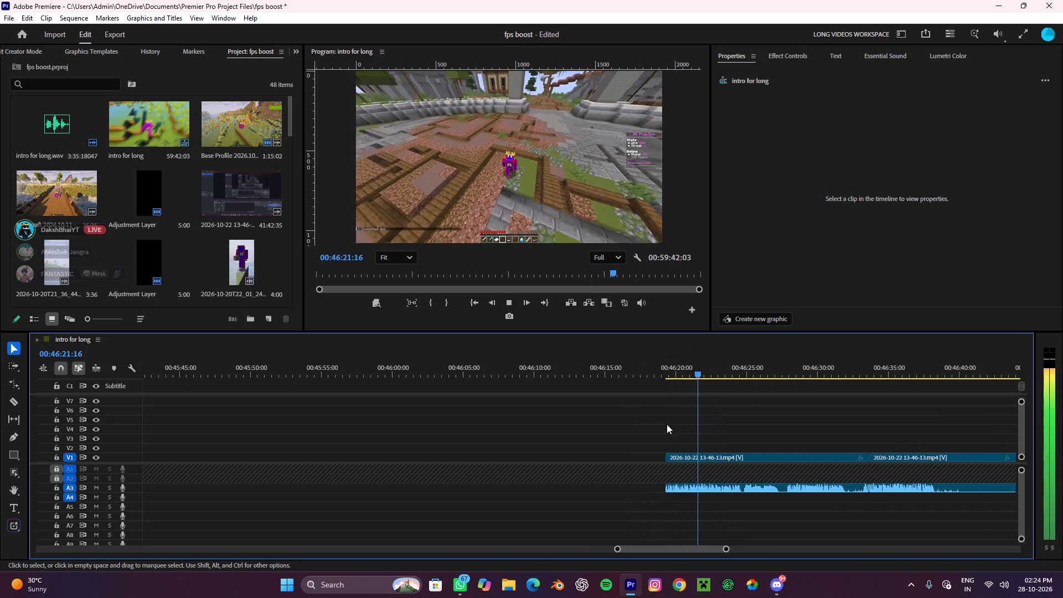
pyautogui.keyDown('alt'); pyautogui.scroll(-3, 652, 421); pyautogui.keyUp('alt')
pyautogui.keyDown('alt'); pyautogui.scroll(4, 652, 421); pyautogui.keyUp('alt')
pyautogui.scroll(-4, 652, 421)
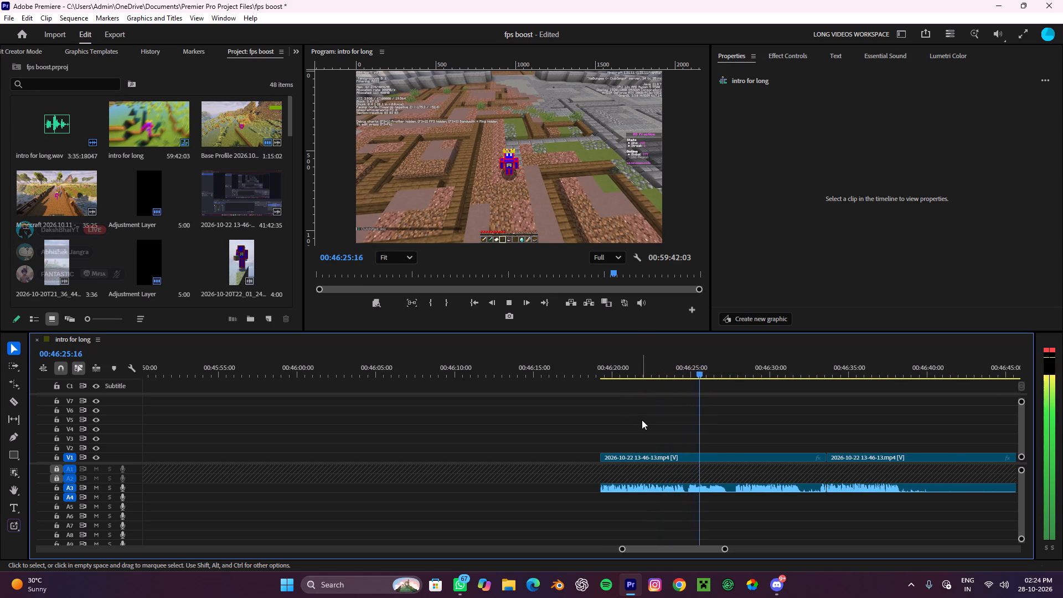
pyautogui.scroll(-5, 642, 420)
pyautogui.press('space')
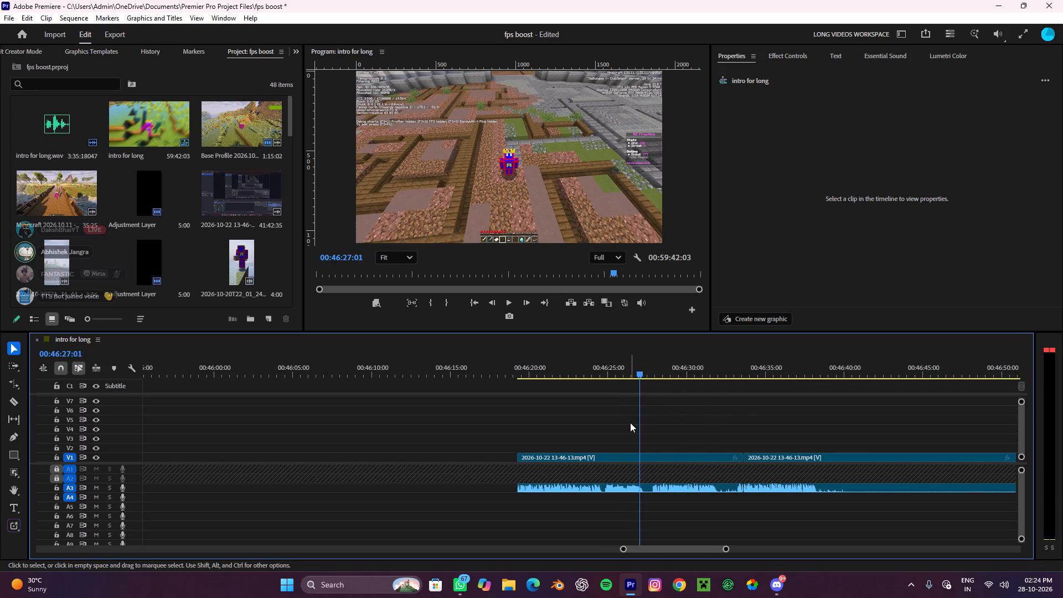
pyautogui.press('space')
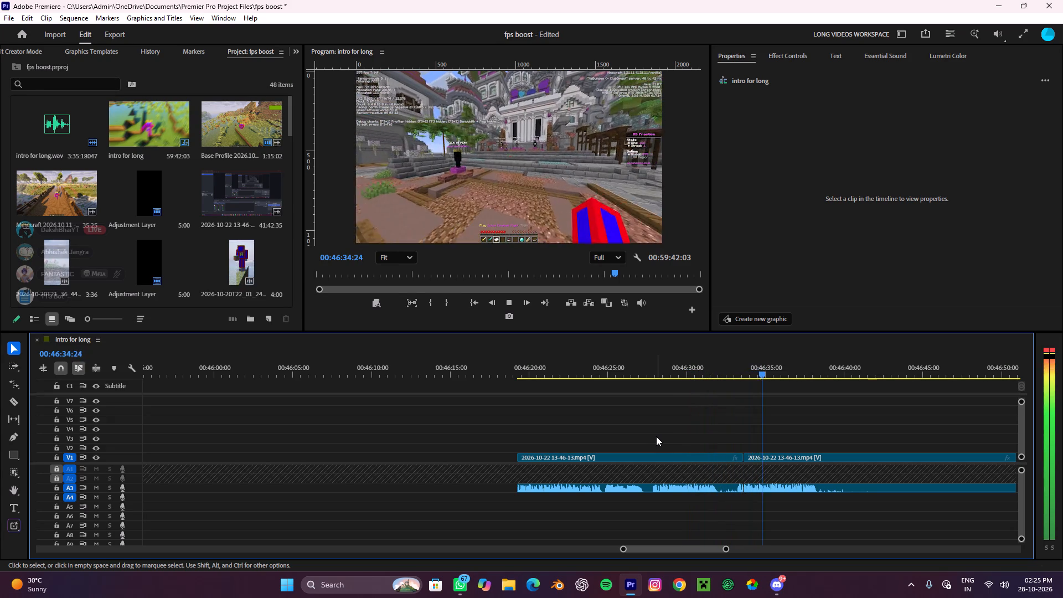
pyautogui.scroll(-8, 654, 423)
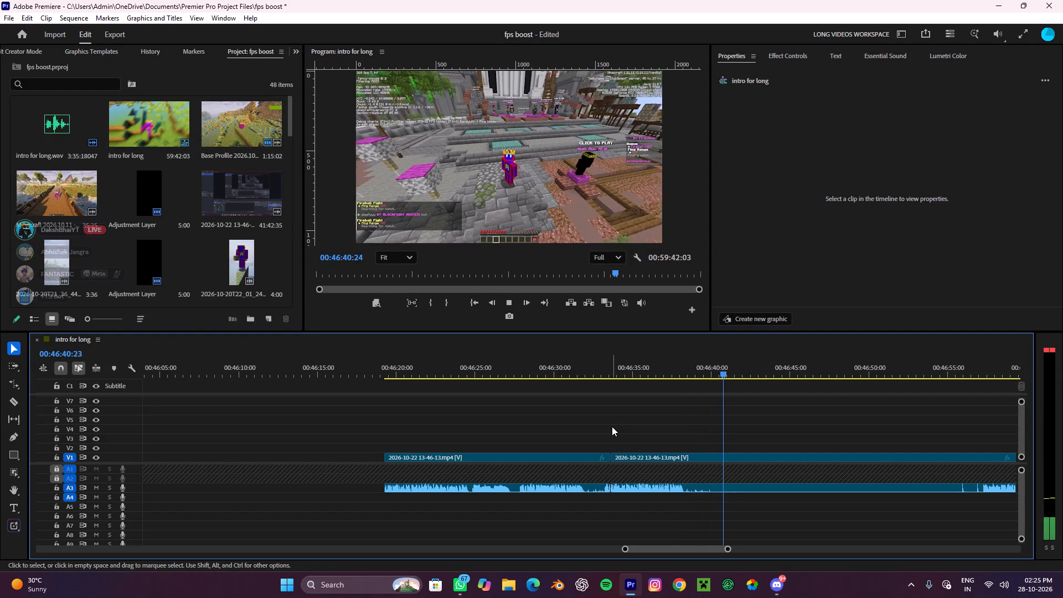
pyautogui.press('space')
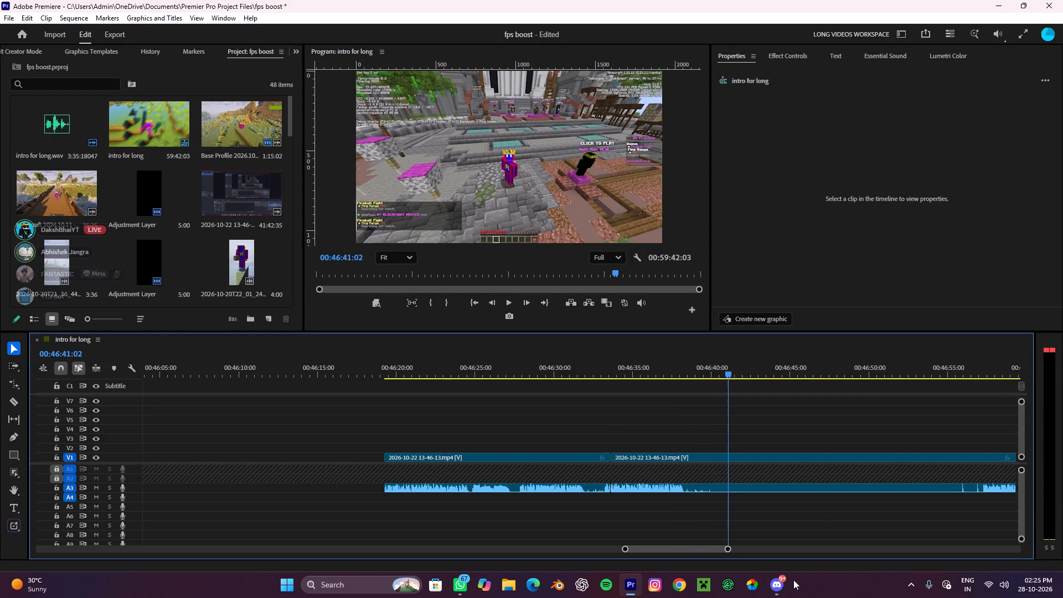
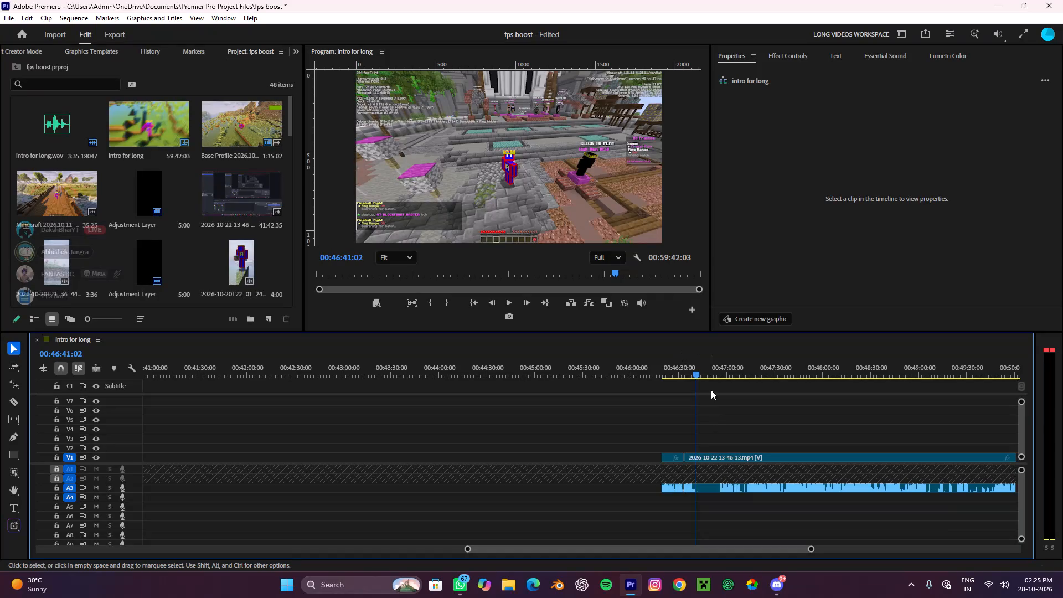
# Return to the first remaining clip's start near 00:46:19 and replay its narration through about 00:46:25.
pyautogui.moveTo(692, 386); pyautogui.dragTo(668, 394)
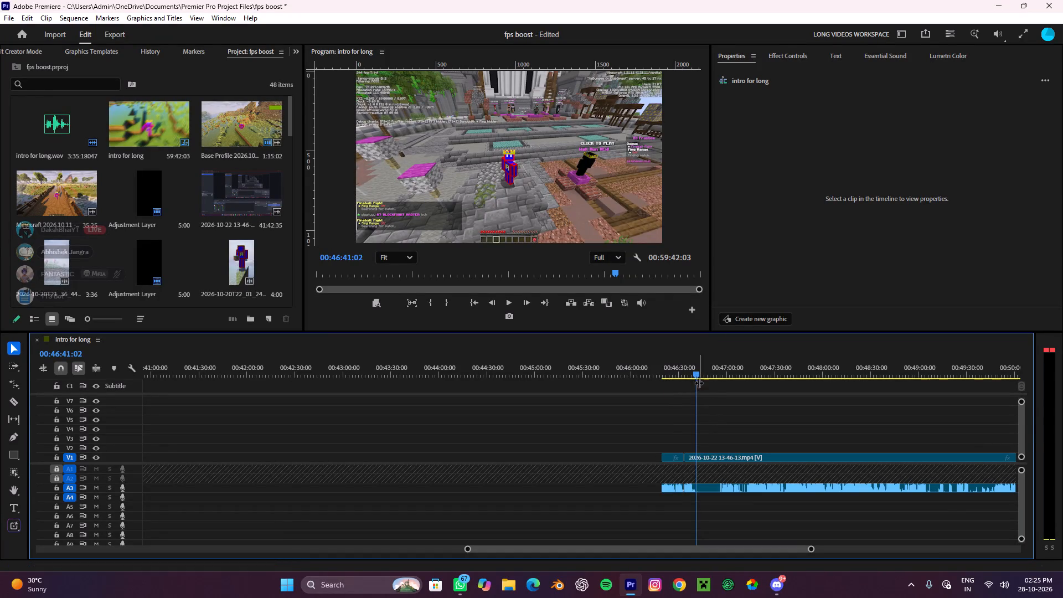
pyautogui.moveTo(698, 383); pyautogui.dragTo(669, 398)
pyautogui.moveTo(669, 398); pyautogui.dragTo(662, 414)
pyautogui.press('space')
pyautogui.scroll(9, 703, 452)
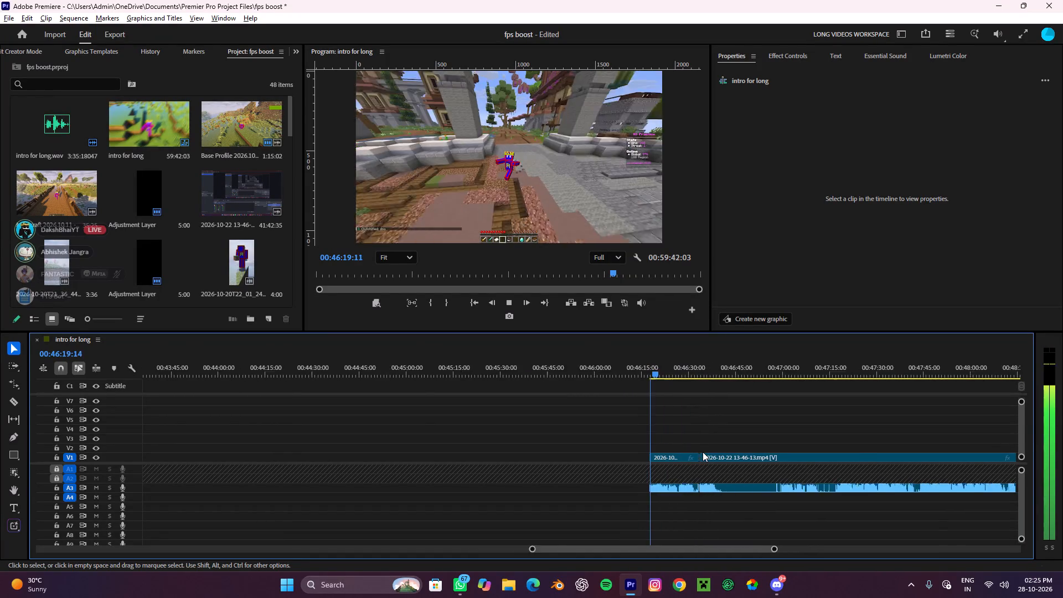
pyautogui.scroll(6, 703, 452)
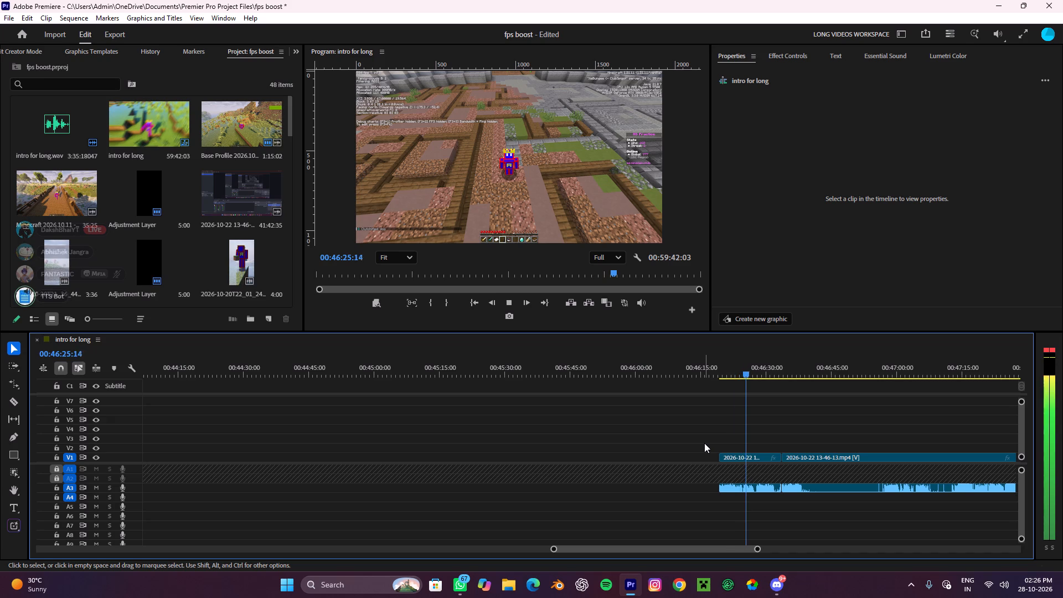
pyautogui.press('space')
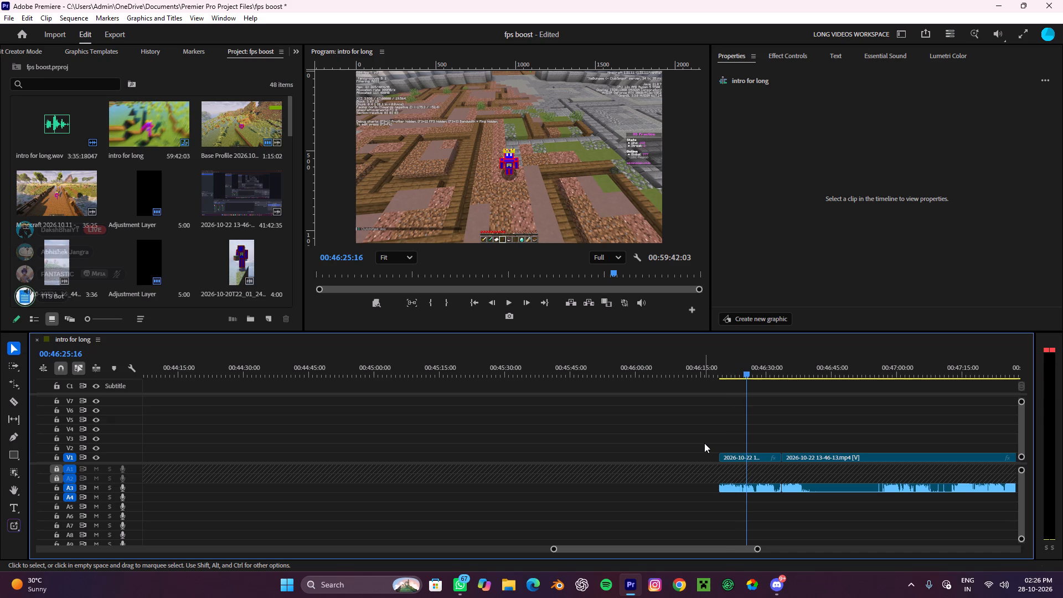
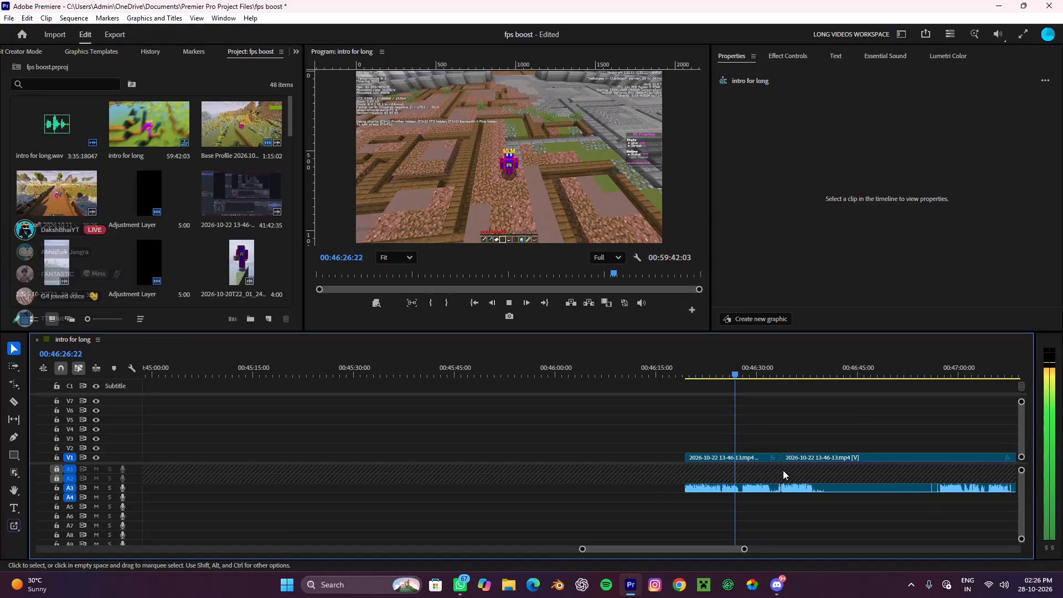
# Pause playback at 00:46:27:01 and prepare the Razor tool to cut the first remaining clip at the narration gap there.
pyautogui.scroll(-5, 783, 470)
pyautogui.press('space')
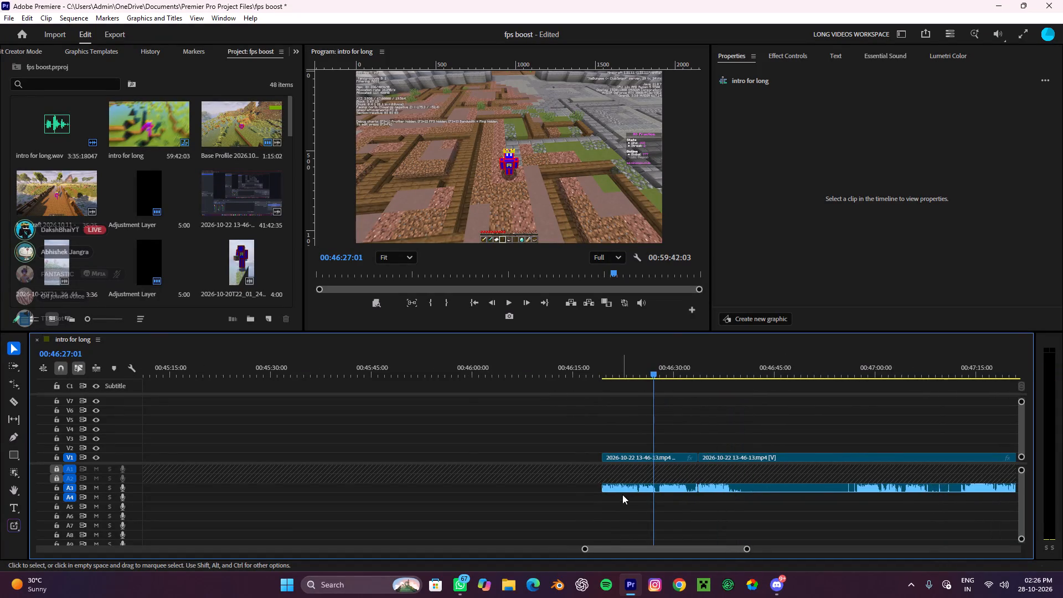
pyautogui.keyDown('alt'); pyautogui.scroll(10, 622, 489); pyautogui.keyUp('alt')
pyautogui.scroll(-10, 629, 471)
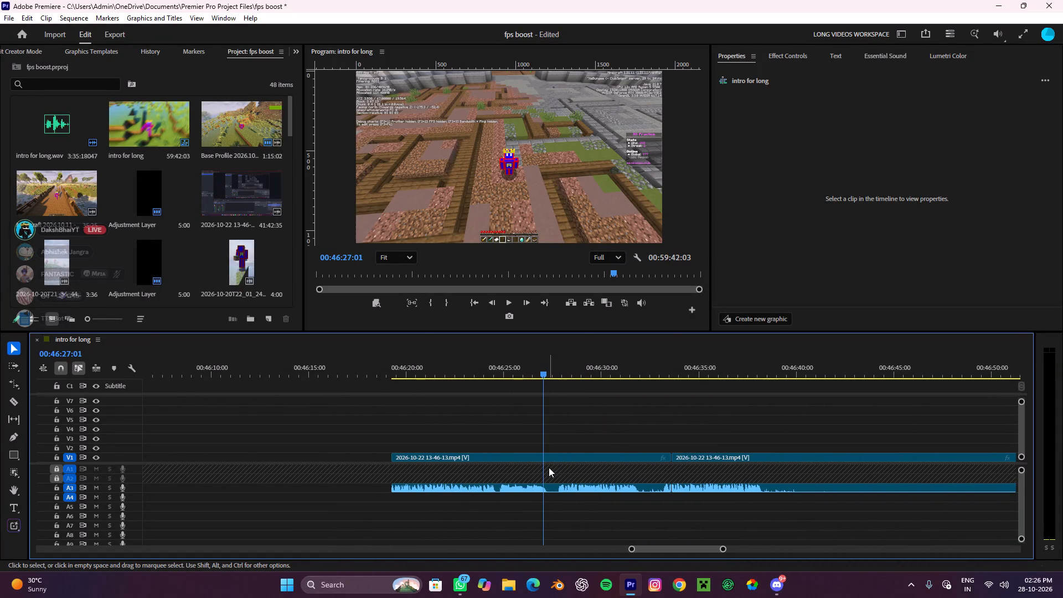
pyautogui.press('c')
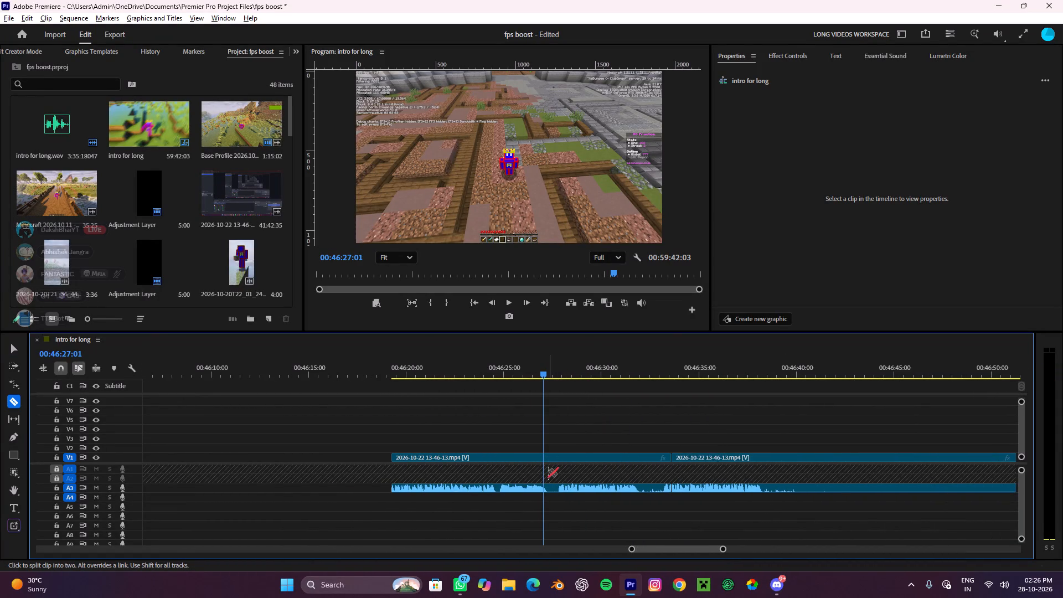
pyautogui.keyDown('alt'); pyautogui.scroll(4, 548, 471); pyautogui.keyUp('alt')
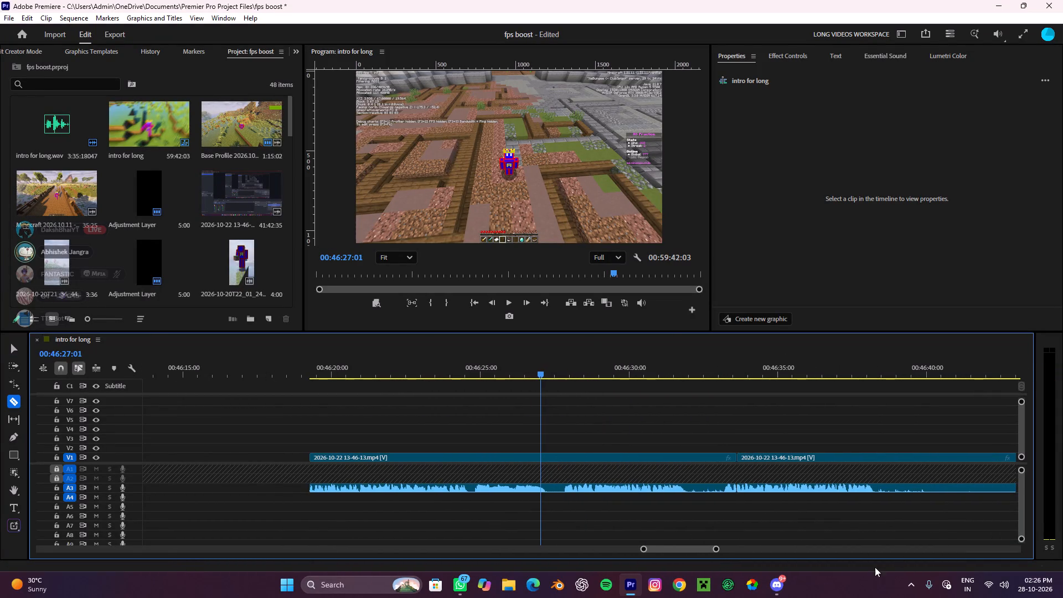
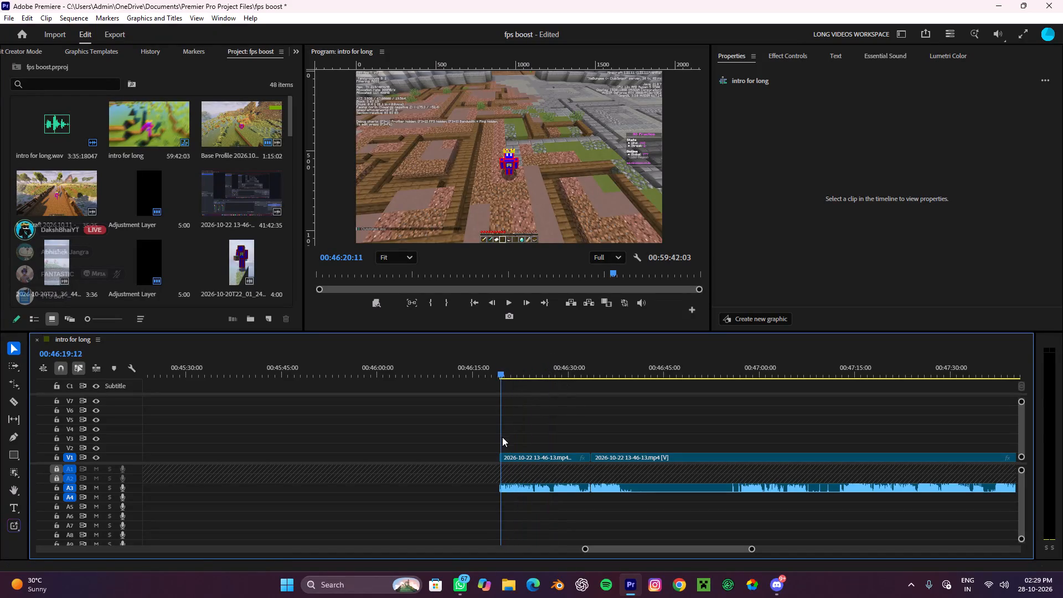
# Play the opening of the first remaining clip up to 00:46:22:26, checking its narration and the audio waveform for gaps.
pyautogui.press('space')
pyautogui.keyDown('alt'); pyautogui.scroll(5, 540, 486); pyautogui.keyUp('alt')
pyautogui.keyDown('alt'); pyautogui.scroll(-5, 540, 486); pyautogui.keyUp('alt')
pyautogui.keyDown('alt'); pyautogui.scroll(4, 540, 486); pyautogui.keyUp('alt')
pyautogui.press('space')
pyautogui.press('space')
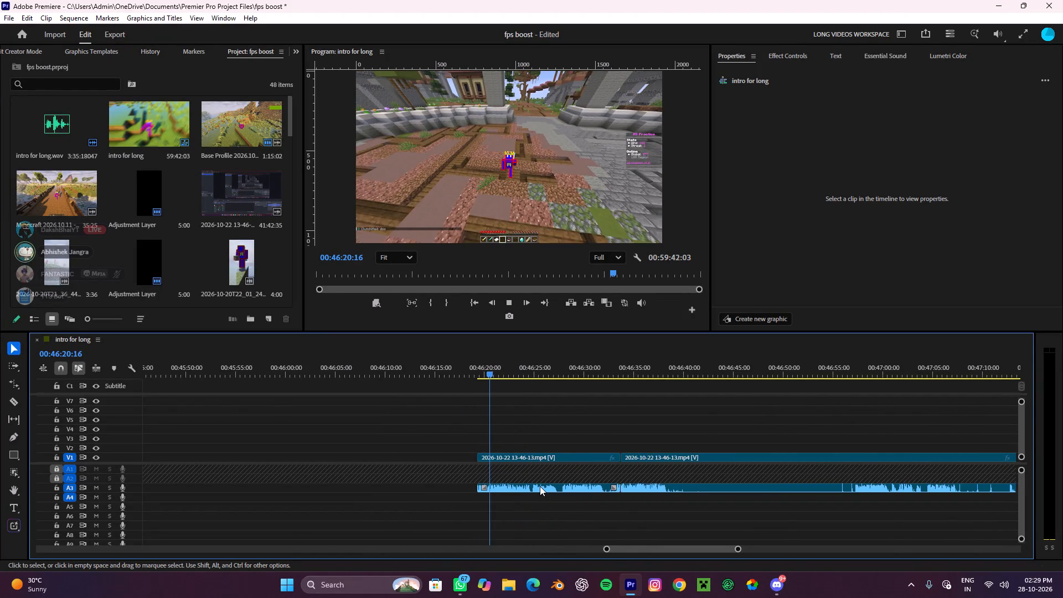
pyautogui.scroll(3, 540, 486)
pyautogui.scroll(-3, 535, 487)
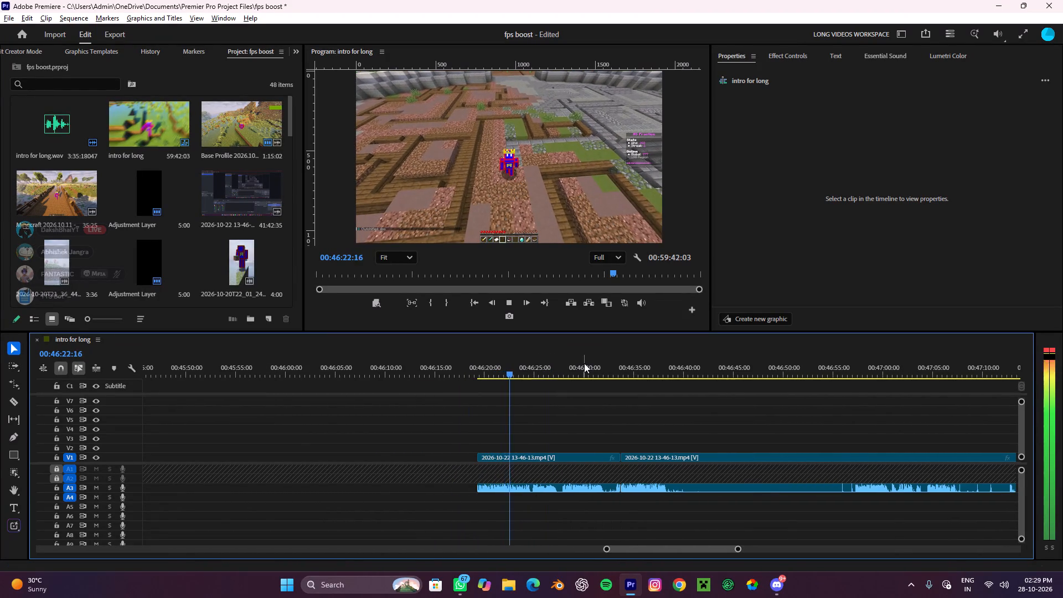
pyautogui.keyDown('alt'); pyautogui.scroll(5, 584, 363); pyautogui.keyUp('alt')
pyautogui.scroll(-5, 577, 382)
pyautogui.press('space')
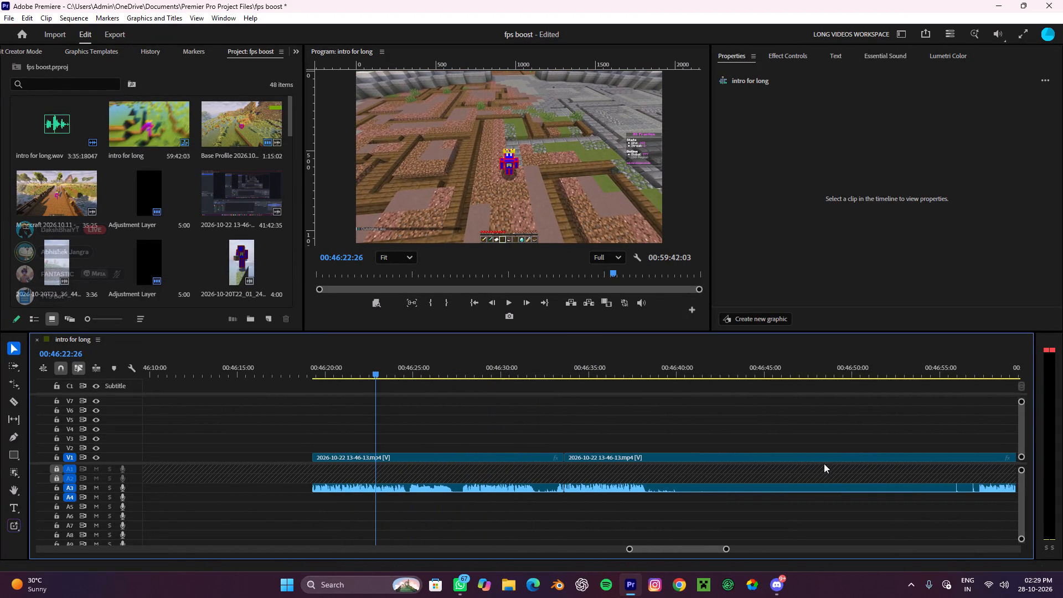
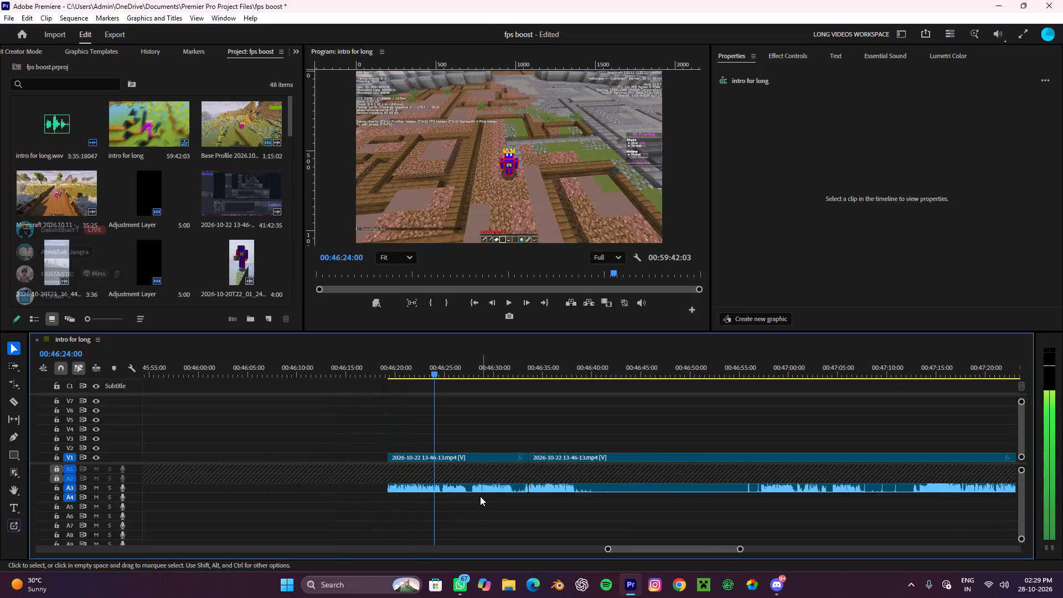
# Review the first clip's audio properties and play it from 00:46:24:00 to 00:46:30:06, checking the narration and waveform for gaps.
pyautogui.click(478, 456)
pyautogui.scroll(-10, 787, 220)
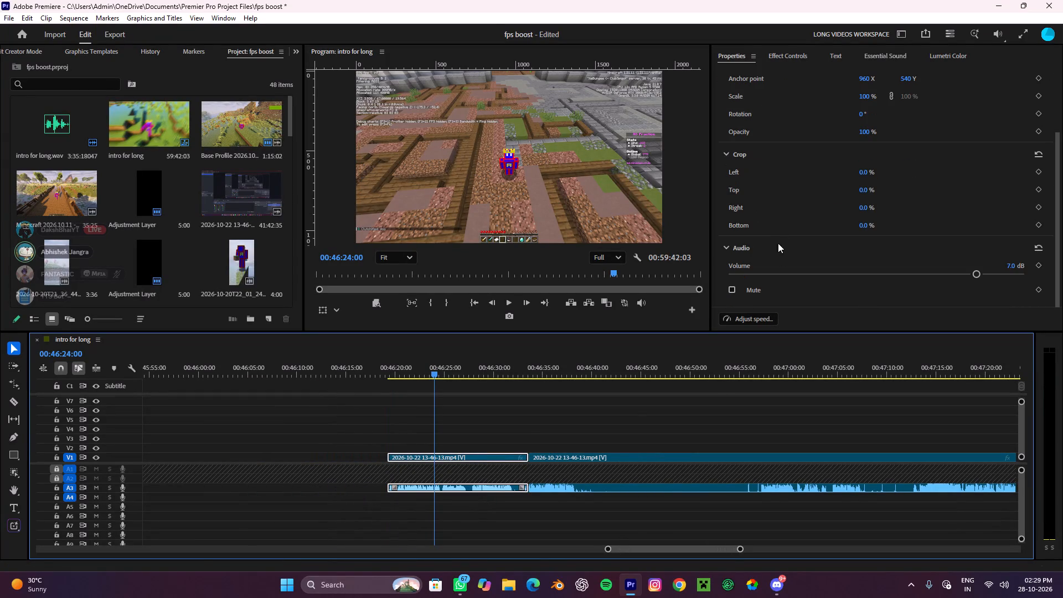
pyautogui.click(633, 415)
pyautogui.press('space')
pyautogui.keyDown('alt'); pyautogui.scroll(5, 611, 453); pyautogui.keyUp('alt')
pyautogui.keyDown('alt'); pyautogui.scroll(3, 512, 488); pyautogui.keyUp('alt')
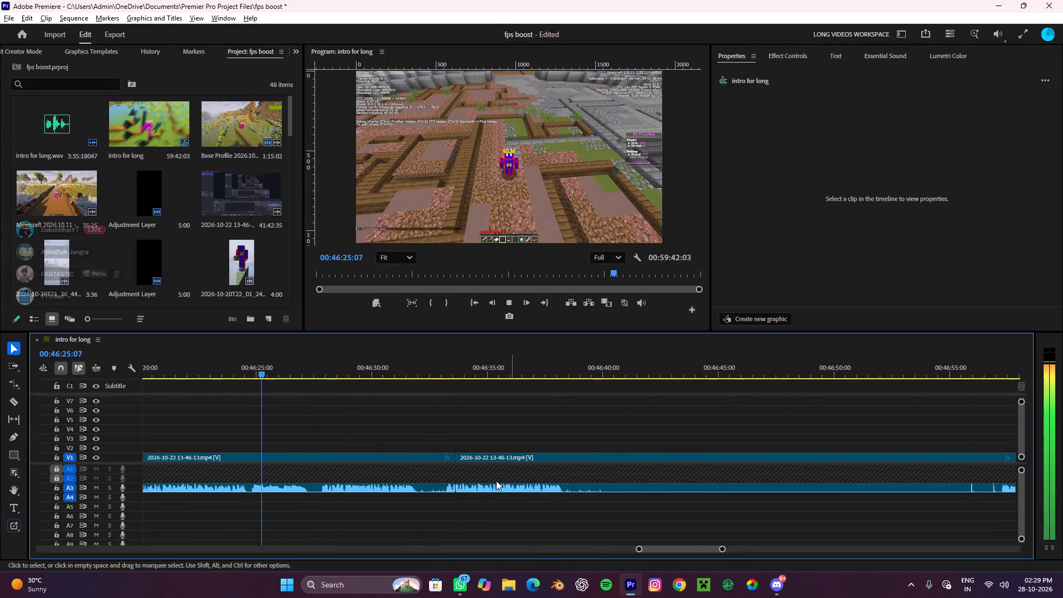
pyautogui.keyDown('alt'); pyautogui.scroll(-8, 387, 493); pyautogui.keyUp('alt')
pyautogui.keyDown('alt'); pyautogui.scroll(5, 385, 493); pyautogui.keyUp('alt')
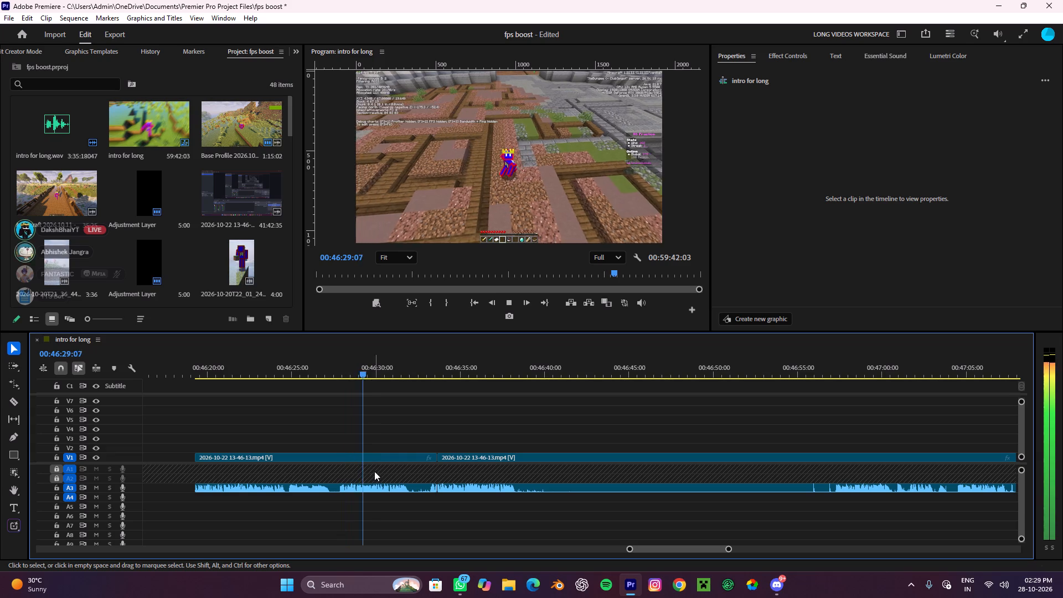
pyautogui.keyDown('alt'); pyautogui.scroll(-3, 355, 485); pyautogui.keyUp('alt')
pyautogui.press('space')
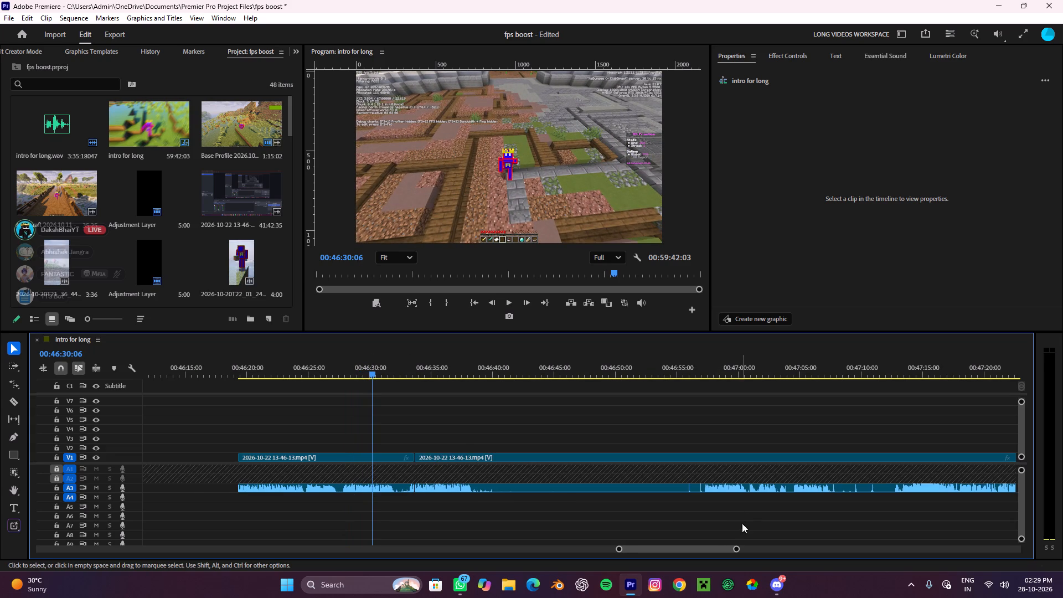
pyautogui.keyDown('alt'); pyautogui.scroll(5, 356, 512); pyautogui.keyUp('alt')
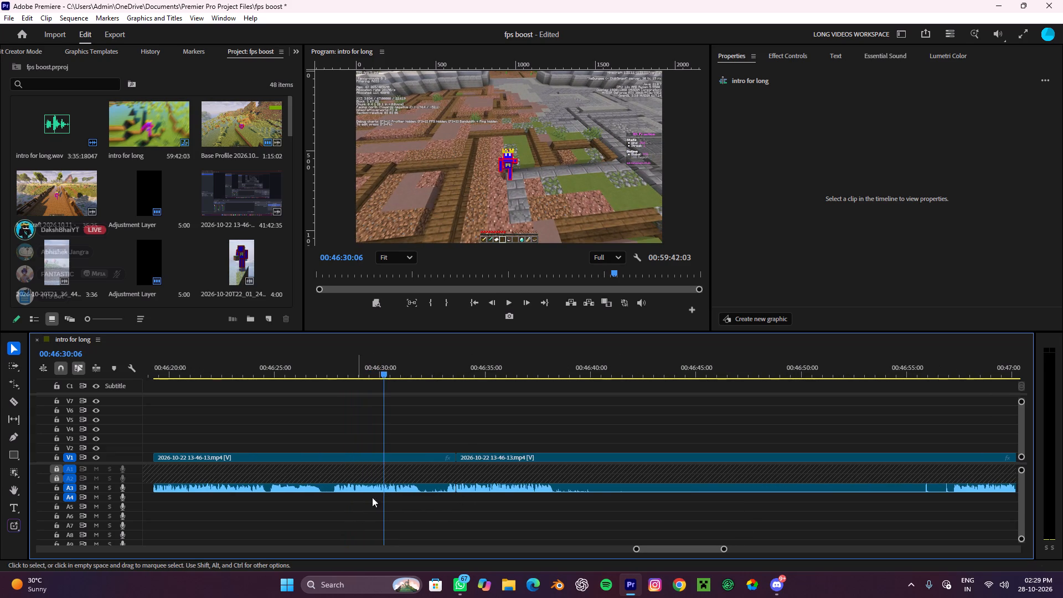
# Cut the first clip at about 00:46:32:02, where the speech ends, and ripple delete the short quiet piece before the following clip.
pyautogui.press('space')
pyautogui.press('c')
pyautogui.press('space')
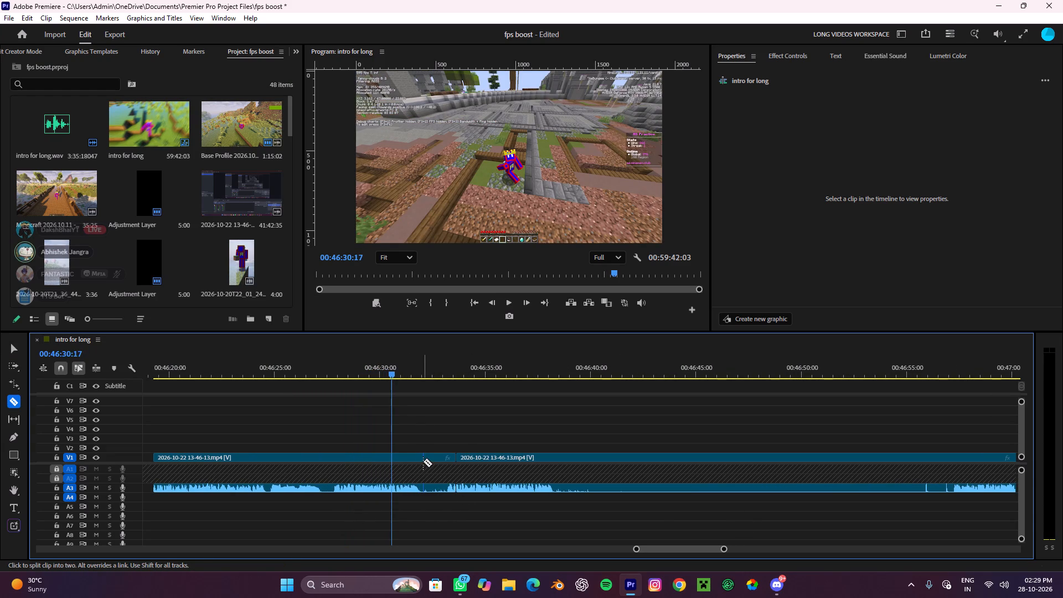
pyautogui.click(423, 461)
pyautogui.press('v')
pyautogui.click(434, 457)
pyautogui.press('space')
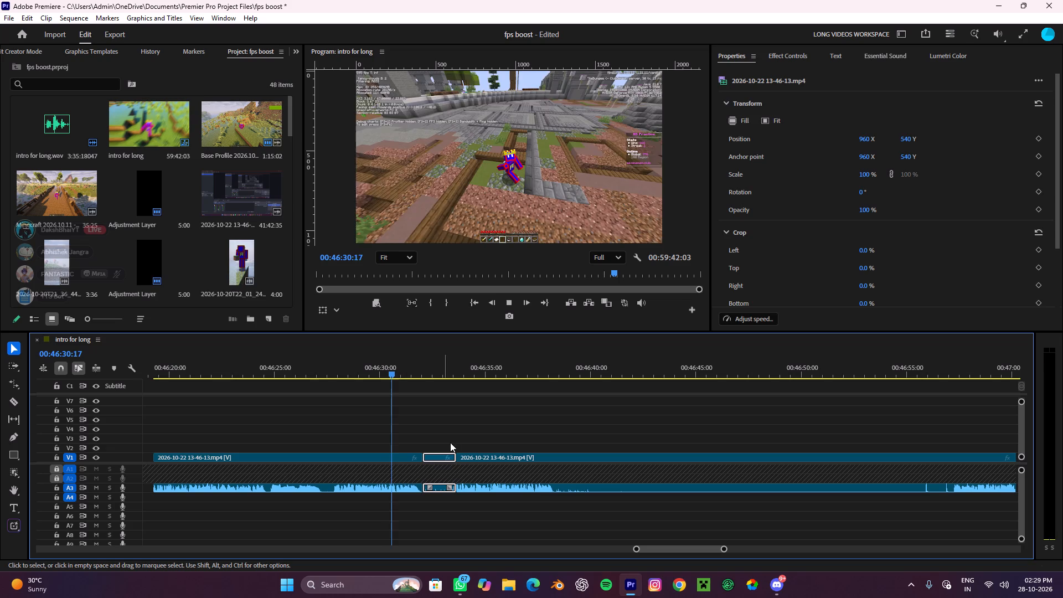
pyautogui.click(483, 429)
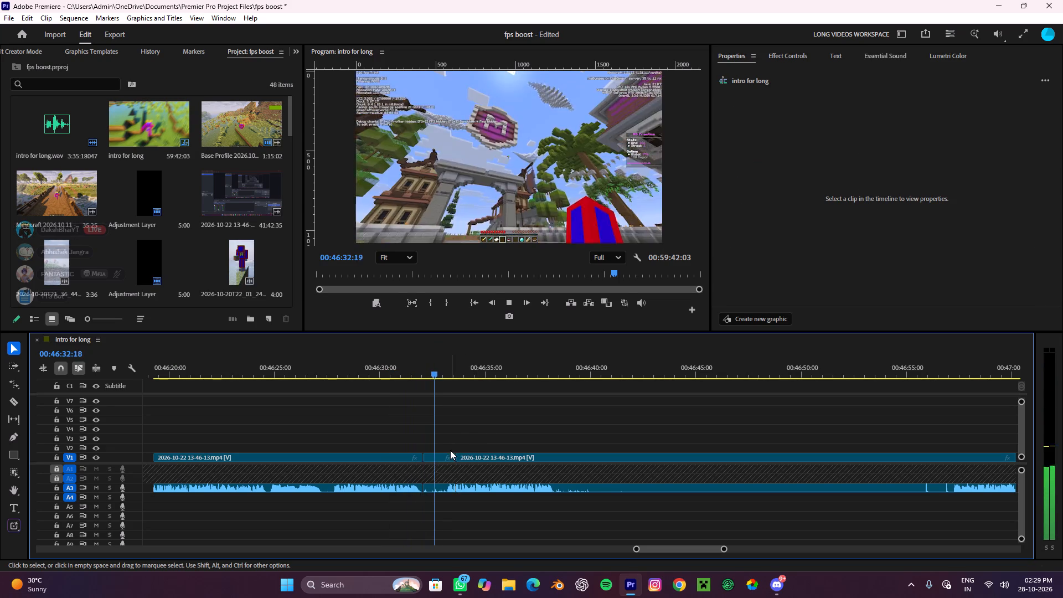
pyautogui.press('space')
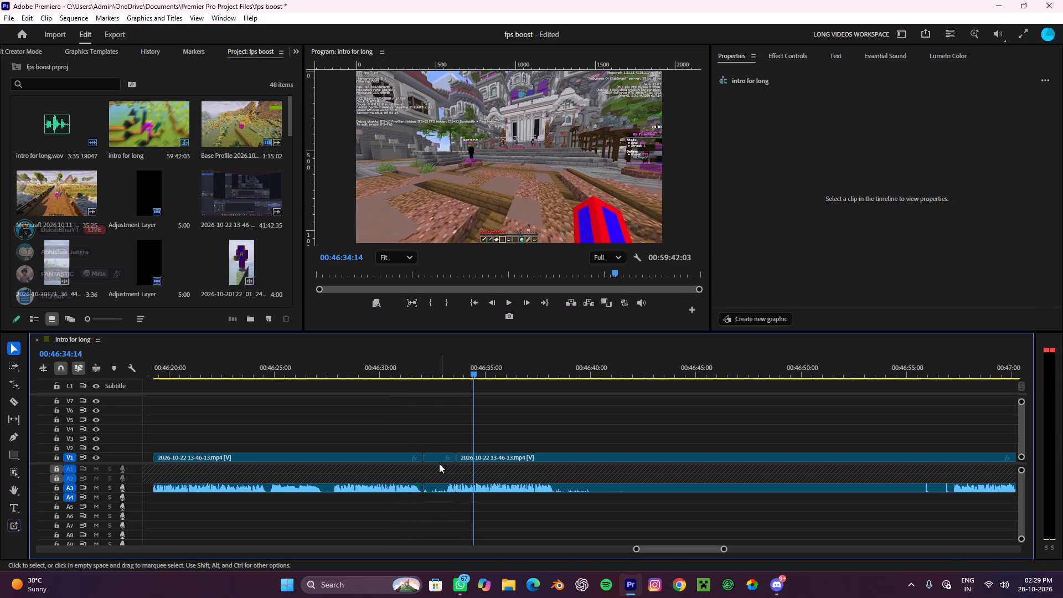
pyautogui.click(439, 459)
pyautogui.press('e')
# Shift the clip following the 00:46:32:02 cut slightly later and extend its start backward to restore the clipped beginning of its speech.
pyautogui.keyDown('alt'); pyautogui.scroll(5, 432, 472); pyautogui.keyUp('alt')
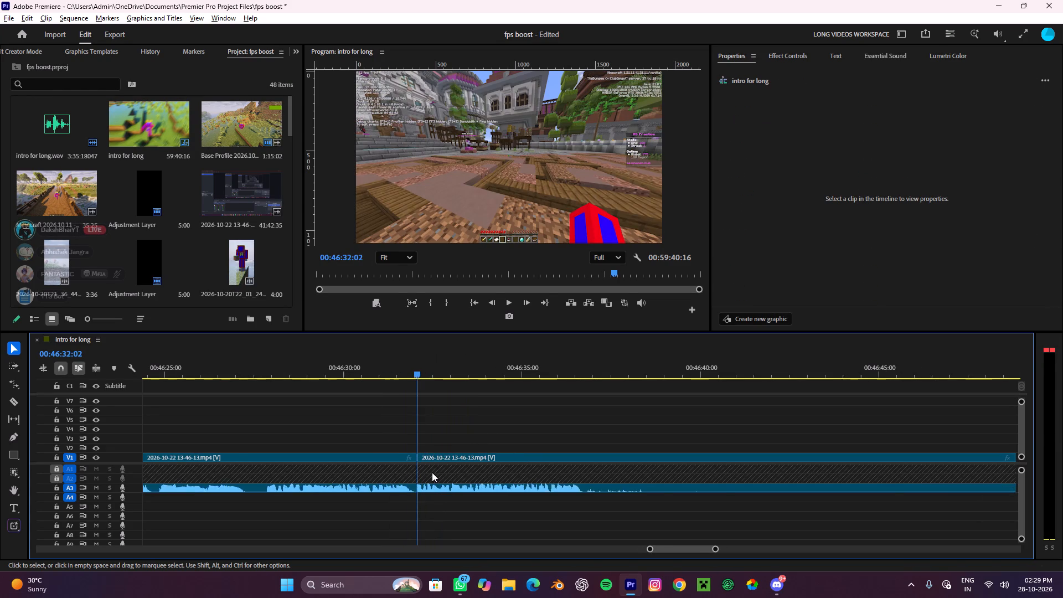
pyautogui.keyDown('alt'); pyautogui.scroll(3, 432, 472); pyautogui.keyUp('alt')
pyautogui.moveTo(446, 461); pyautogui.dragTo(462, 457)
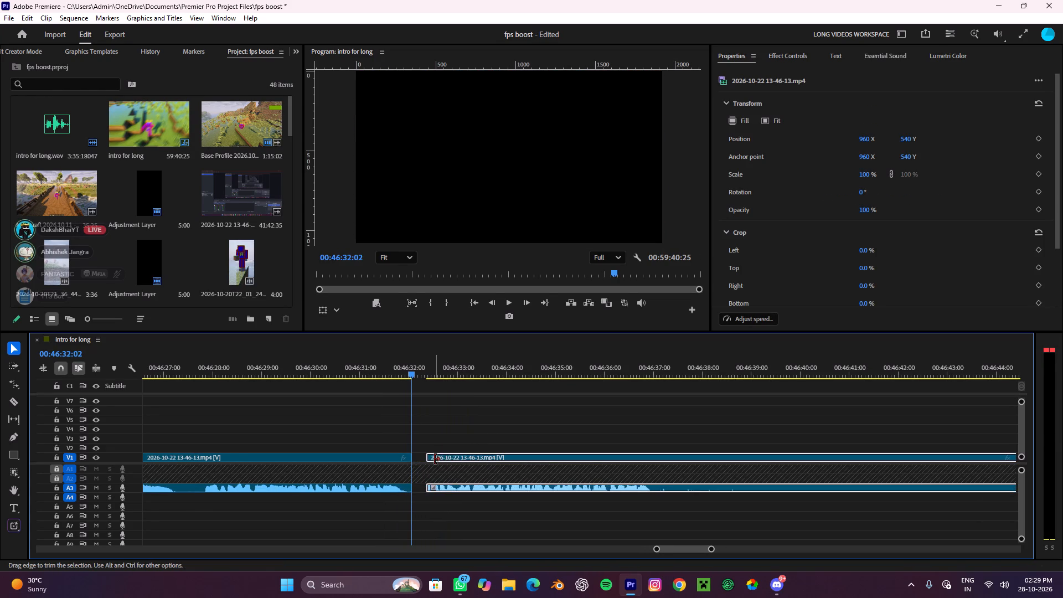
pyautogui.moveTo(434, 459); pyautogui.dragTo(372, 457)
pyautogui.click(433, 439)
pyautogui.moveTo(427, 458); pyautogui.dragTo(443, 457)
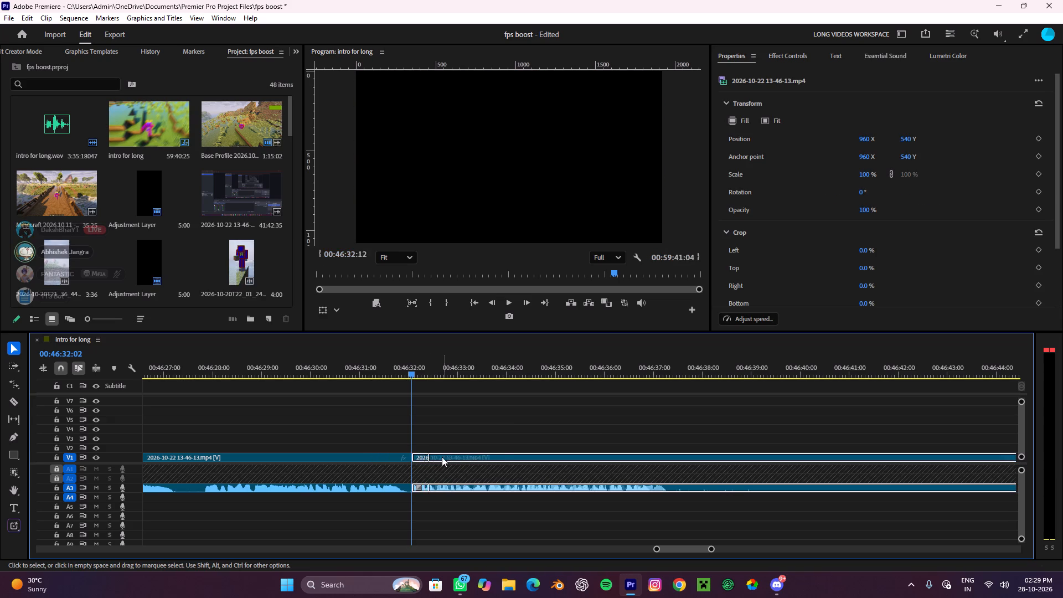
pyautogui.moveTo(432, 457); pyautogui.dragTo(425, 466)
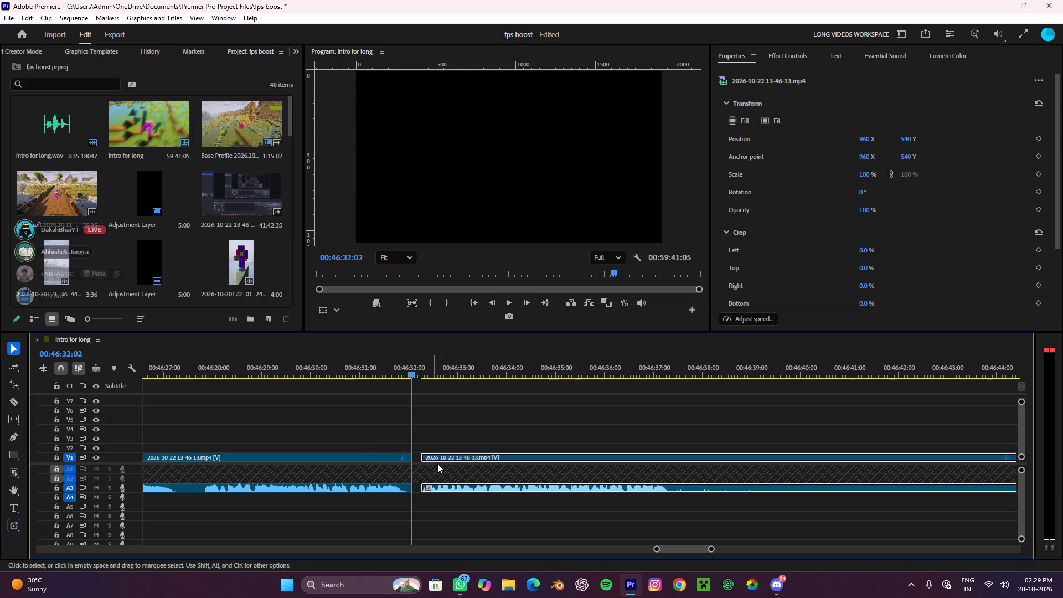
pyautogui.click(422, 458)
pyautogui.click(508, 437)
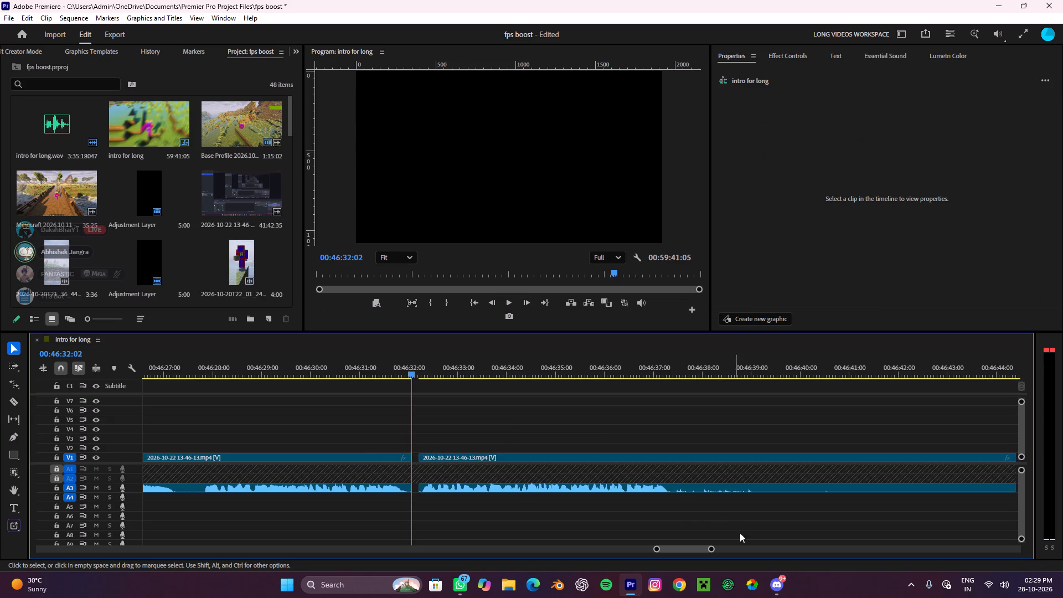
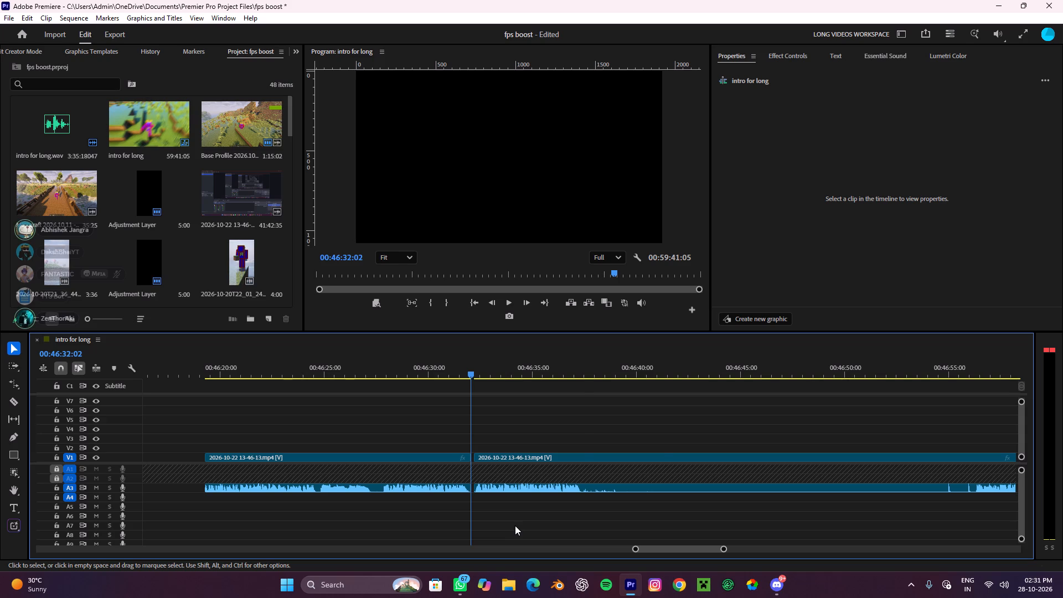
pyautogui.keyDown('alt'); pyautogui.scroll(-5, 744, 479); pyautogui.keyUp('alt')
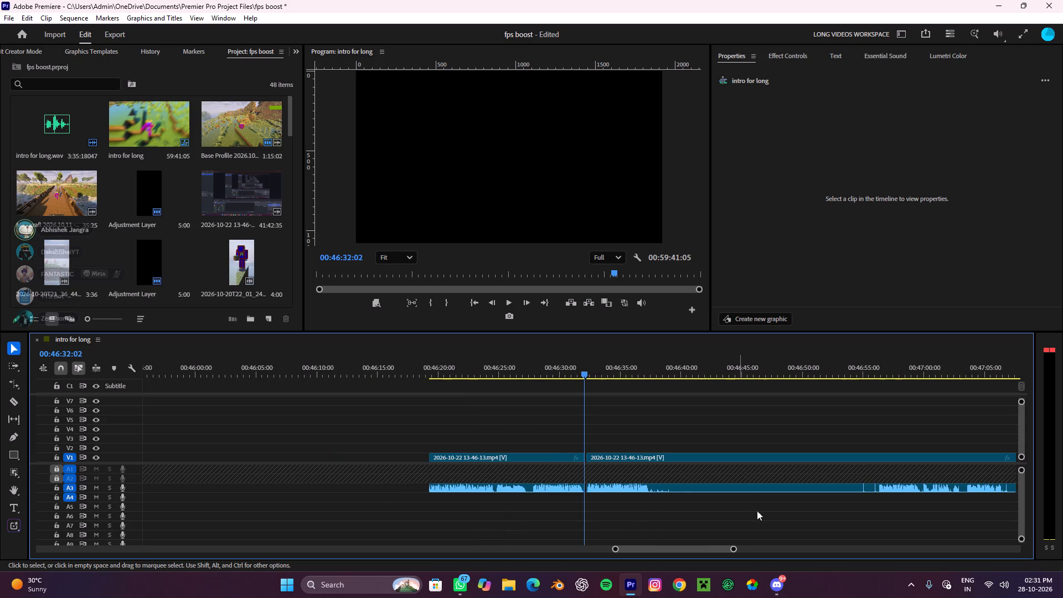
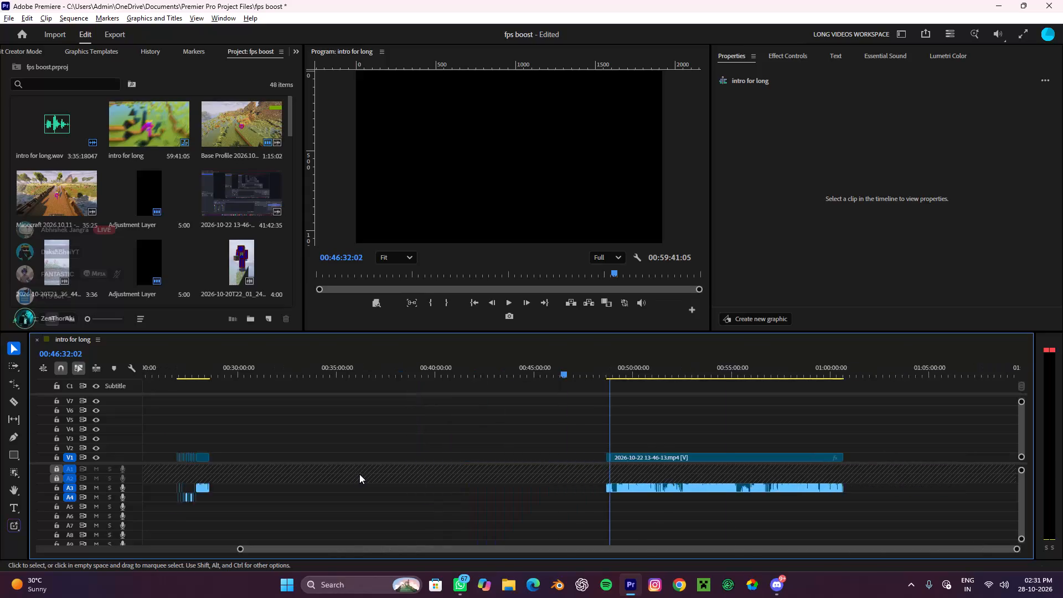
pyautogui.scroll(4, 359, 474)
pyautogui.keyDown('alt'); pyautogui.scroll(12, 732, 478); pyautogui.keyUp('alt')
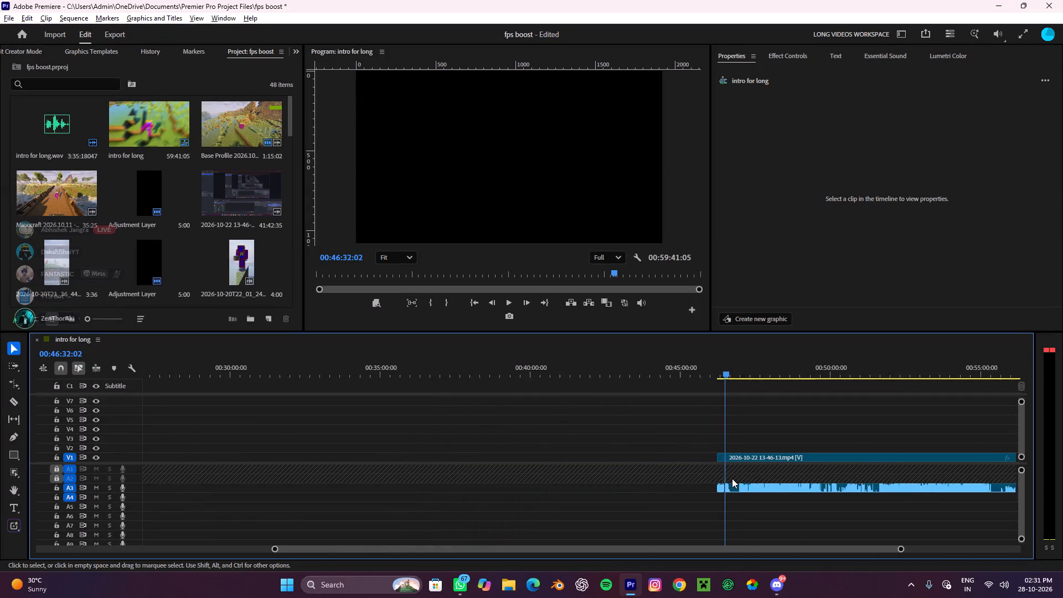
pyautogui.keyDown('alt'); pyautogui.scroll(20, 732, 479); pyautogui.keyUp('alt')
pyautogui.keyDown('alt'); pyautogui.scroll(3, 732, 479); pyautogui.keyUp('alt')
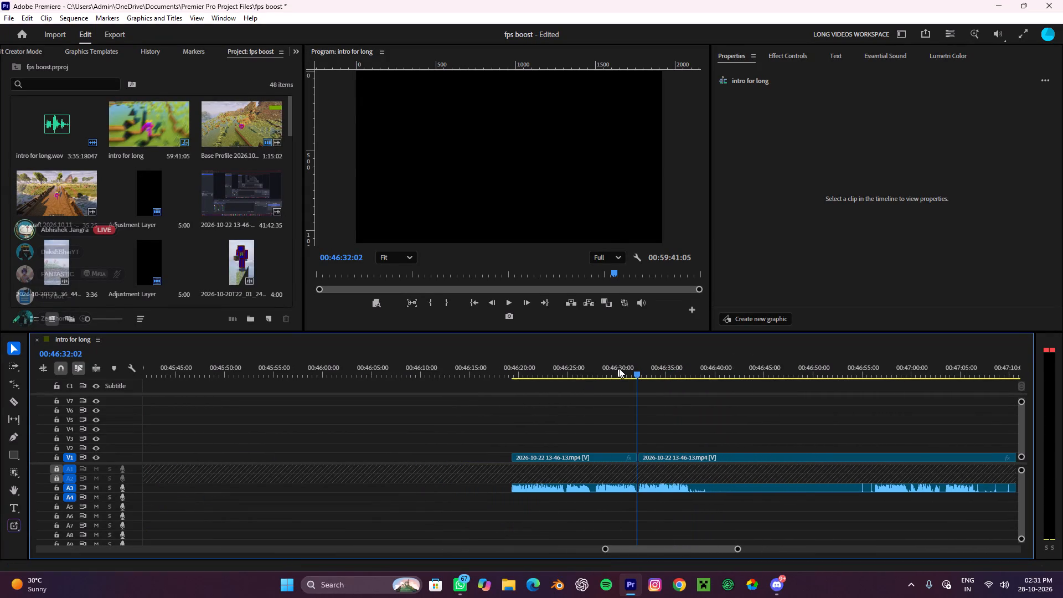
pyautogui.moveTo(658, 368); pyautogui.dragTo(530, 394)
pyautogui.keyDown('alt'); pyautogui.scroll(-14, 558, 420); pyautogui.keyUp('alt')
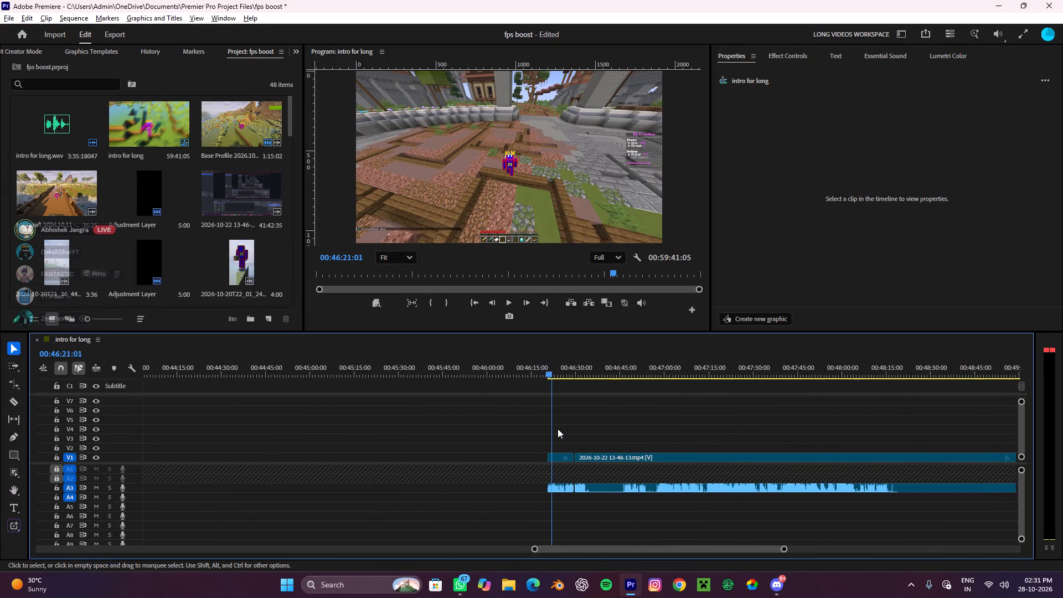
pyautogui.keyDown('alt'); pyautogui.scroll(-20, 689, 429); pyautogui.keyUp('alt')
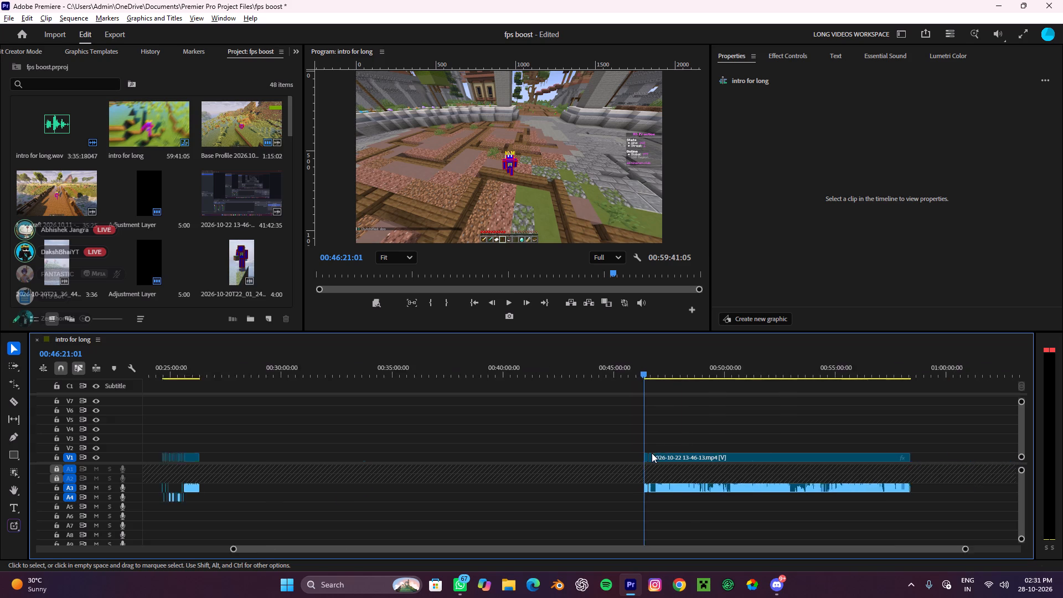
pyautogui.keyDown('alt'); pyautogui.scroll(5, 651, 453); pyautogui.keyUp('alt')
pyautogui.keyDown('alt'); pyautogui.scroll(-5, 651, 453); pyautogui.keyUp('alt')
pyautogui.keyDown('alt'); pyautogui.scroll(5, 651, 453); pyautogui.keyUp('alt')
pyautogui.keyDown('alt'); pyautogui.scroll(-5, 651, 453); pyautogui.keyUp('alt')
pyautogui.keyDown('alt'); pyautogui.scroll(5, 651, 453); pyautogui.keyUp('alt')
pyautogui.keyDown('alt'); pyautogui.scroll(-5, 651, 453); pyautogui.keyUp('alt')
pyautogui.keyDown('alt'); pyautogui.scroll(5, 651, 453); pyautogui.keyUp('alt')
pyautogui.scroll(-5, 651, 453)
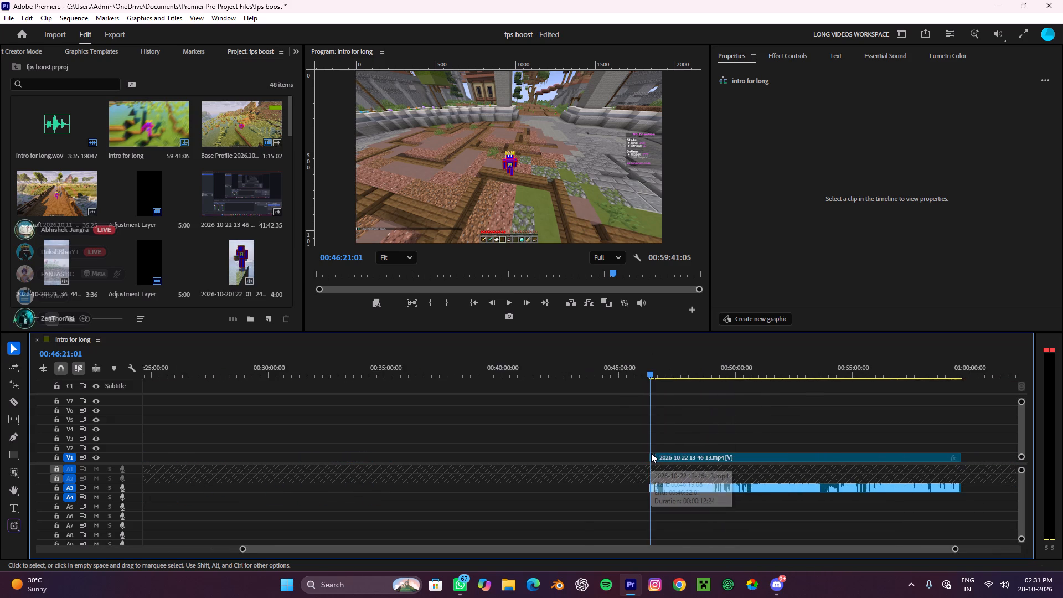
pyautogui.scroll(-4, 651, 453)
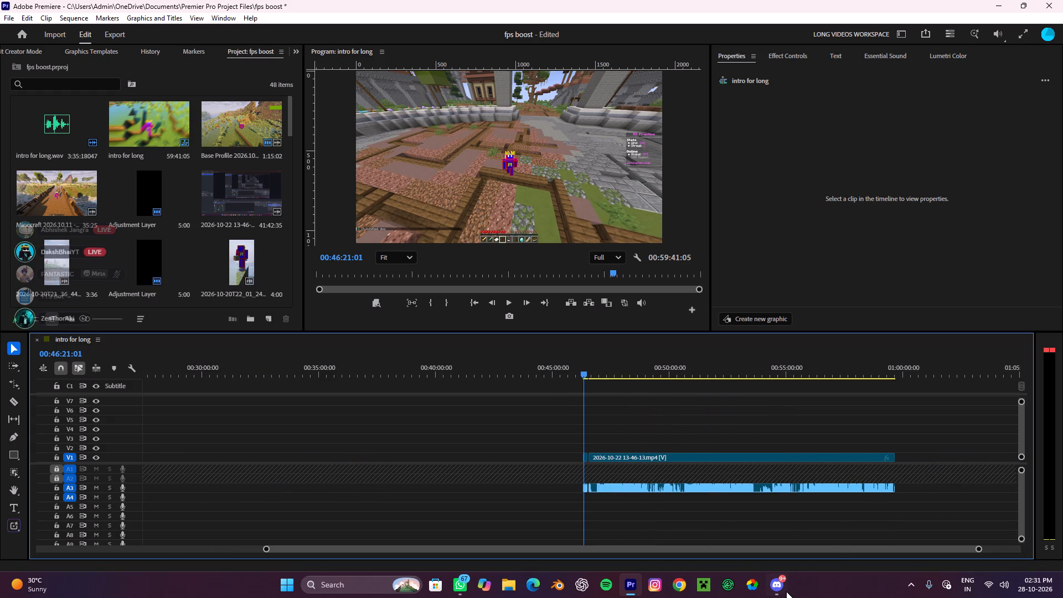
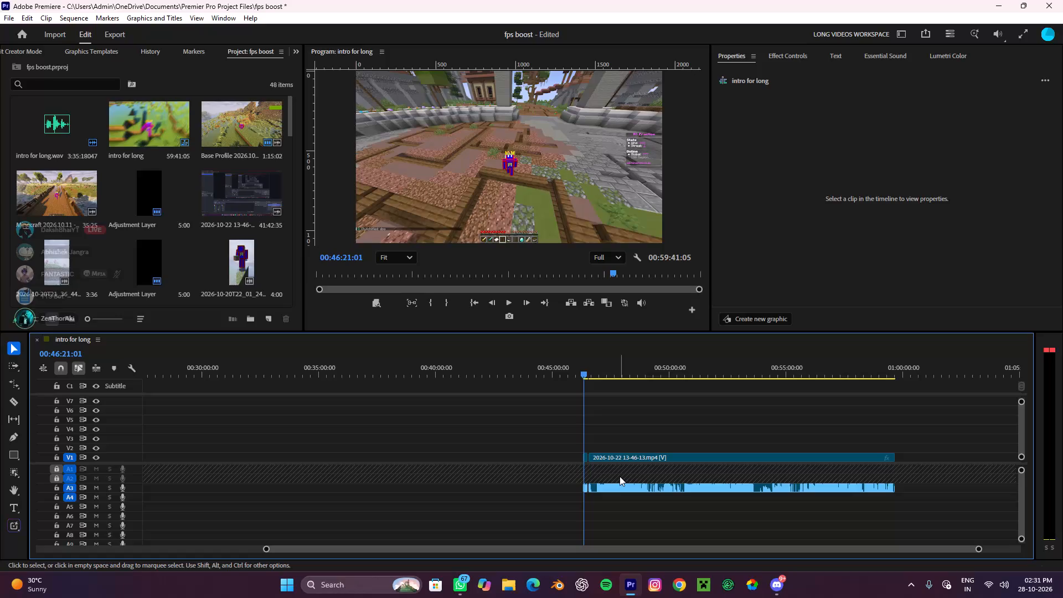
pyautogui.keyDown('alt'); pyautogui.scroll(5, 620, 476); pyautogui.keyUp('alt')
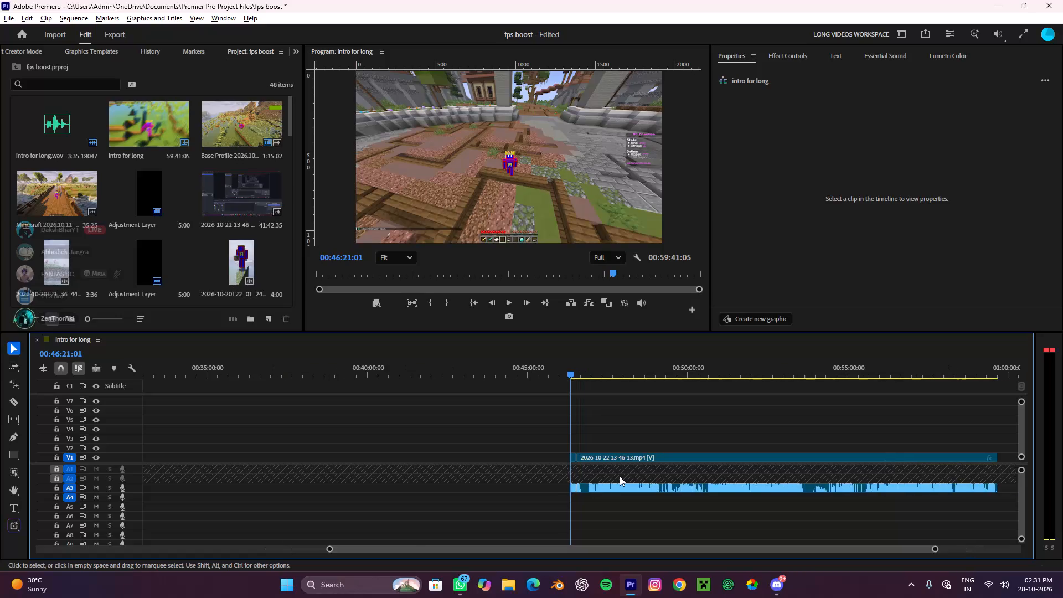
pyautogui.keyDown('alt'); pyautogui.scroll(15, 620, 476); pyautogui.keyUp('alt')
pyautogui.keyDown('alt'); pyautogui.scroll(9, 410, 427); pyautogui.keyUp('alt')
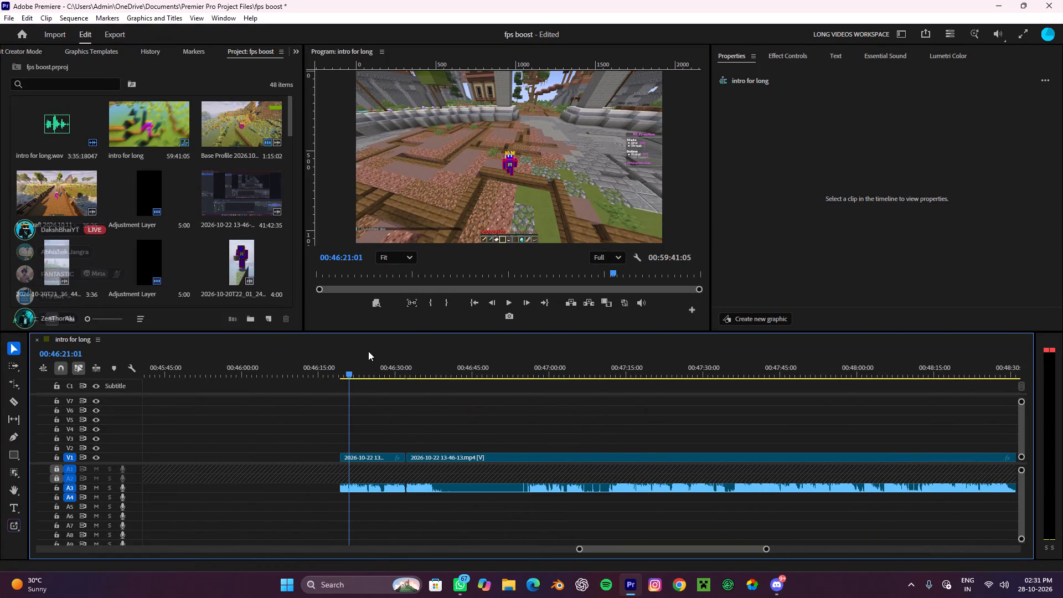
pyautogui.click(340, 373)
pyautogui.keyDown('alt'); pyautogui.scroll(11, 360, 416); pyautogui.keyUp('alt')
pyautogui.keyDown('alt'); pyautogui.scroll(-4, 360, 416); pyautogui.keyUp('alt')
pyautogui.keyDown('alt'); pyautogui.scroll(5, 360, 416); pyautogui.keyUp('alt')
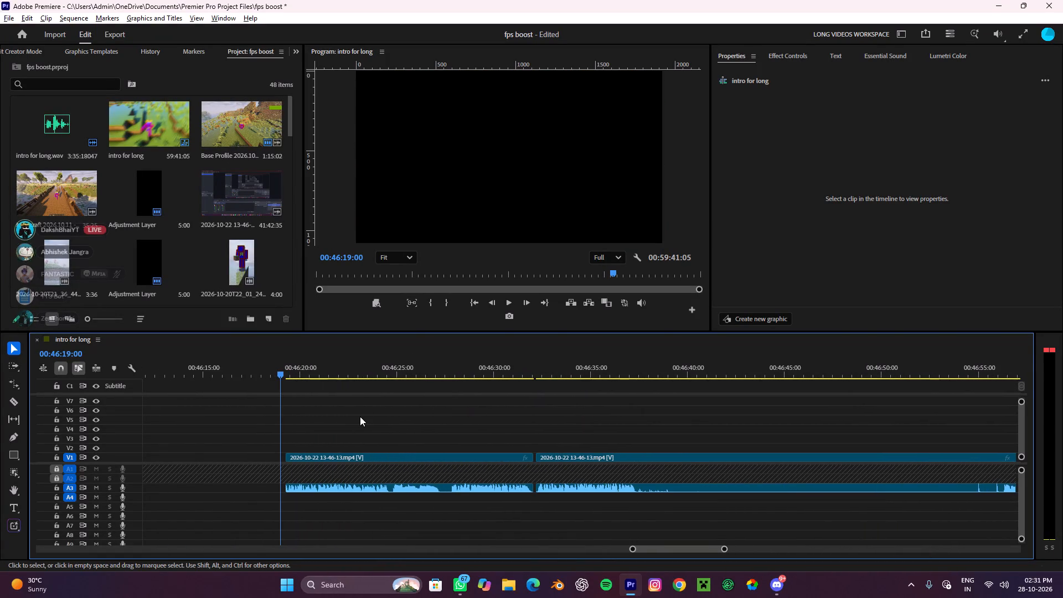
pyautogui.press('space')
pyautogui.scroll(-10, 370, 416)
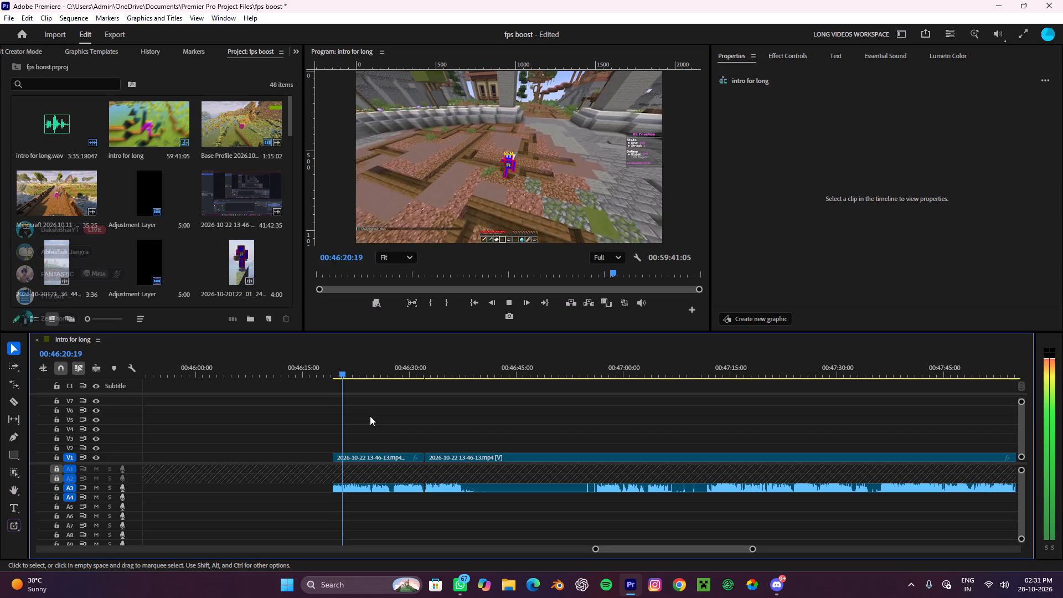
pyautogui.keyDown('alt'); pyautogui.scroll(-4, 370, 416); pyautogui.keyUp('alt')
pyautogui.keyDown('alt'); pyautogui.scroll(5, 370, 416); pyautogui.keyUp('alt')
pyautogui.press('space')
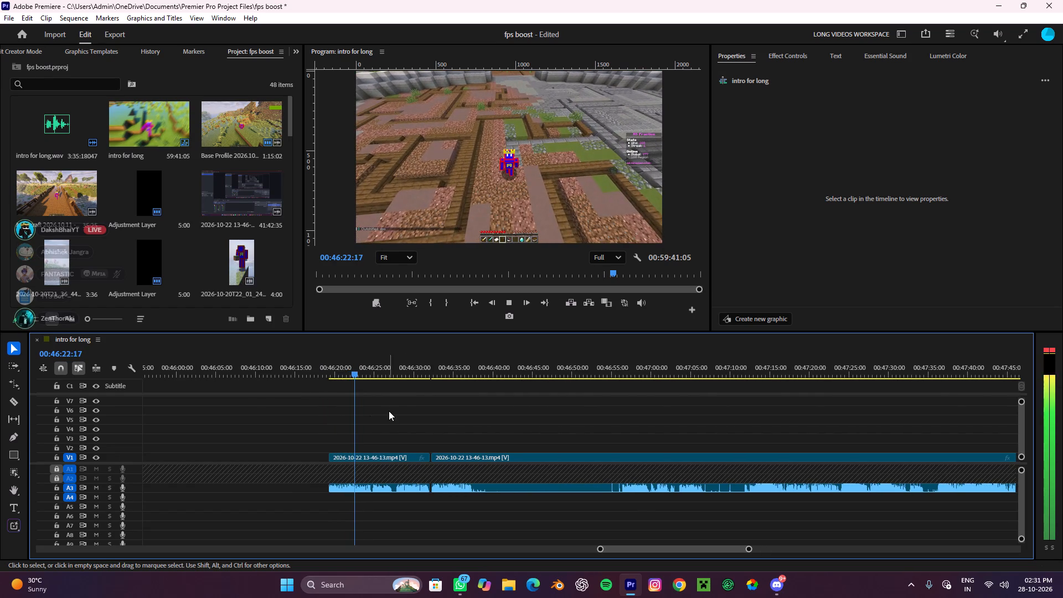
# Cut out the silent section starting at 00:46:27:07 in the first clip after the long gap and ripple-delete it.
pyautogui.keyDown('alt'); pyautogui.scroll(15, 414, 447); pyautogui.keyUp('alt')
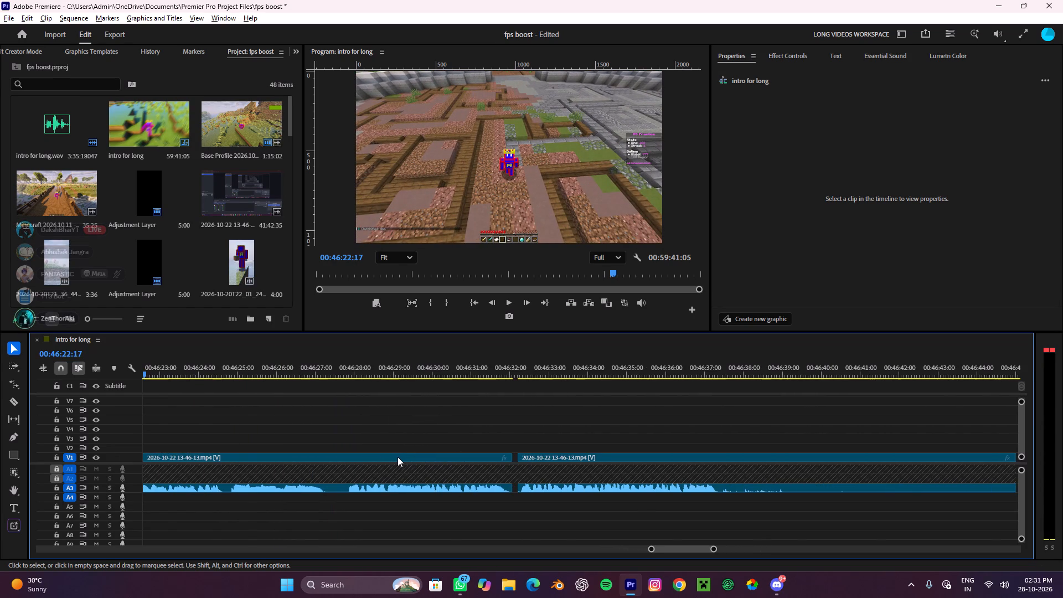
pyautogui.press('c')
pyautogui.click(325, 457)
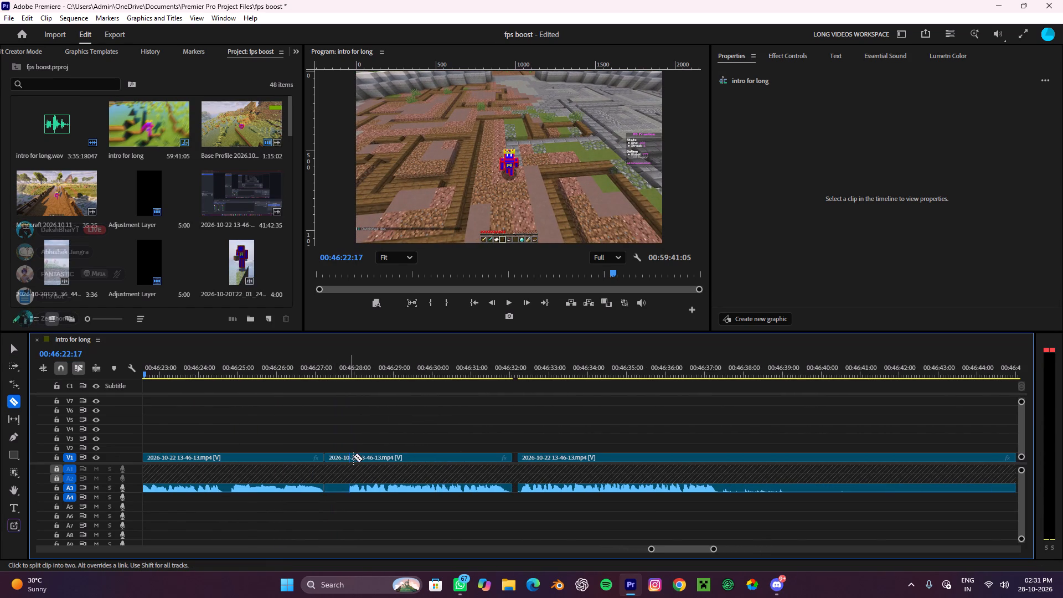
pyautogui.click(345, 456)
pyautogui.press('r')
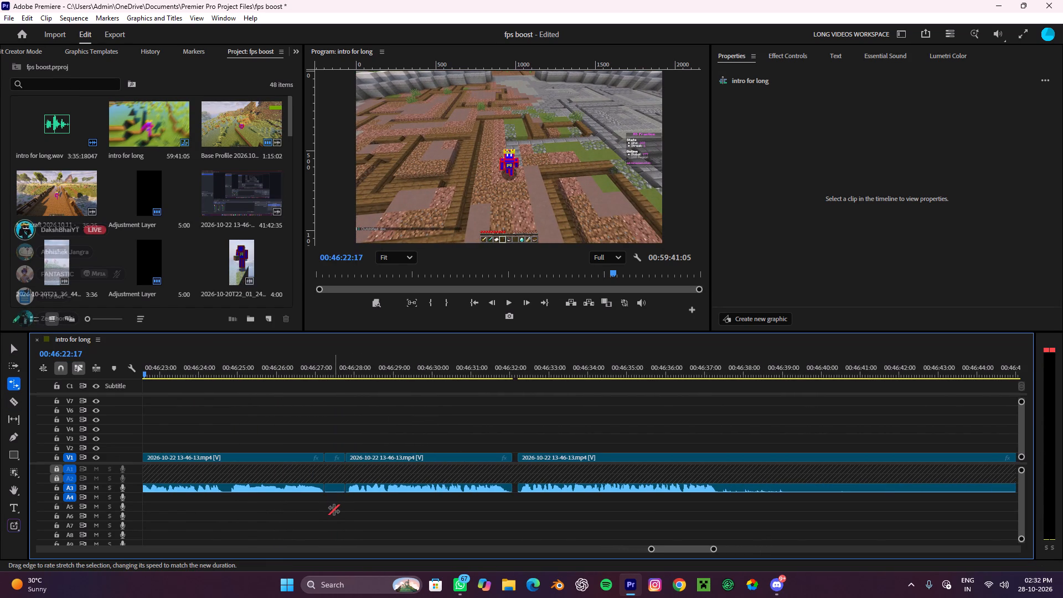
pyautogui.press('v')
pyautogui.moveTo(334, 509); pyautogui.dragTo(329, 436)
pyautogui.press('e')
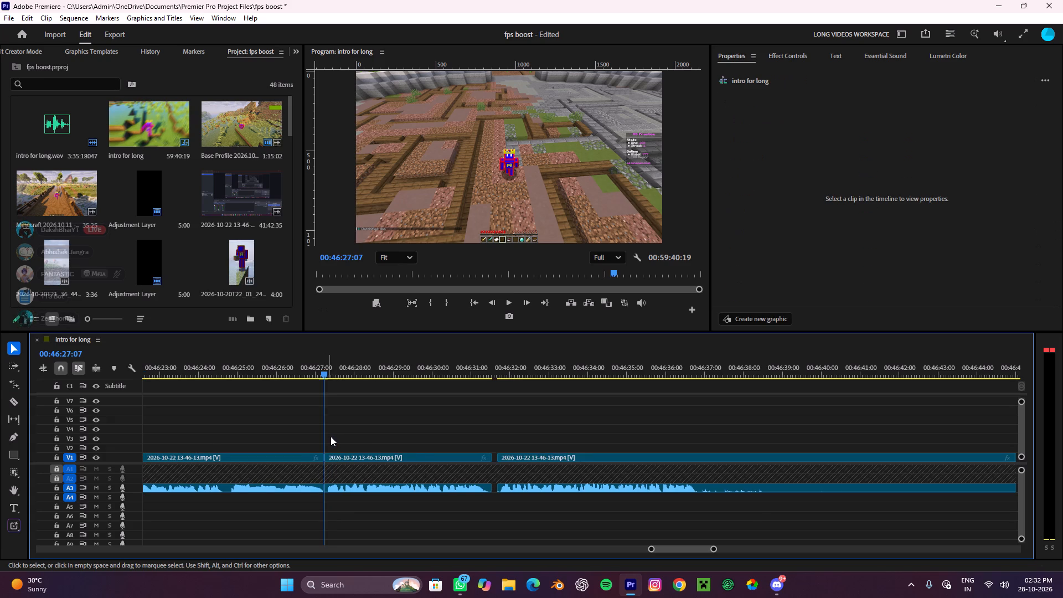
# Play from just before the new cut at 00:46:27:07 to the end of that clip to check the join.
pyautogui.keyDown('alt'); pyautogui.scroll(-15, 332, 436); pyautogui.keyUp('alt')
pyautogui.moveTo(340, 367); pyautogui.dragTo(327, 386)
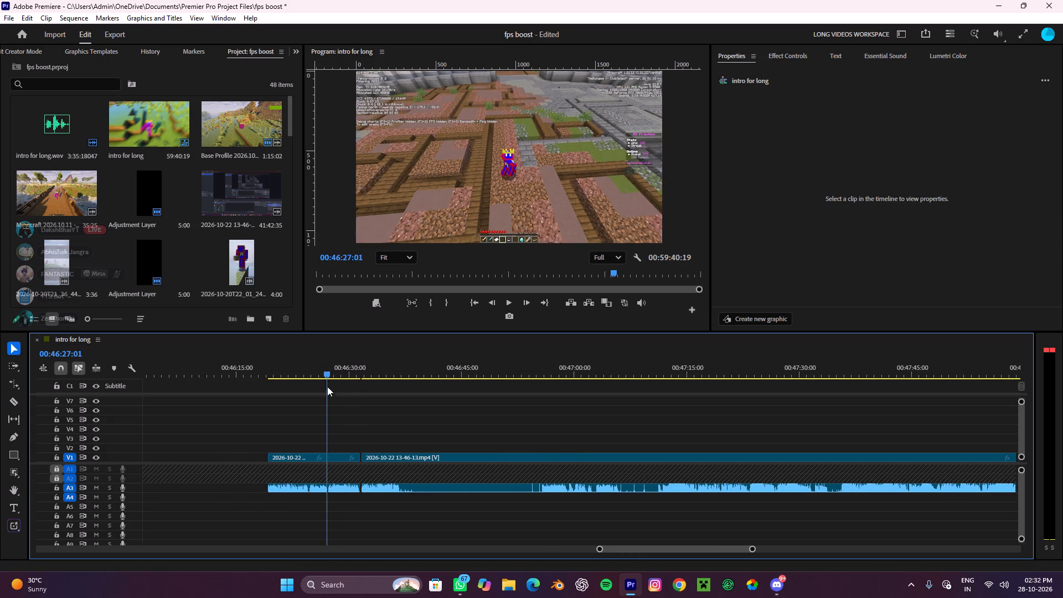
pyautogui.moveTo(327, 386); pyautogui.dragTo(324, 399)
pyautogui.click(381, 418)
pyautogui.press('space')
pyautogui.keyDown('alt'); pyautogui.scroll(3, 380, 420); pyautogui.keyUp('alt')
pyautogui.keyDown('alt'); pyautogui.scroll(-3, 380, 420); pyautogui.keyUp('alt')
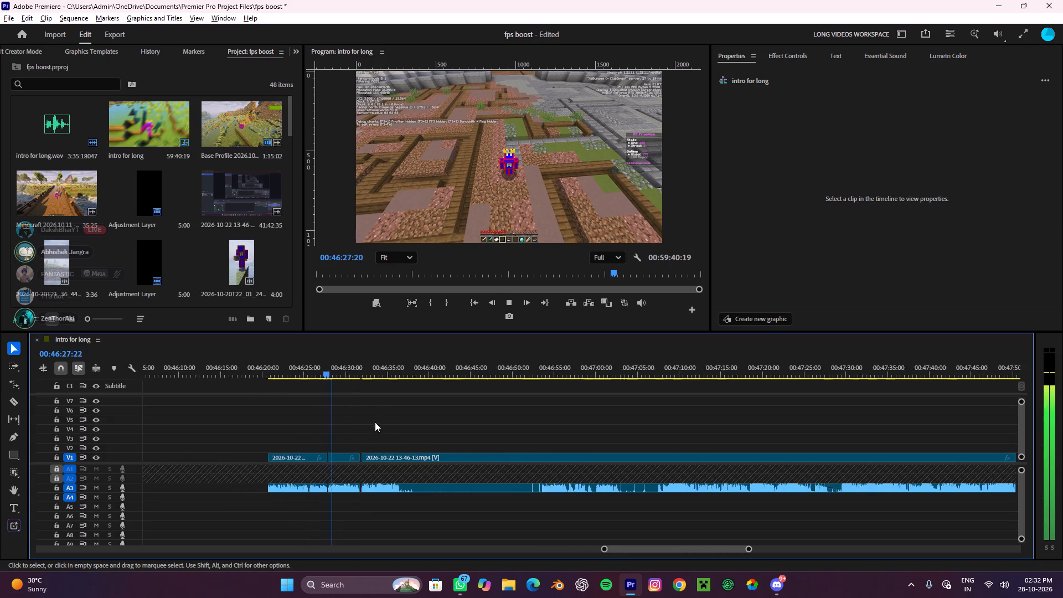
pyautogui.keyDown('alt'); pyautogui.scroll(-5, 375, 422); pyautogui.keyUp('alt')
pyautogui.keyDown('alt'); pyautogui.scroll(5, 365, 427); pyautogui.keyUp('alt')
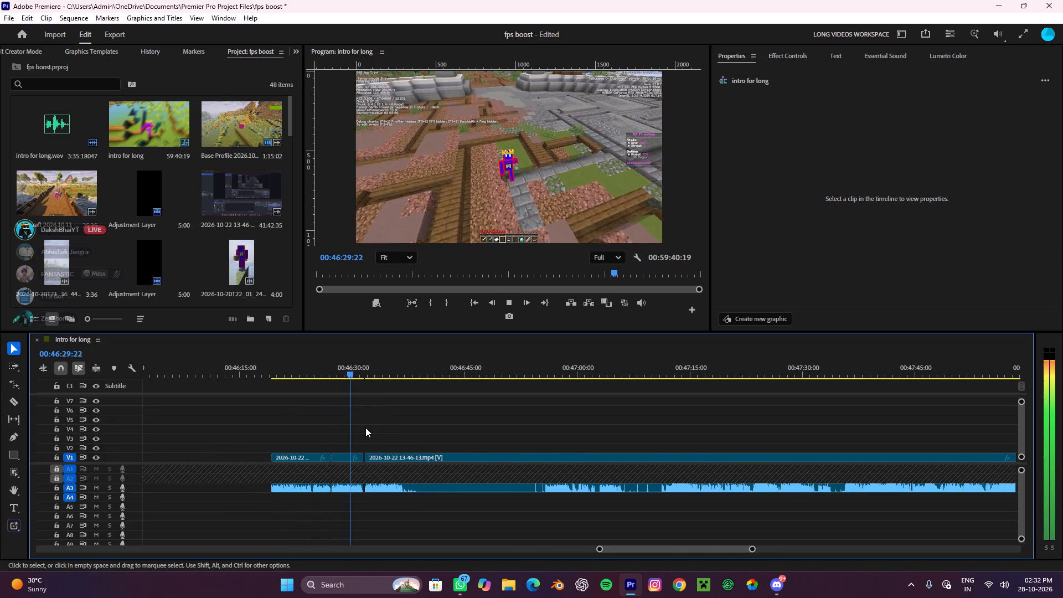
pyautogui.keyDown('alt'); pyautogui.scroll(-5, 365, 427); pyautogui.keyUp('alt')
pyautogui.keyDown('alt'); pyautogui.scroll(1, 365, 427); pyautogui.keyUp('alt')
pyautogui.keyDown('alt'); pyautogui.scroll(-3, 365, 427); pyautogui.keyUp('alt')
pyautogui.keyDown('alt'); pyautogui.scroll(4, 365, 427); pyautogui.keyUp('alt')
pyautogui.press('space')
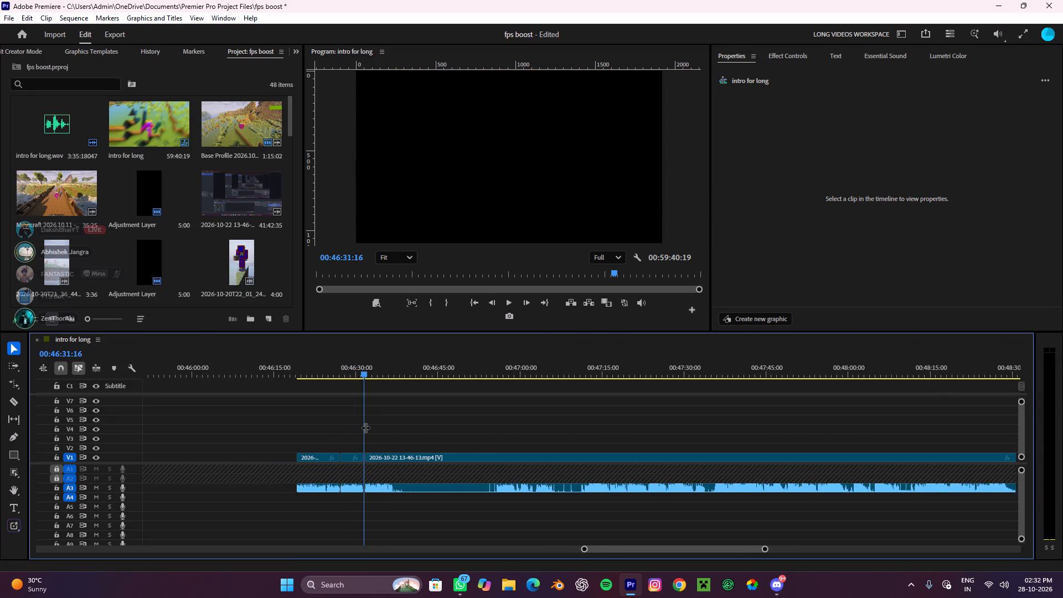
pyautogui.keyDown('alt'); pyautogui.scroll(3, 365, 452); pyautogui.keyUp('alt')
pyautogui.keyDown('alt'); pyautogui.scroll(9, 403, 478); pyautogui.keyUp('alt')
pyautogui.keyDown('alt'); pyautogui.scroll(9, 322, 482); pyautogui.keyUp('alt')
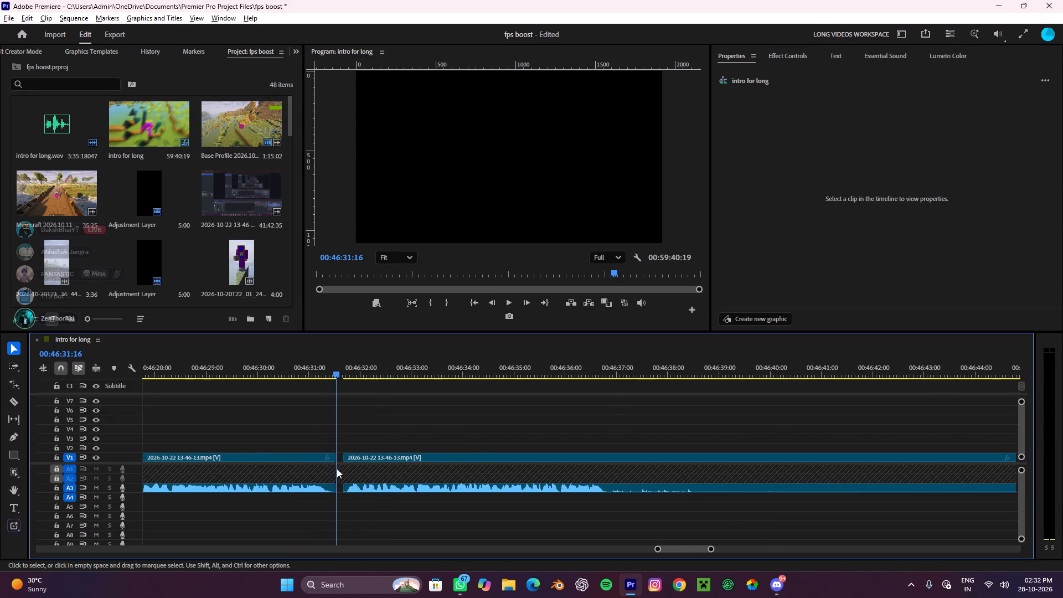
pyautogui.click(340, 455)
pyautogui.press('e')
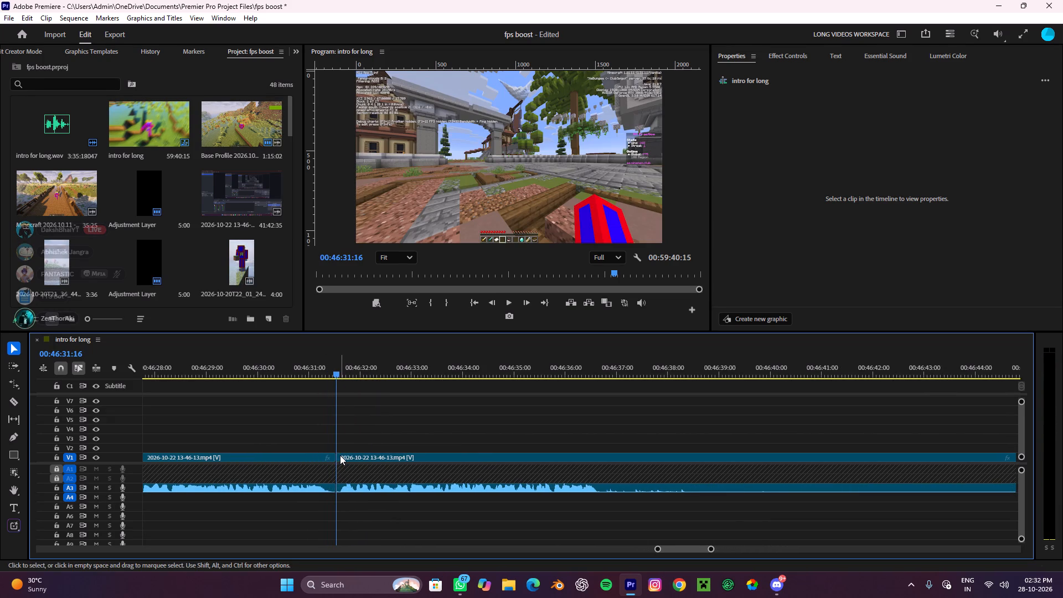
# Trim a few silent frames on both sides of the cut at 00:46:31:16 and move the following clip back against the preceding one.
pyautogui.keyDown('alt'); pyautogui.scroll(8, 326, 471); pyautogui.keyUp('alt')
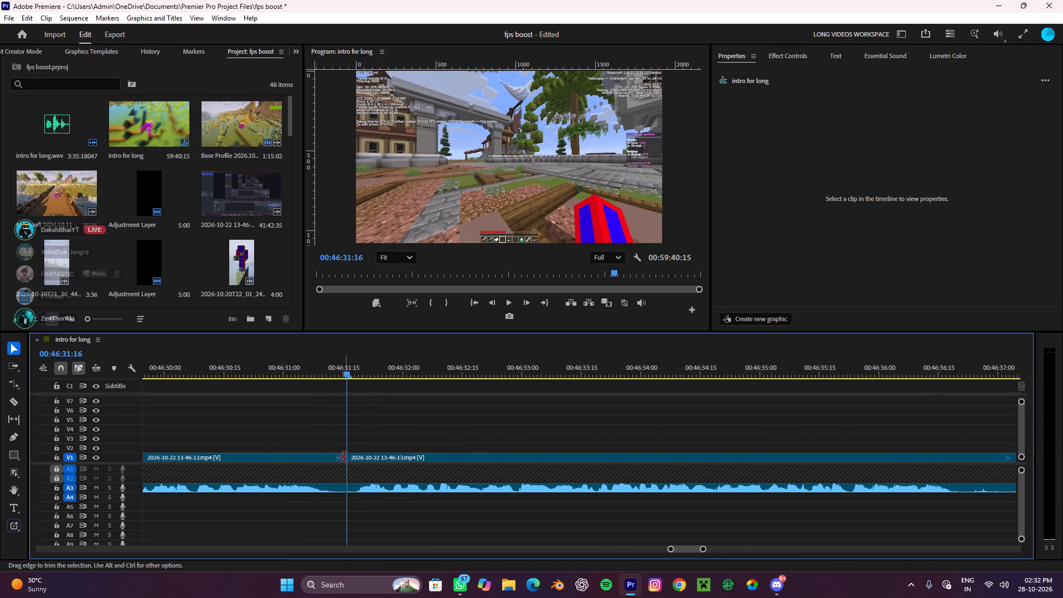
pyautogui.moveTo(344, 455); pyautogui.dragTo(330, 465)
pyautogui.moveTo(352, 456); pyautogui.dragTo(357, 462)
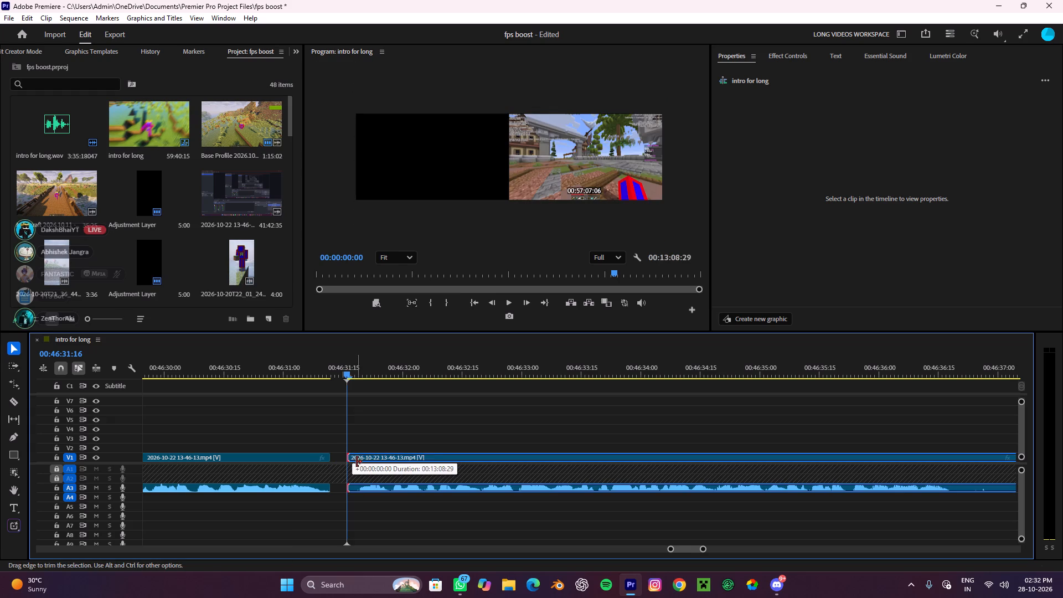
pyautogui.moveTo(357, 462); pyautogui.dragTo(357, 463)
pyautogui.moveTo(349, 460); pyautogui.dragTo(354, 460)
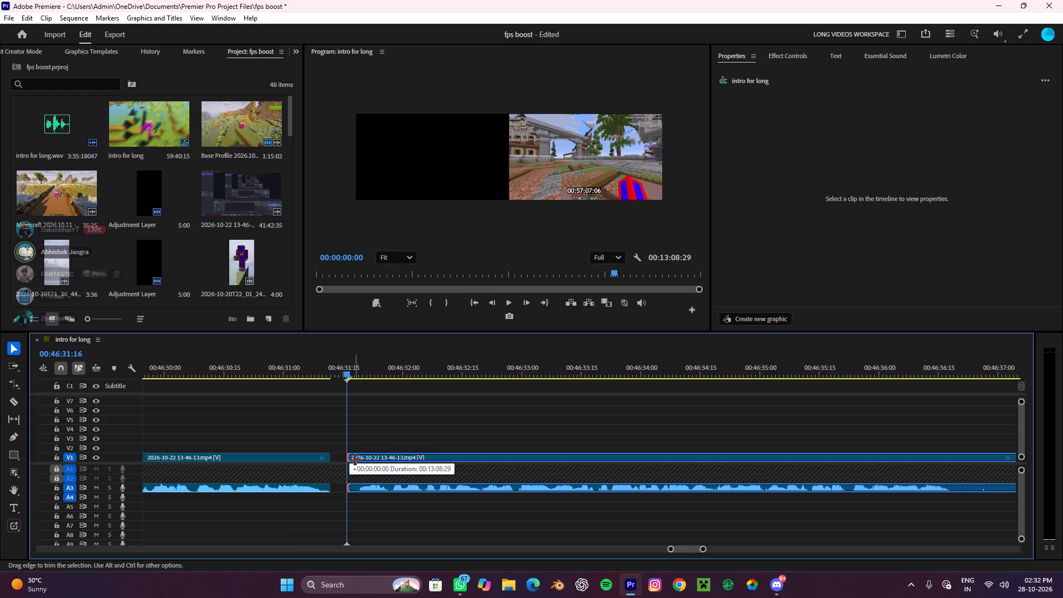
pyautogui.moveTo(354, 460); pyautogui.dragTo(358, 460)
pyautogui.moveTo(370, 457); pyautogui.dragTo(352, 458)
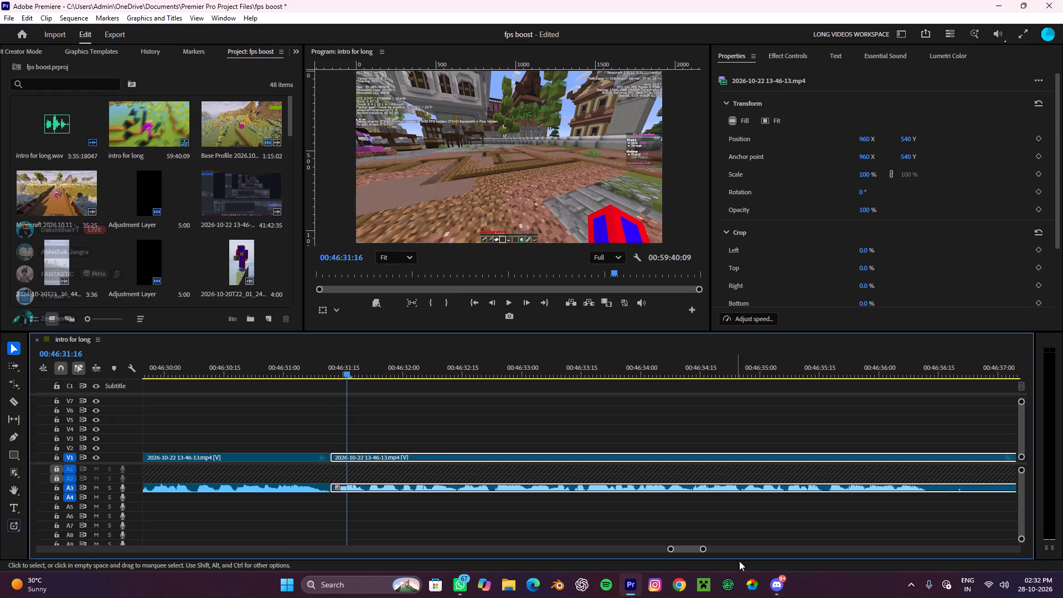
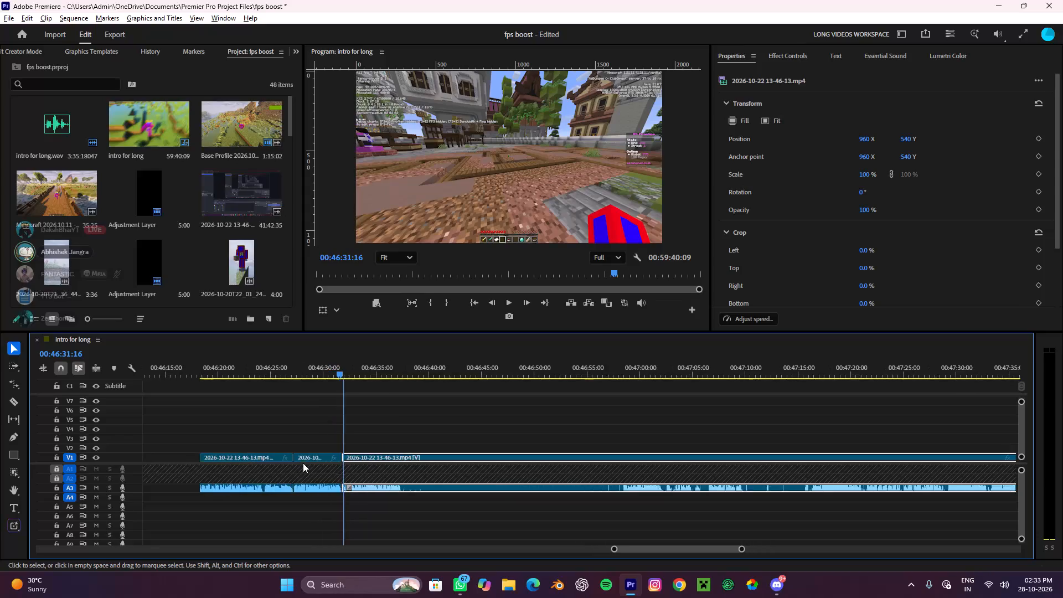
# Move the playhead back to the start of the first clip after the long gap, at 00:46:19:07, and clear the clip selection.
pyautogui.scroll(3, 303, 463)
pyautogui.scroll(-7, 303, 463)
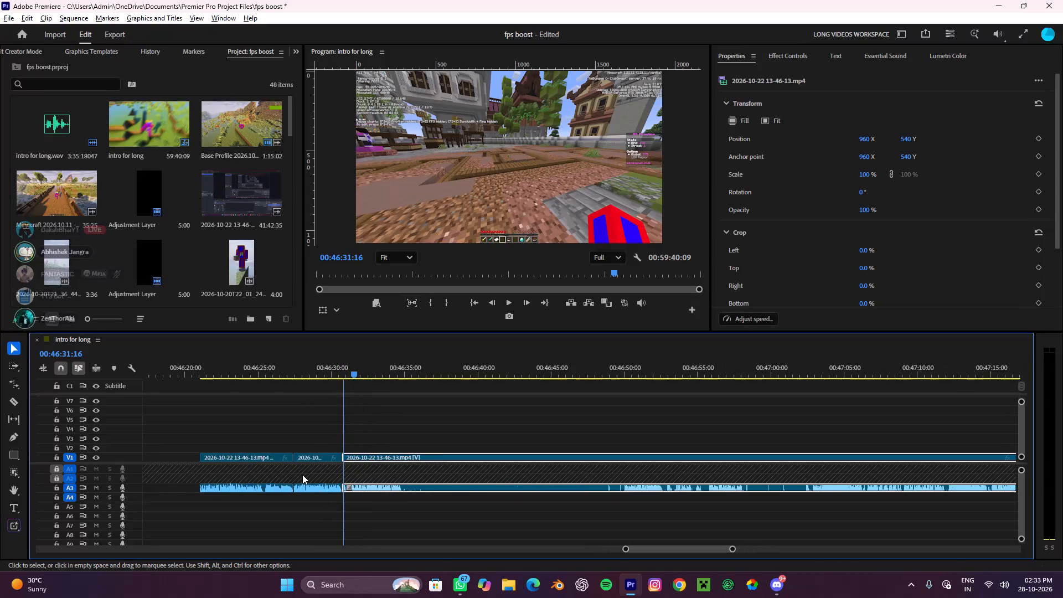
pyautogui.scroll(11, 302, 475)
pyautogui.moveTo(430, 362); pyautogui.dragTo(228, 435)
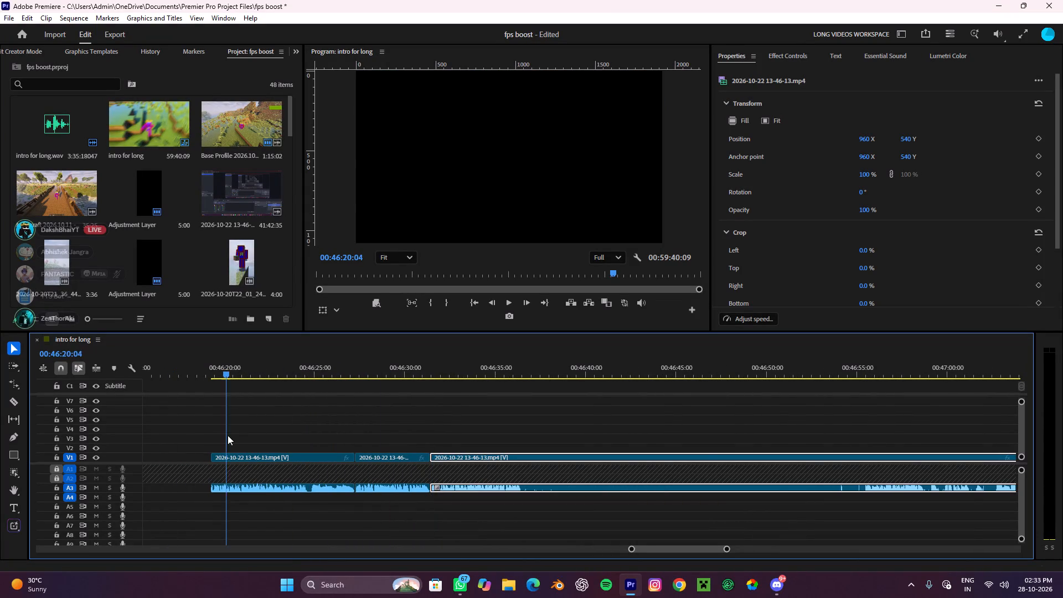
pyautogui.moveTo(228, 435); pyautogui.dragTo(216, 437)
pyautogui.keyDown('alt'); pyautogui.scroll(17, 210, 446); pyautogui.keyUp('alt')
pyautogui.keyDown('alt'); pyautogui.scroll(-4, 261, 451); pyautogui.keyUp('alt')
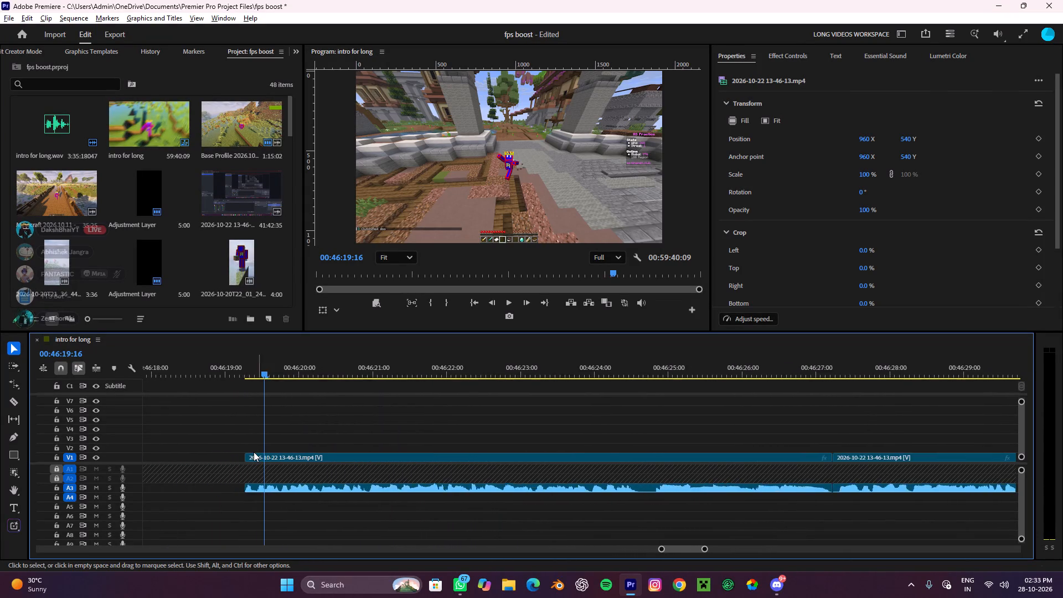
pyautogui.keyDown('alt'); pyautogui.scroll(-10, 254, 452); pyautogui.keyUp('alt')
pyautogui.moveTo(258, 369); pyautogui.dragTo(250, 380)
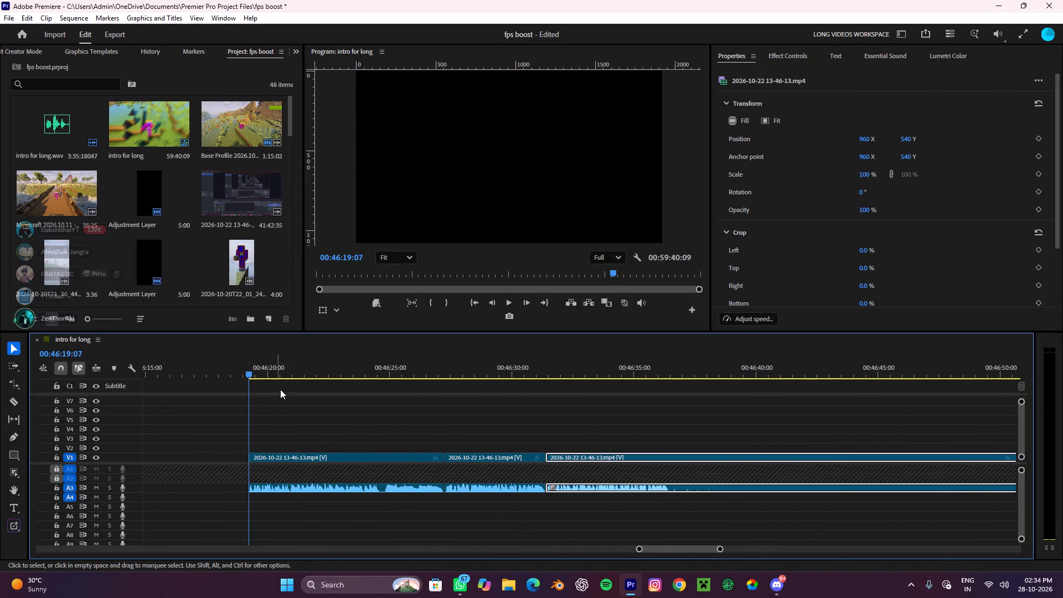
pyautogui.click(280, 389)
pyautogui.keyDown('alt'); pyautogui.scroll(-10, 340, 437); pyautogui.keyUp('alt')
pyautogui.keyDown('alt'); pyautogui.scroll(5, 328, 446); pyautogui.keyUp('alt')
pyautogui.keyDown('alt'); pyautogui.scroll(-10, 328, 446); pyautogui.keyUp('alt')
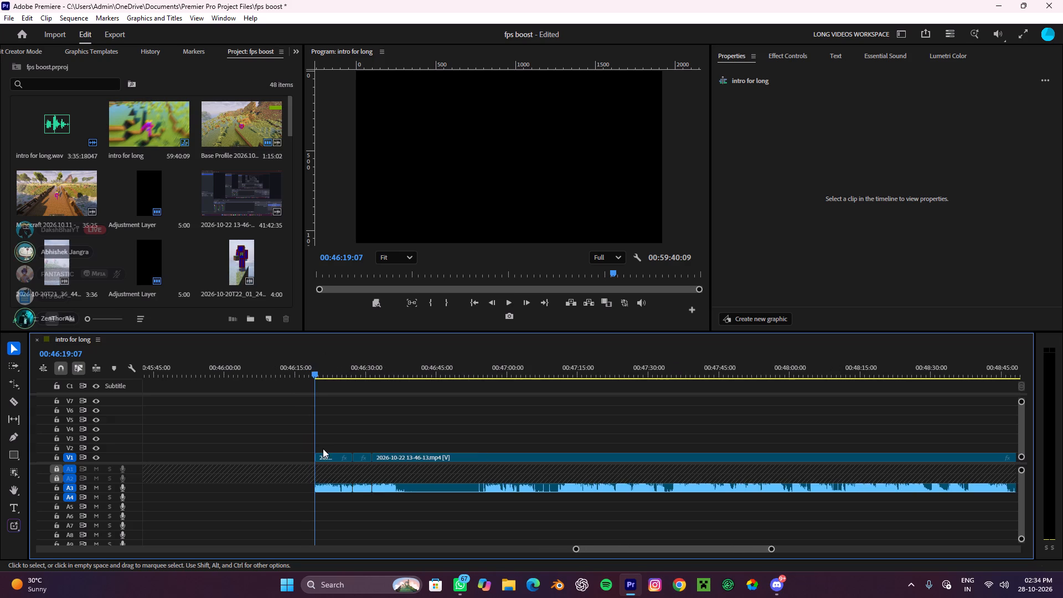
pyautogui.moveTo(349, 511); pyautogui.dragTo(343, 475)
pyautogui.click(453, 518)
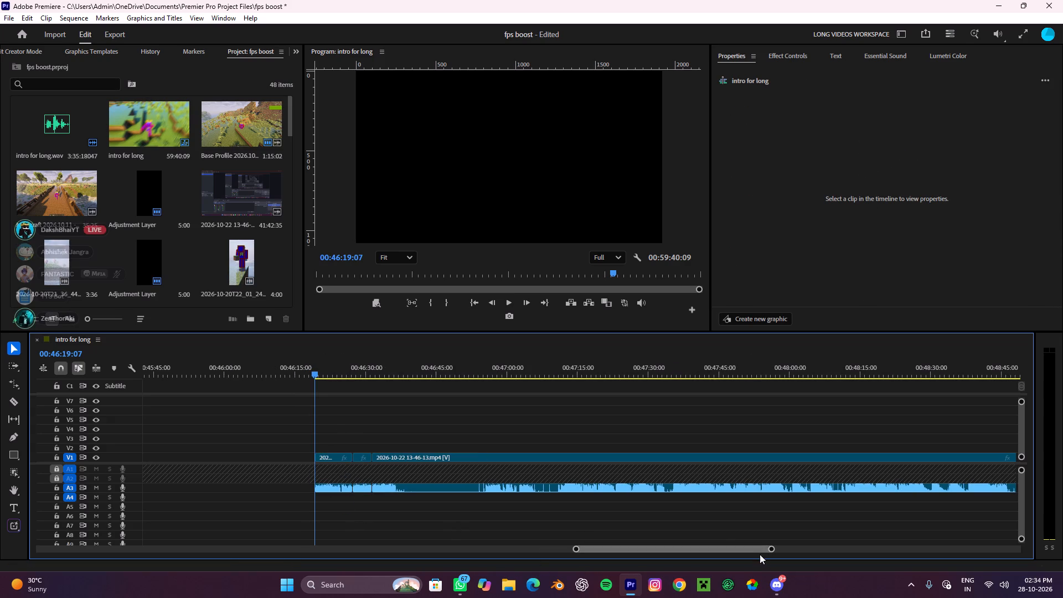
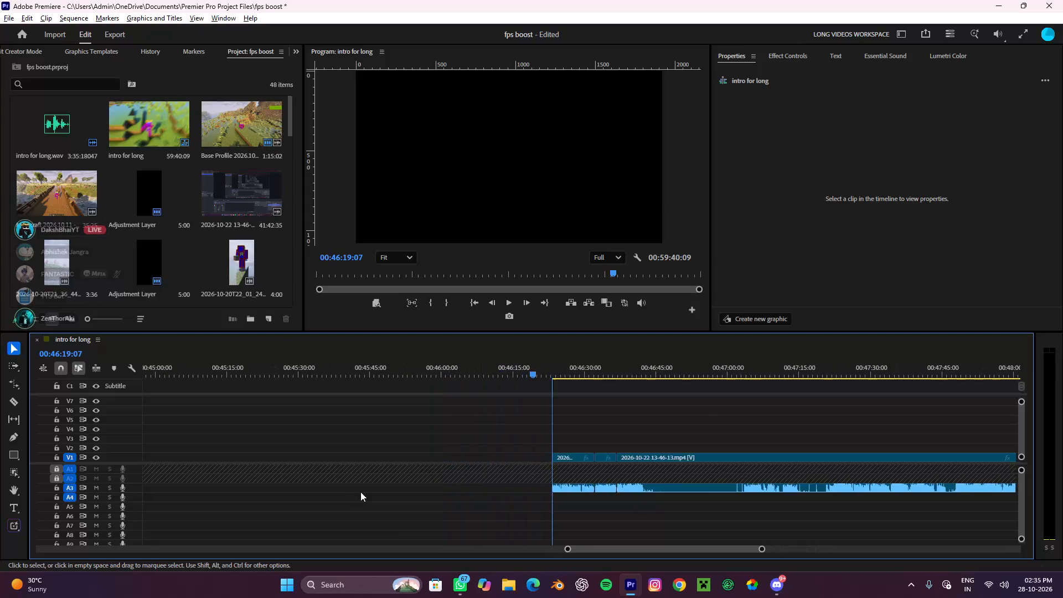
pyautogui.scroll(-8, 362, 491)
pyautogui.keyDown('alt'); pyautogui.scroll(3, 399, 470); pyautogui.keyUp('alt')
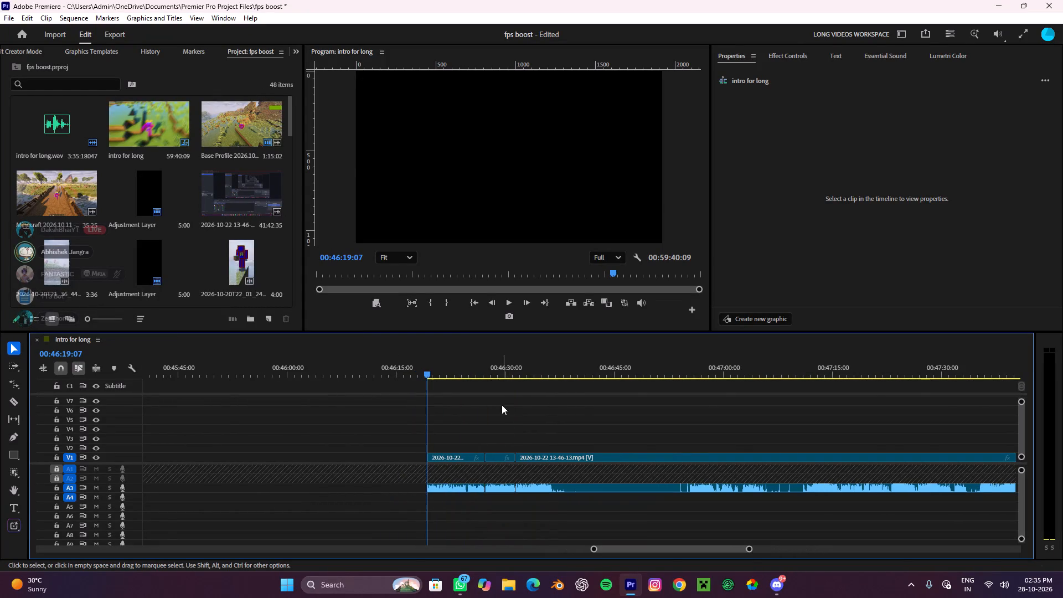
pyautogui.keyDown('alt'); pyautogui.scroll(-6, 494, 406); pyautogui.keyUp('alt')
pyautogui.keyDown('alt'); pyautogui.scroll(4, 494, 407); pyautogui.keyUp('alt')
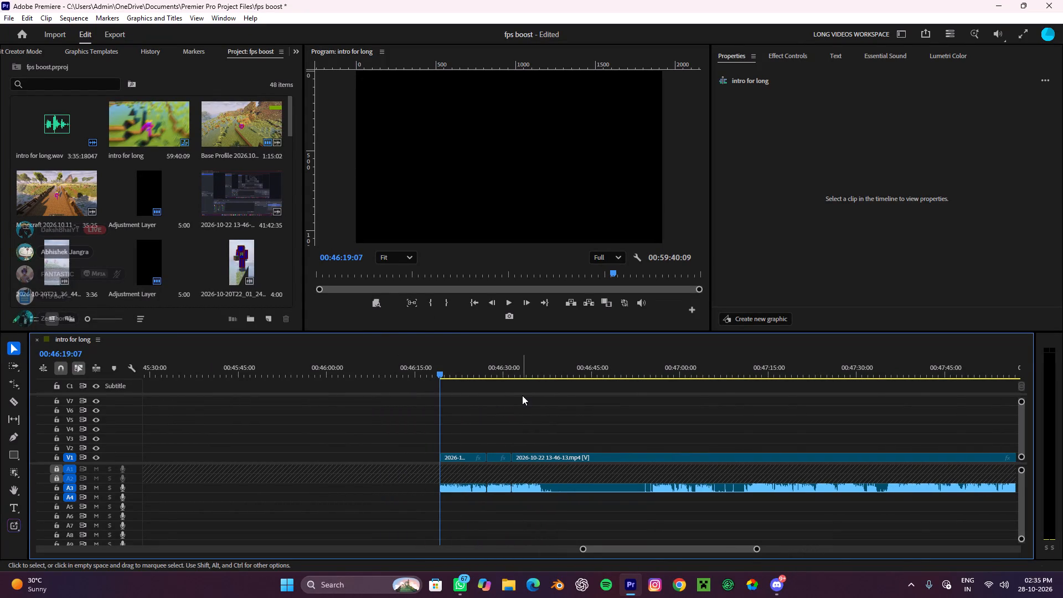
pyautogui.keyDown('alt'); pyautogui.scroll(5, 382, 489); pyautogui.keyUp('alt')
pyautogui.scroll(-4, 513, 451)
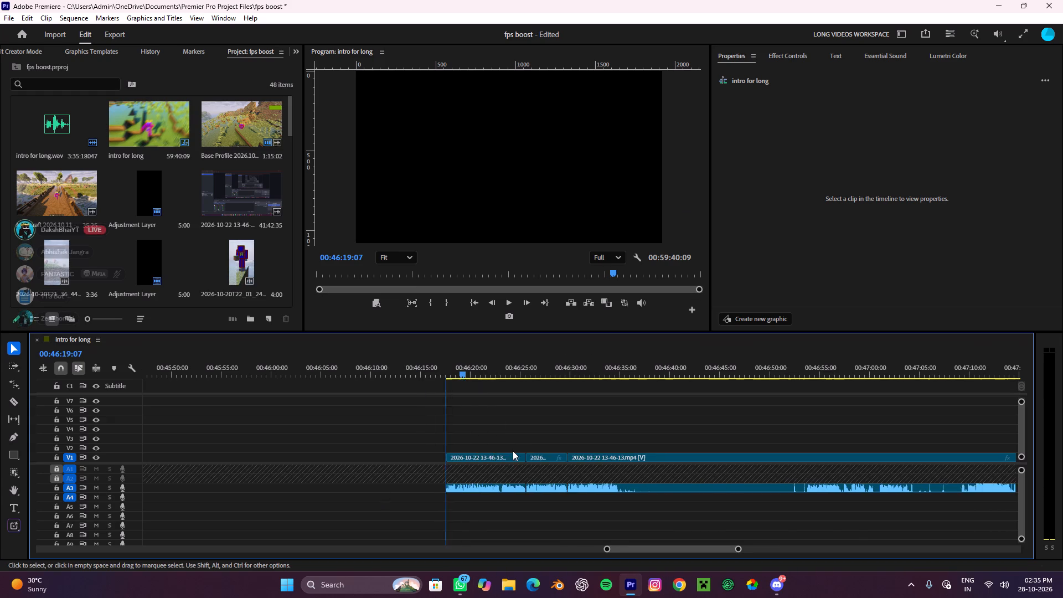